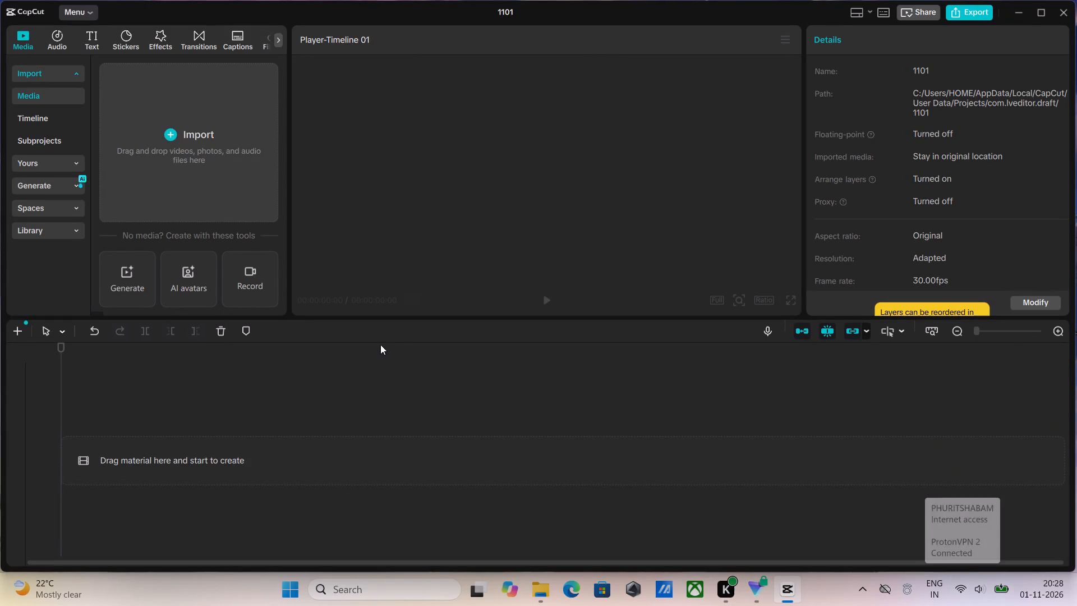
Import the audio file "X-COOL! (Instrumental - Ultra Slowed)" from the Downloads folder into the project media.
left_click(226, 142)
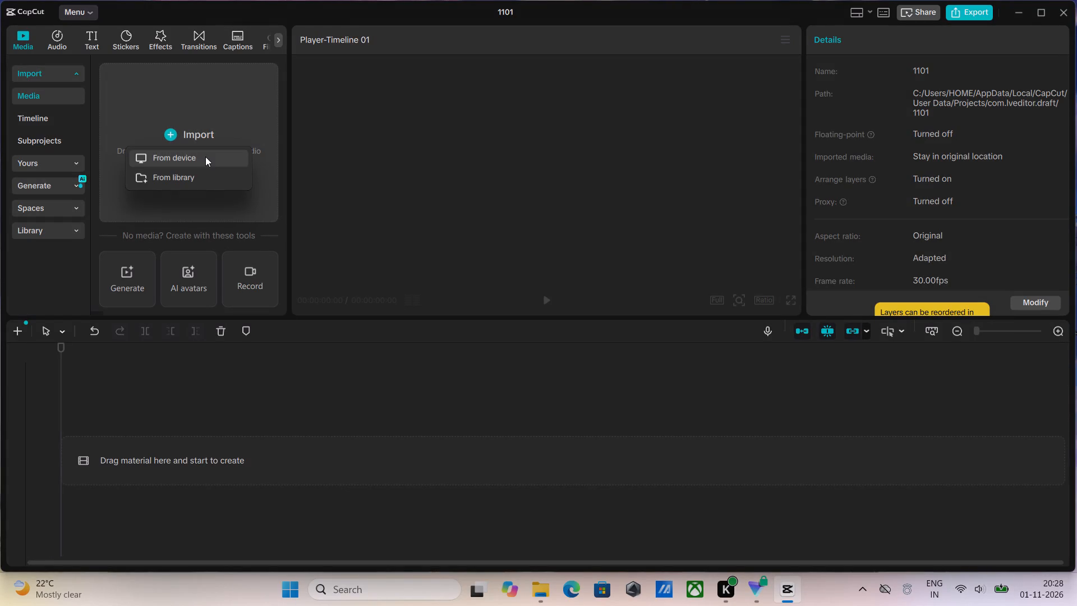
left_click(205, 157)
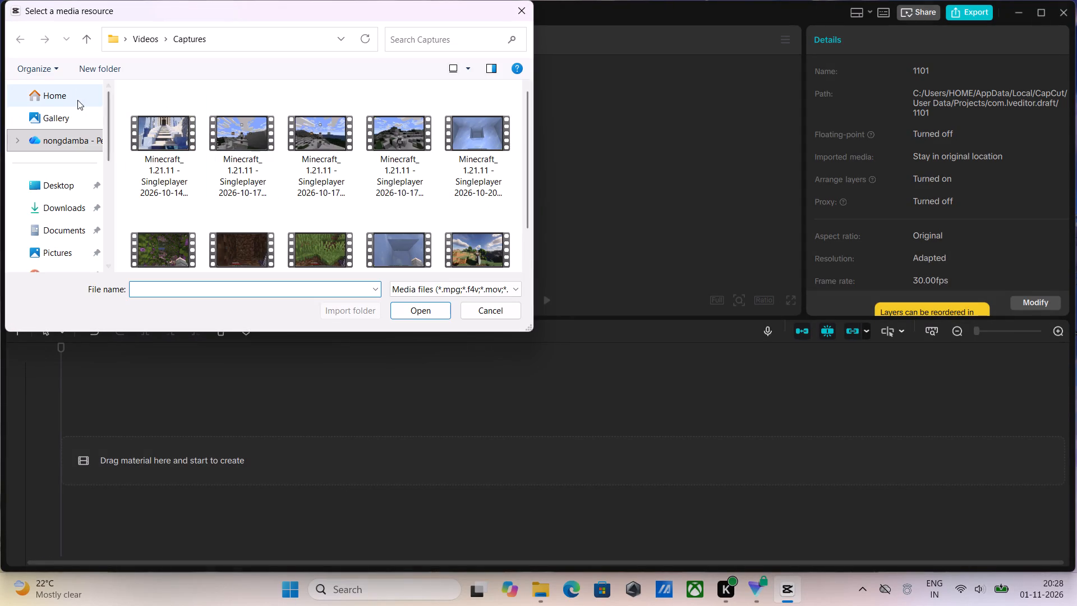
left_click(68, 100)
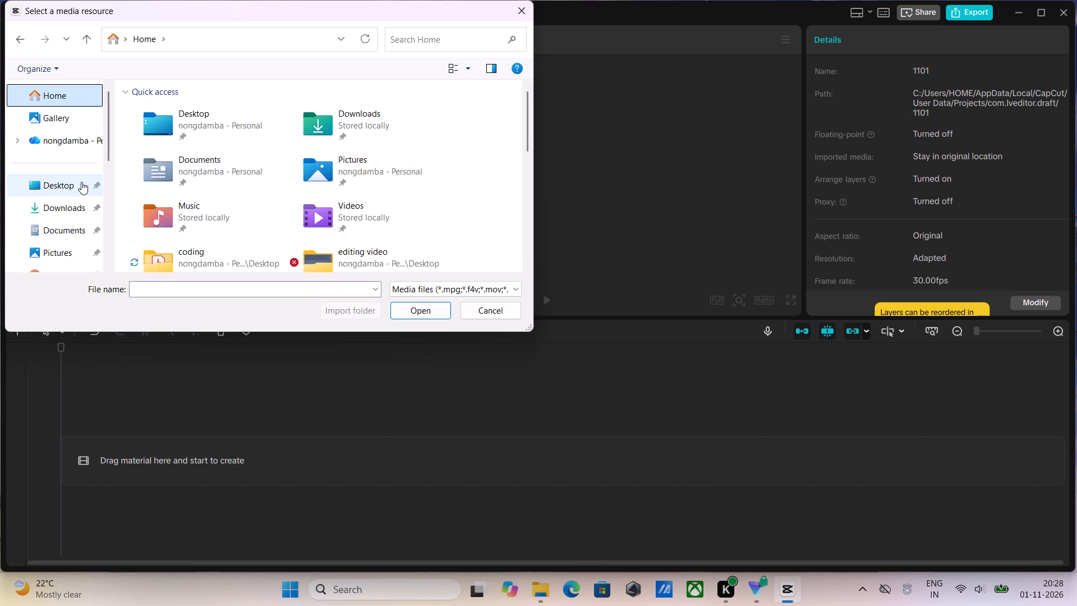
left_click(75, 180)
left_click(74, 208)
double_click(184, 128)
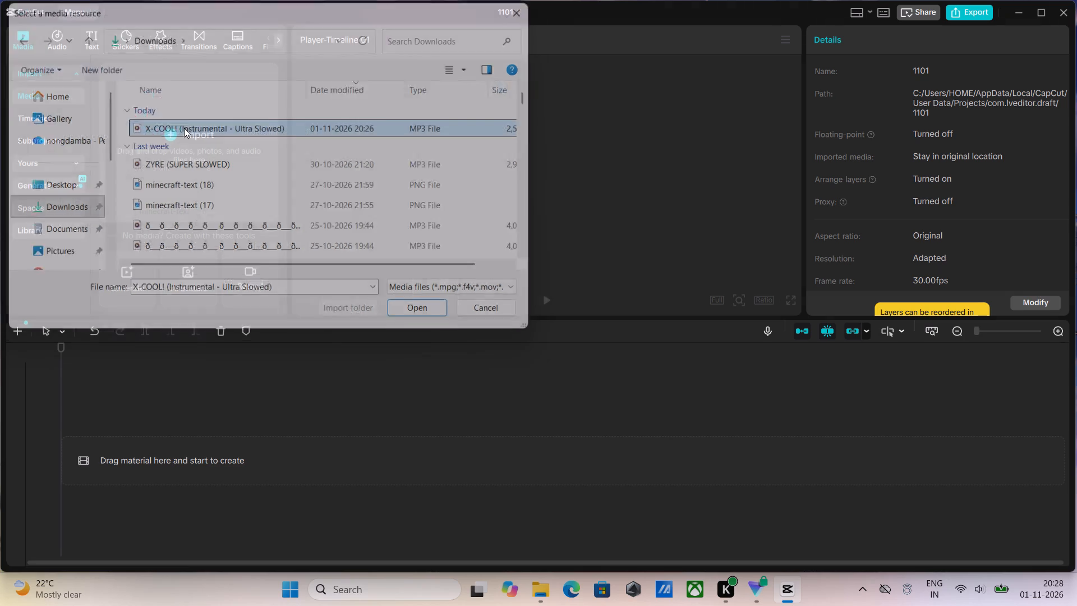
Import the ten video clips x1 through x10 from the Desktop's "flashback minecraft" folder.
left_click(119, 72)
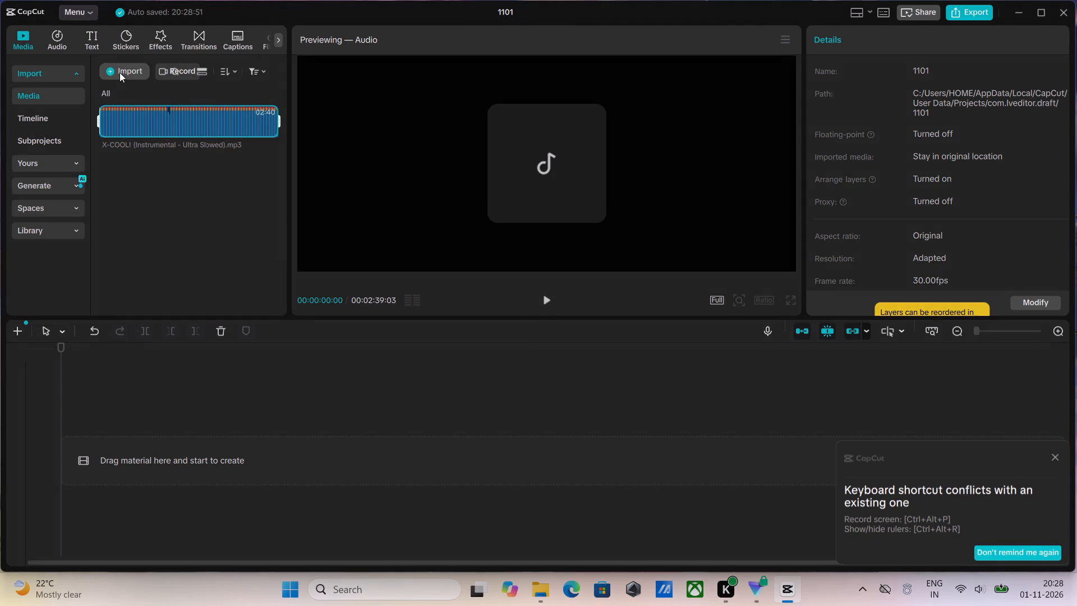
left_click(155, 102)
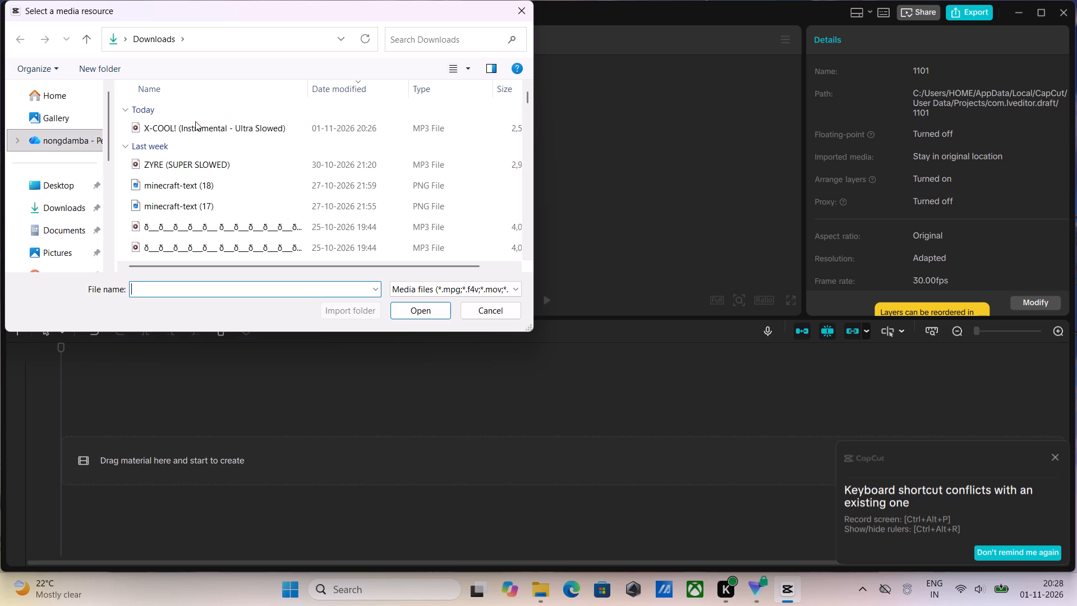
left_click(70, 190)
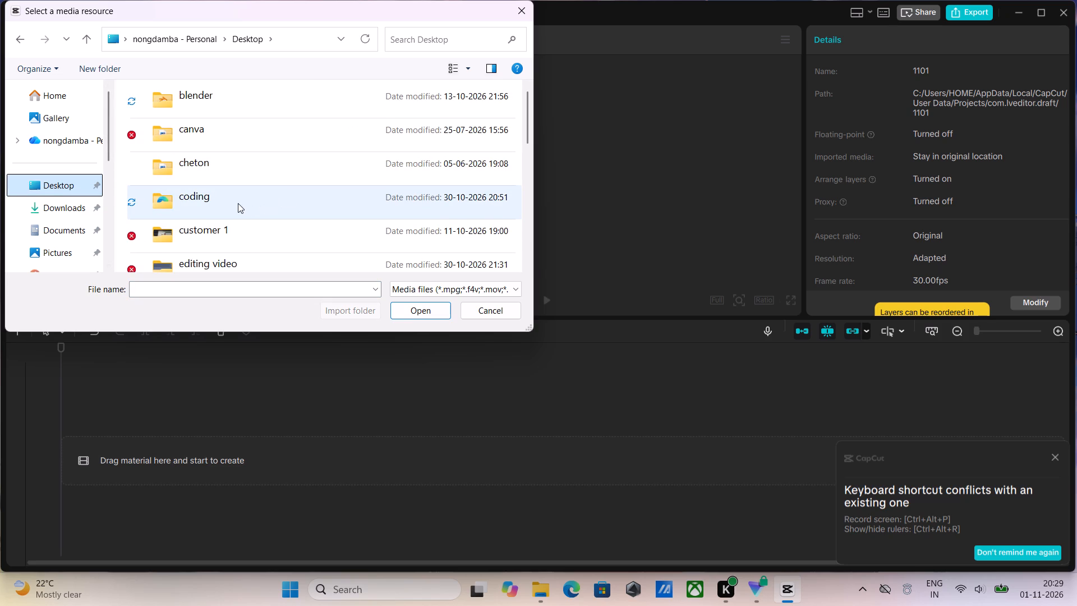
scroll(238, 203, "down", 1)
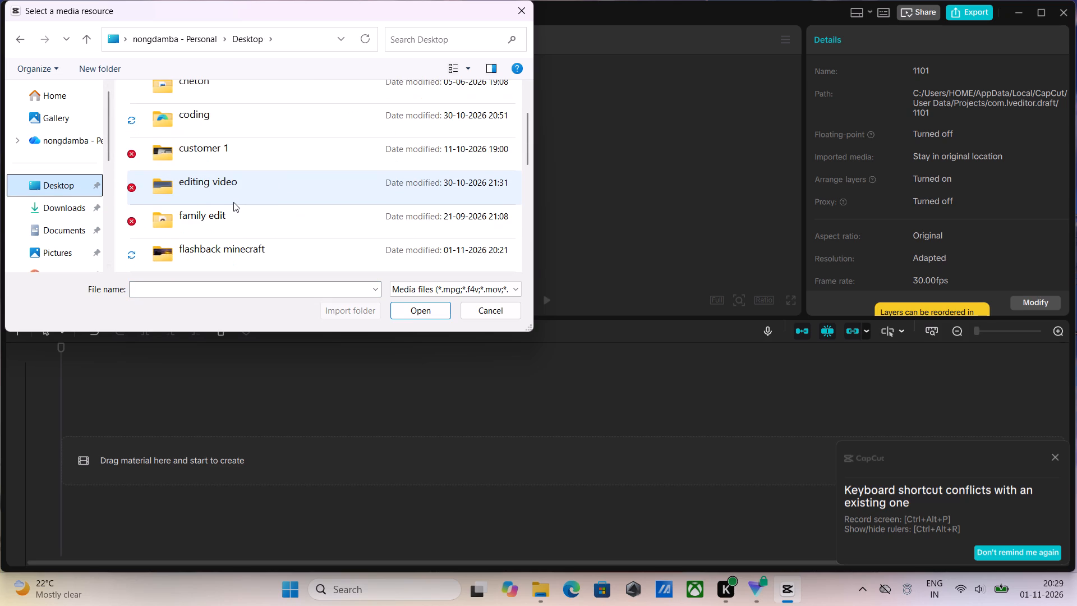
scroll(235, 207, "down", 1)
double_click(242, 141)
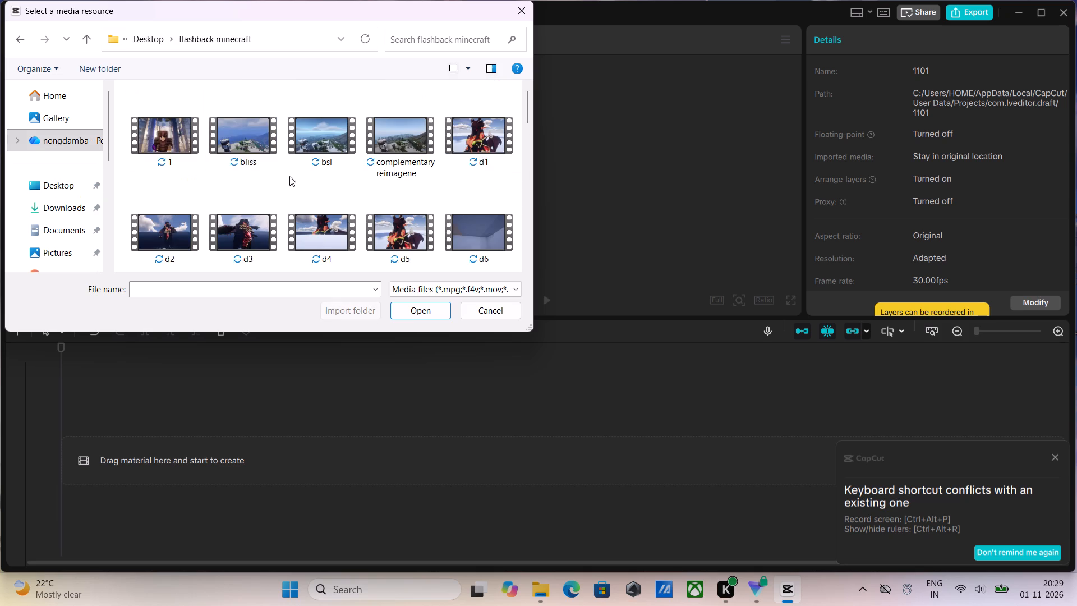
scroll(372, 187, "down", 8)
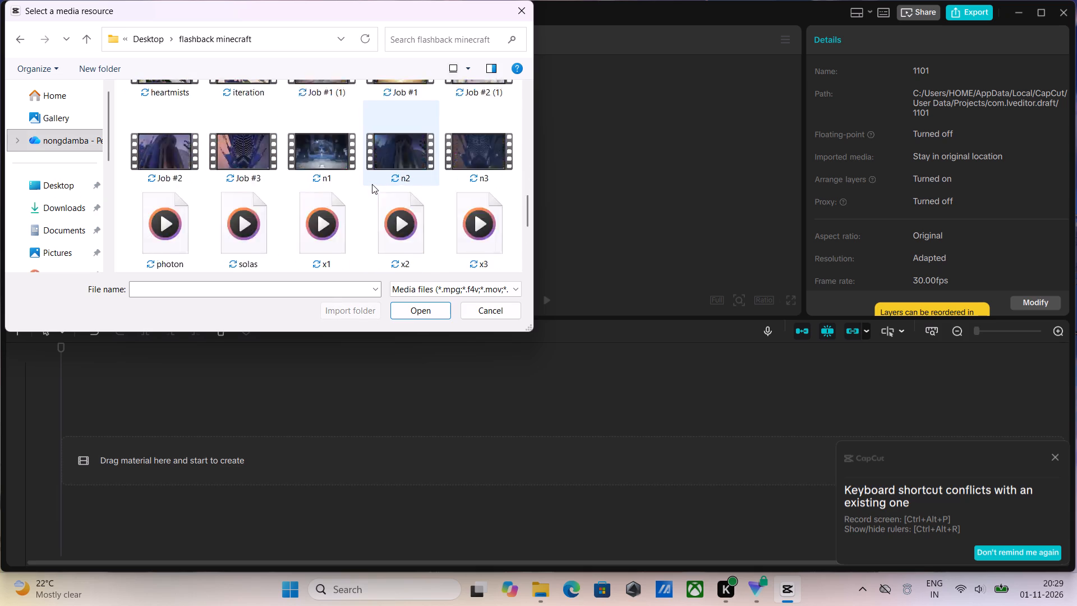
scroll(372, 184, "down", 3)
scroll(371, 184, "up", 1)
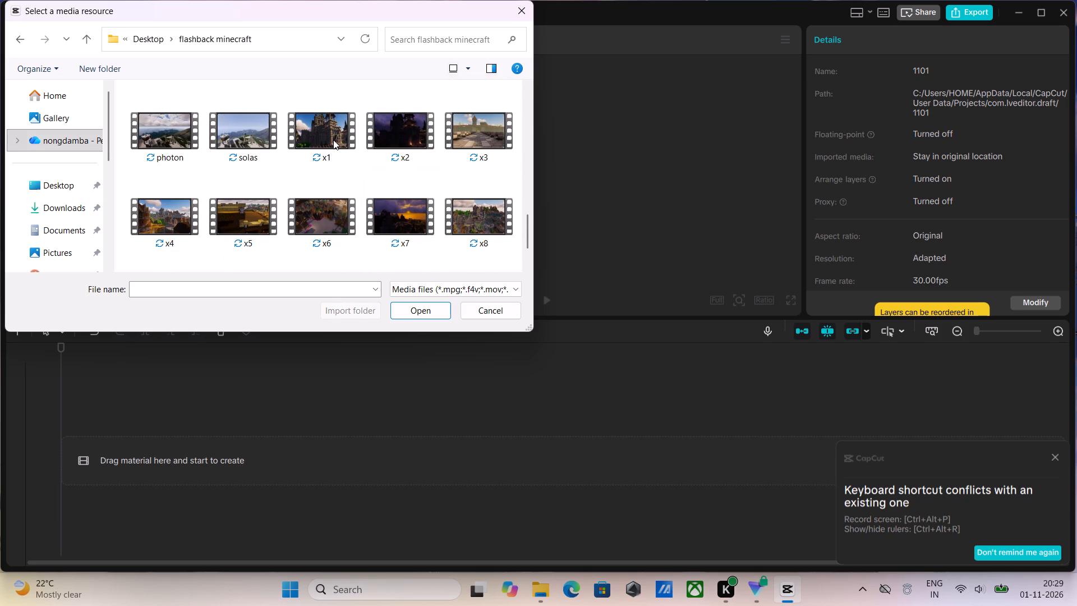
left_click(329, 140, "ctrl")
left_click(385, 140, "ctrl")
left_click(452, 143, "ctrl")
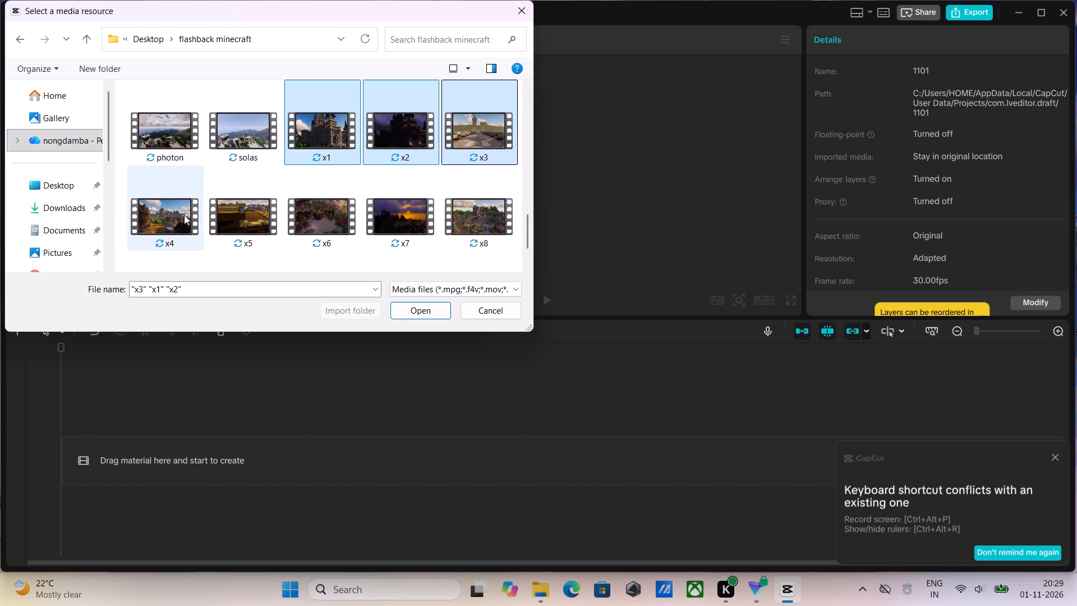
left_click(184, 215, "ctrl")
left_click(254, 213, "ctrl")
left_click(319, 218, "ctrl")
left_click(398, 218, "ctrl")
left_click(468, 227, "ctrl")
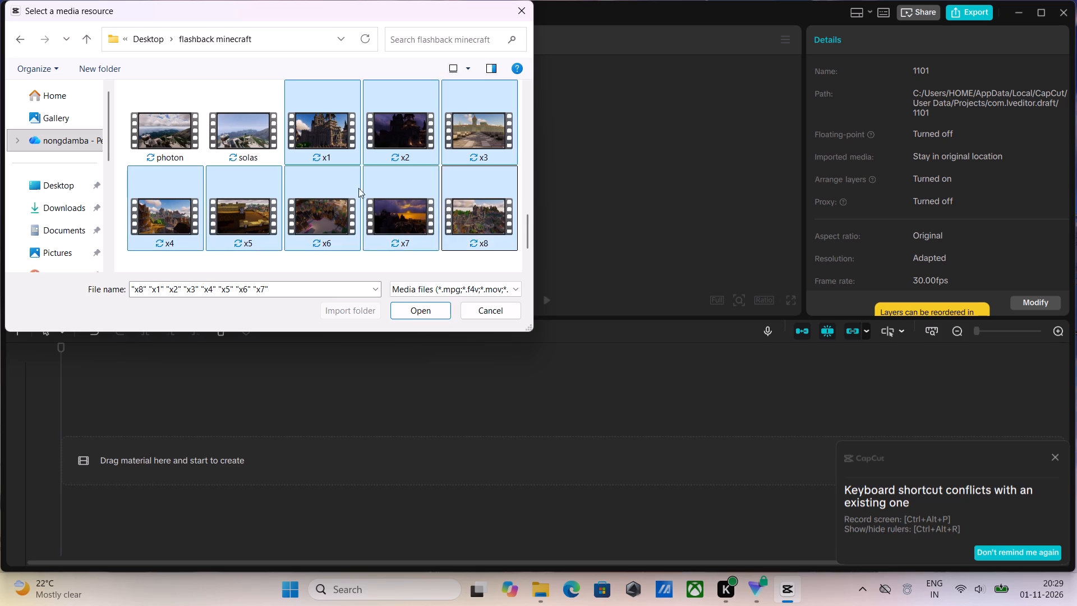
scroll(337, 182, "down", 2)
left_click(151, 208, "ctrl")
left_click(264, 228, "ctrl")
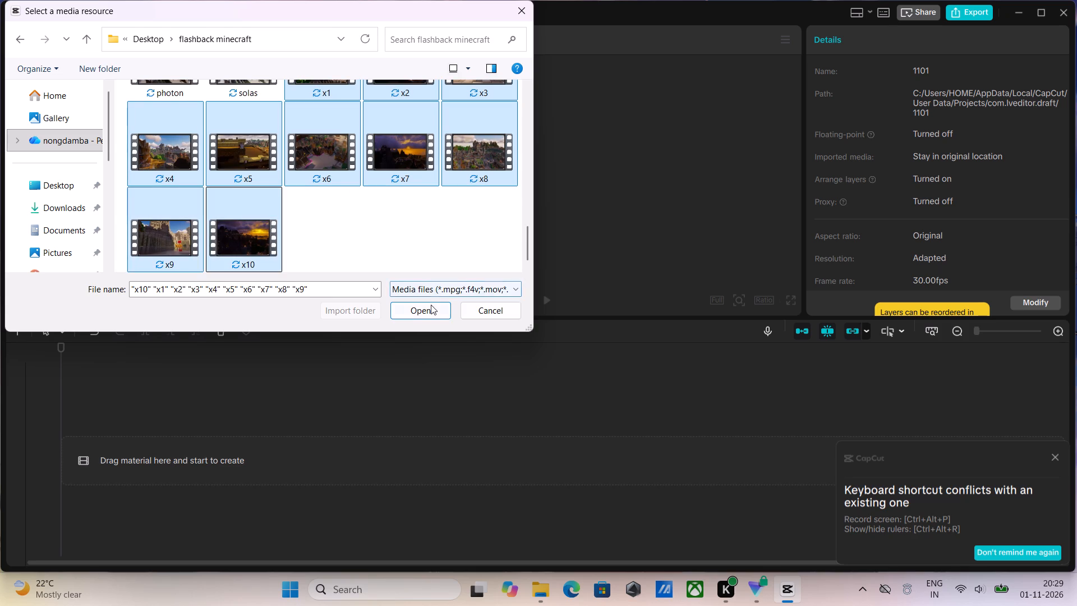
left_click(431, 305)
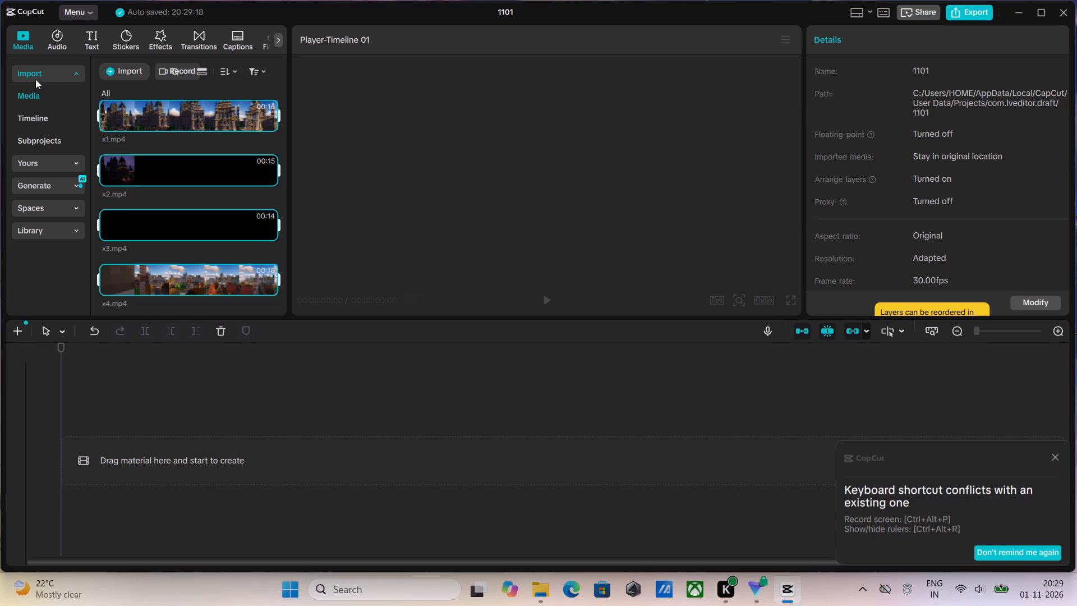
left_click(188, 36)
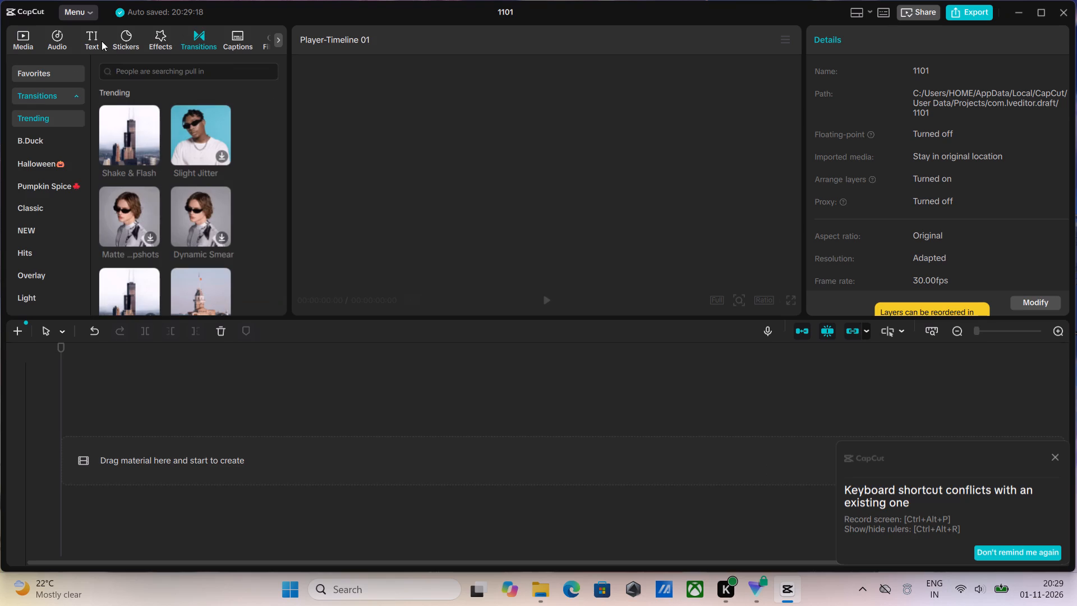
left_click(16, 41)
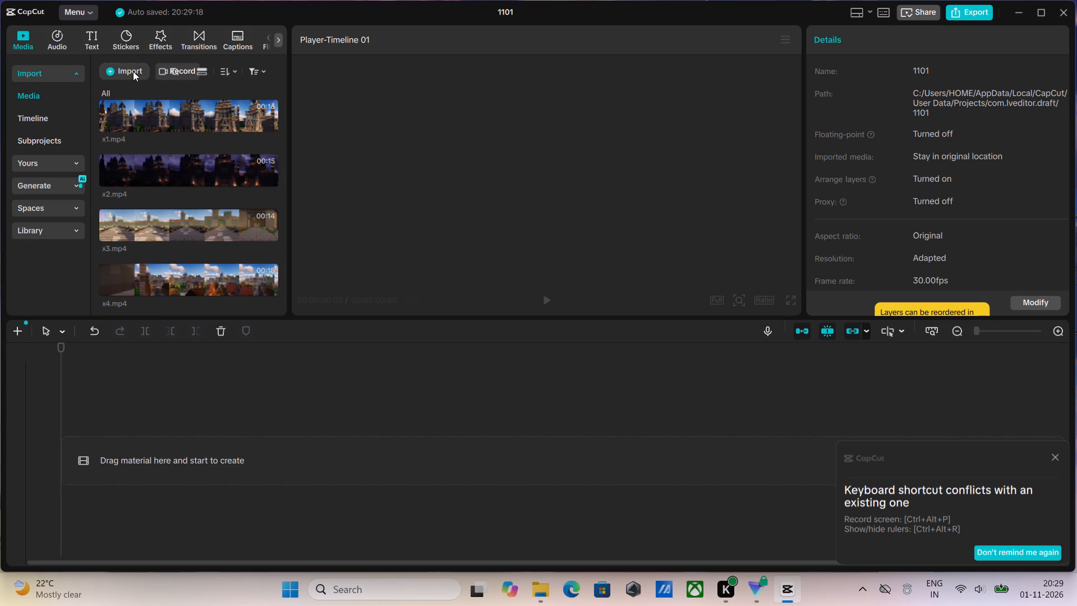
Import the Minecraft 1.21.11 Singleplayer recording dated 2026-11-01 from the Captures folder in Videos.
left_click(133, 71)
left_click(151, 99)
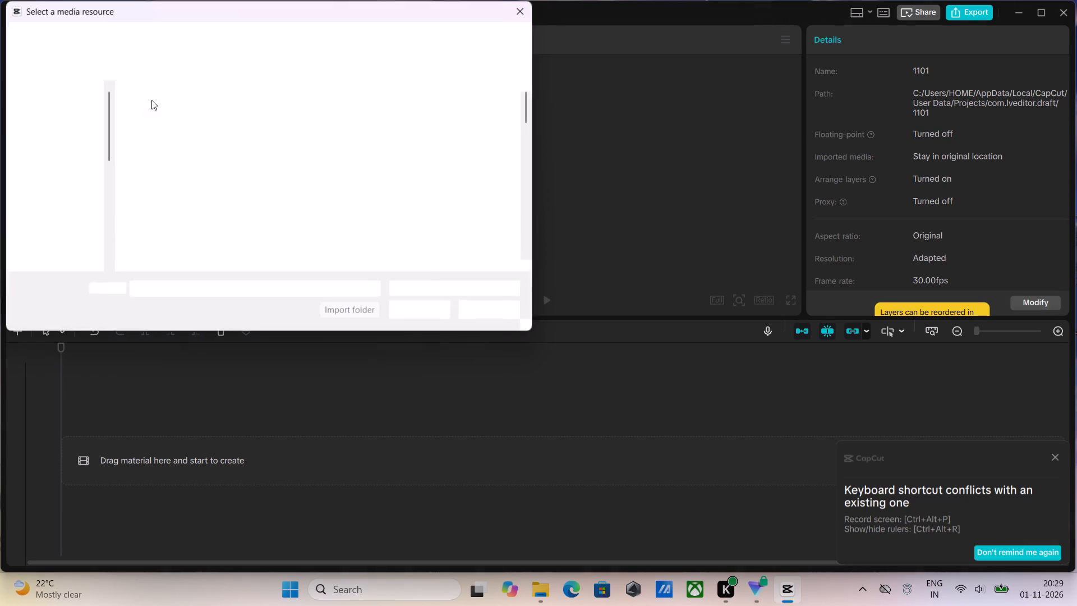
left_click(66, 185)
scroll(236, 172, "up", 2)
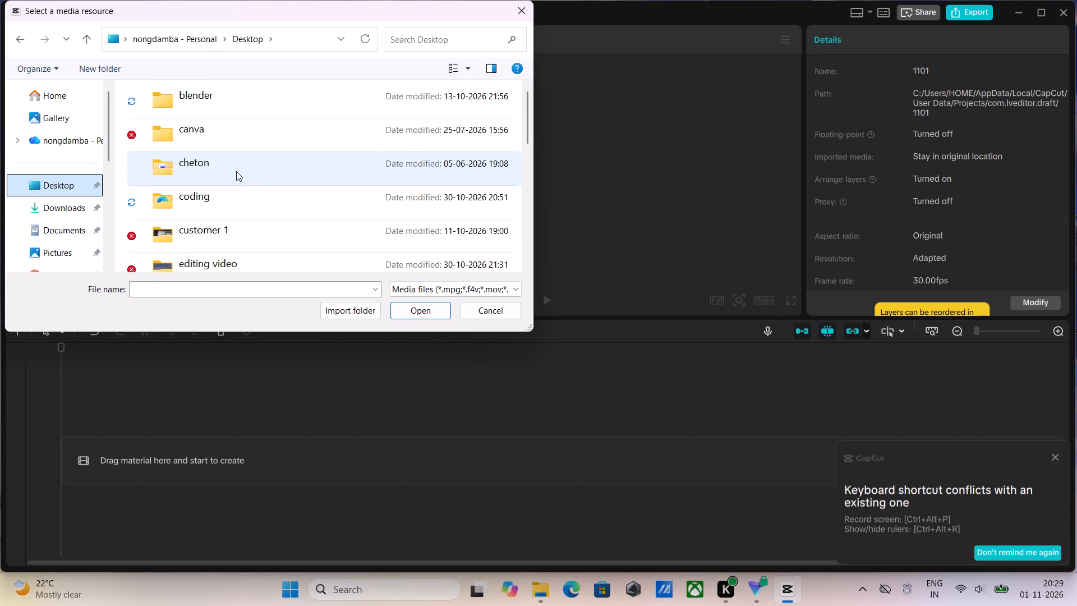
scroll(235, 163, "up", 1)
left_click(53, 94)
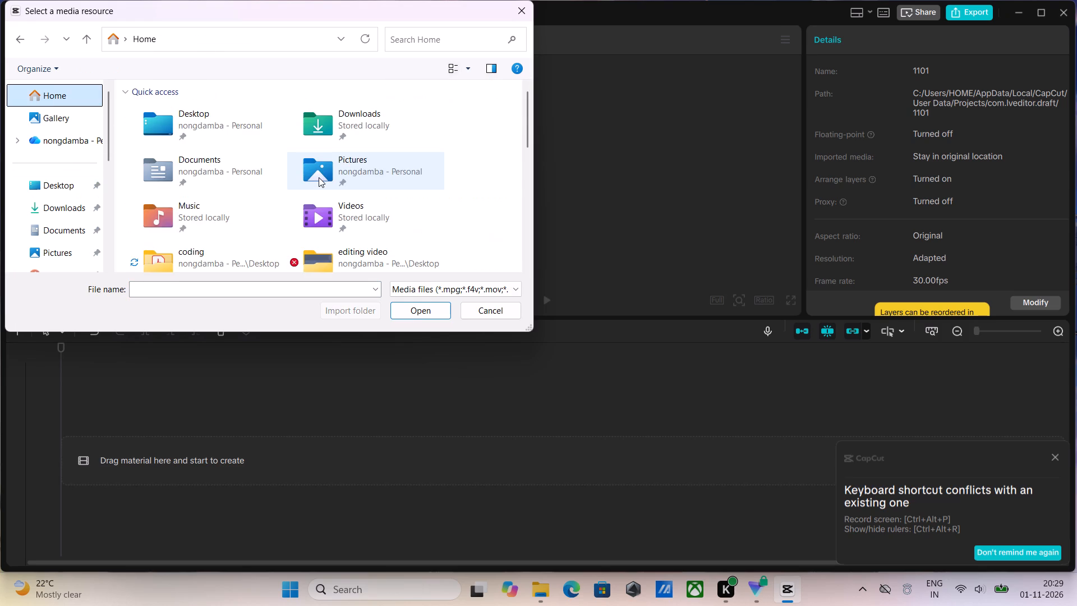
scroll(319, 177, "down", 1)
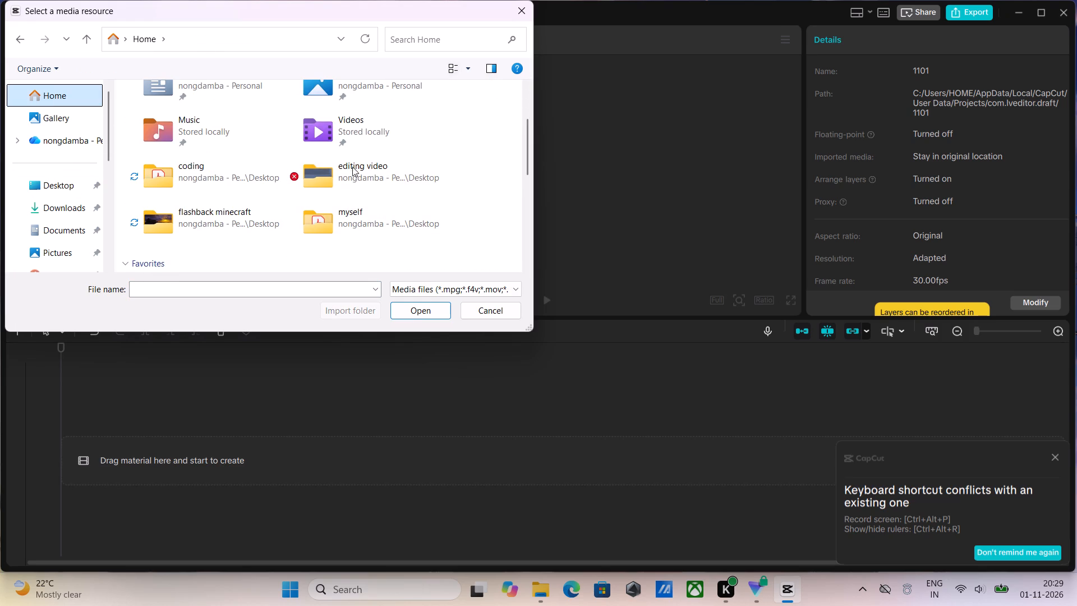
double_click(343, 132)
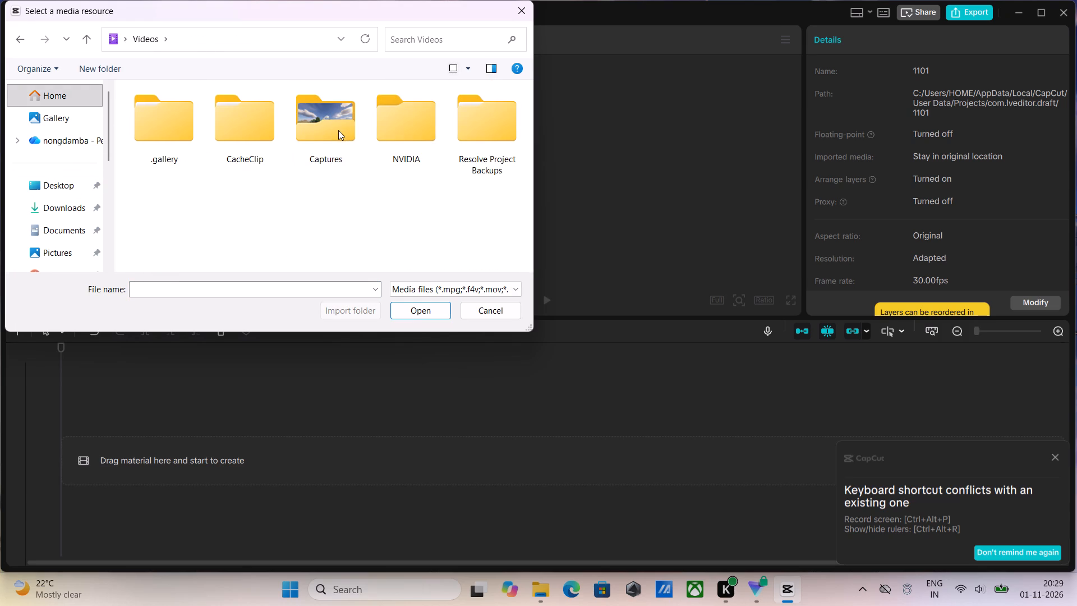
double_click(338, 130)
scroll(385, 168, "down", 6)
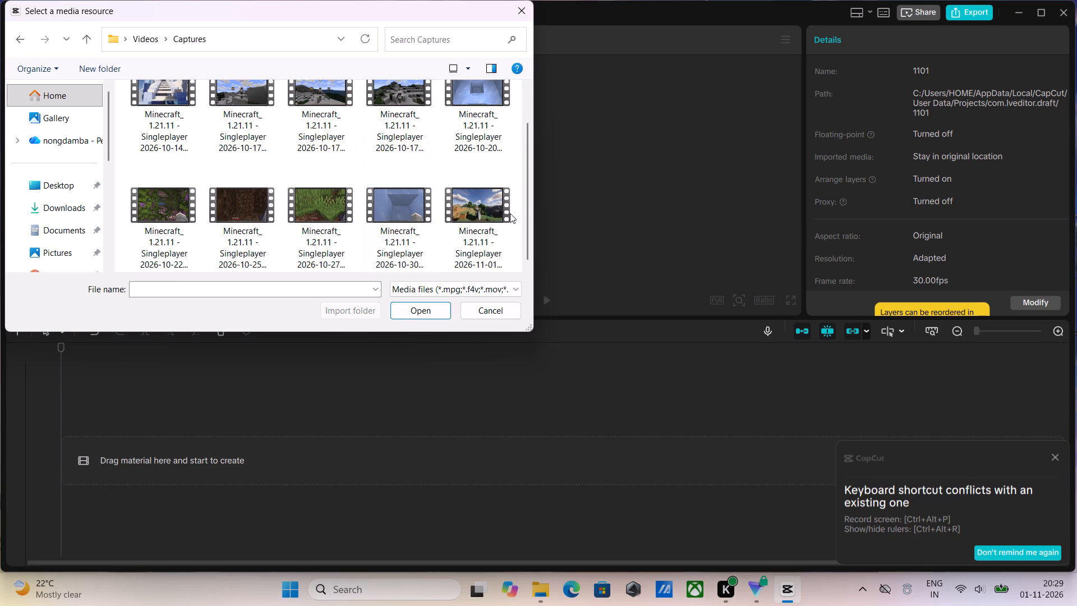
double_click(482, 208)
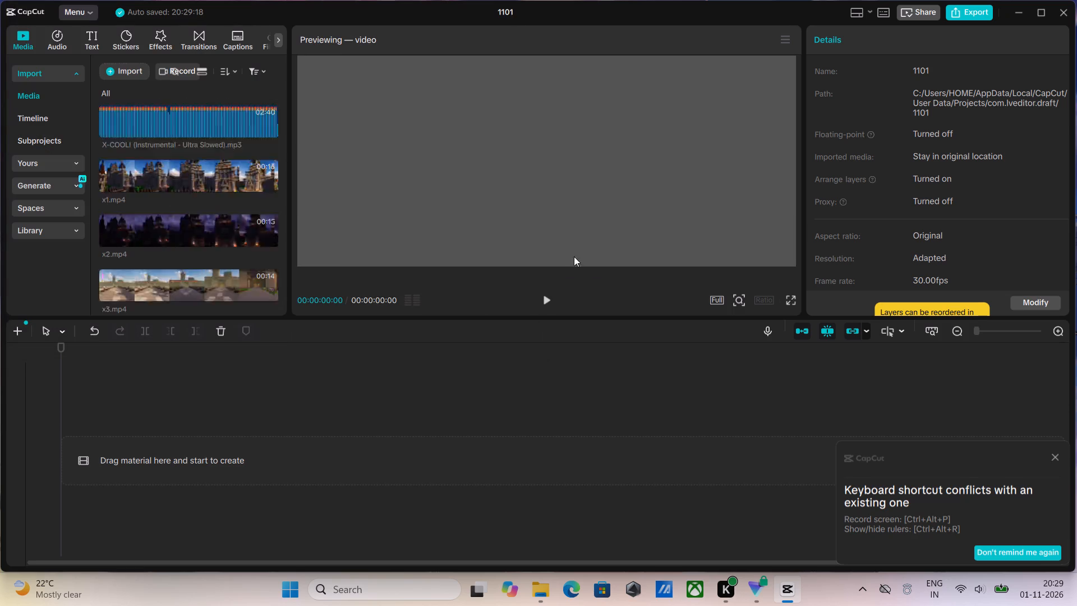
Place the X-COOL! music file on the timeline as an audio track starting at 00:00.
scroll(175, 232, "up", 11)
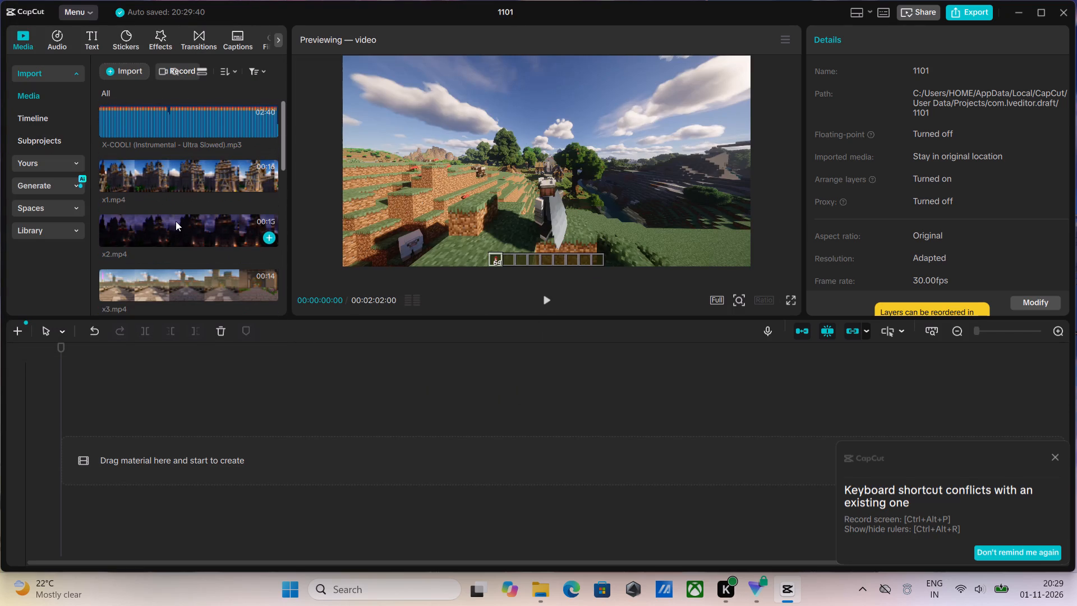
scroll(176, 221, "up", 1)
left_click_drag(167, 128, 158, 492)
left_click_drag(155, 492, 114, 494)
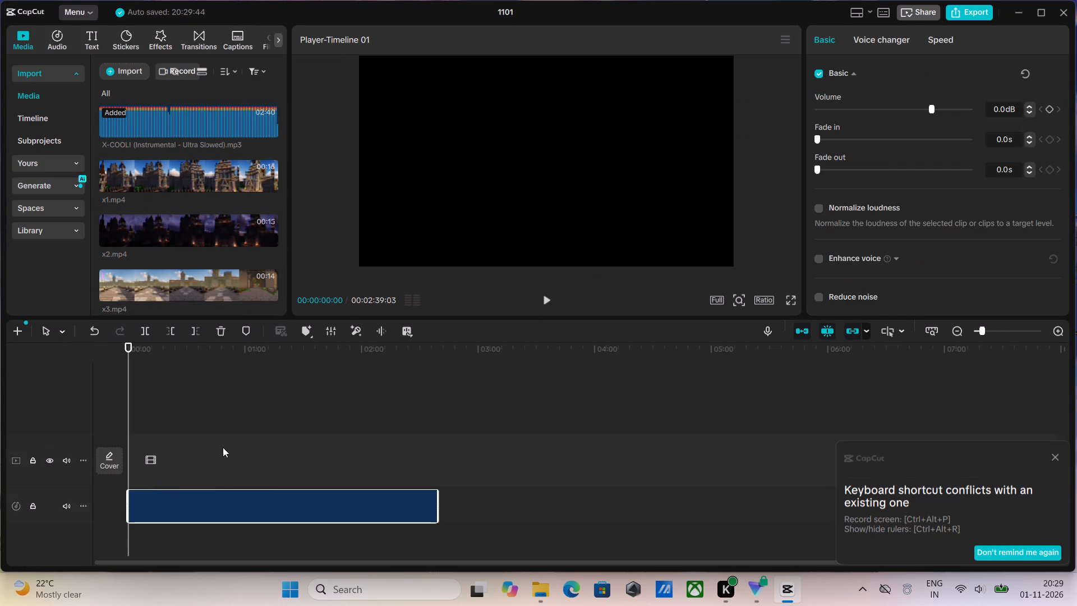
Dismiss the shortcut-conflict notice and listen to sections of the music track up to about 01:10 to find a cut point.
left_click_drag(986, 331, 995, 333)
left_click(1055, 461)
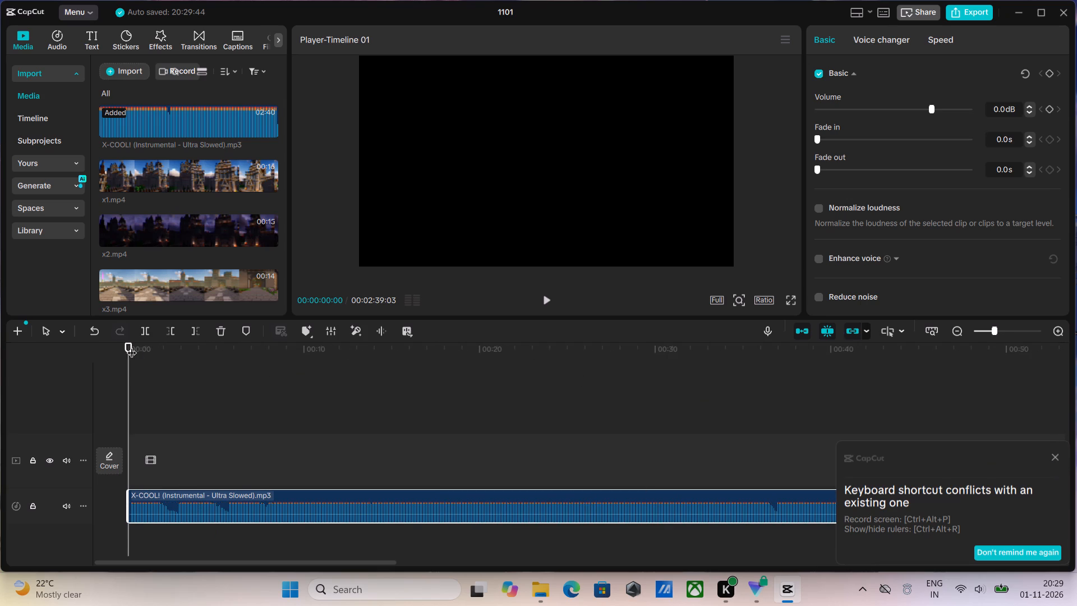
left_click_drag(131, 346, 633, 389)
key("space")
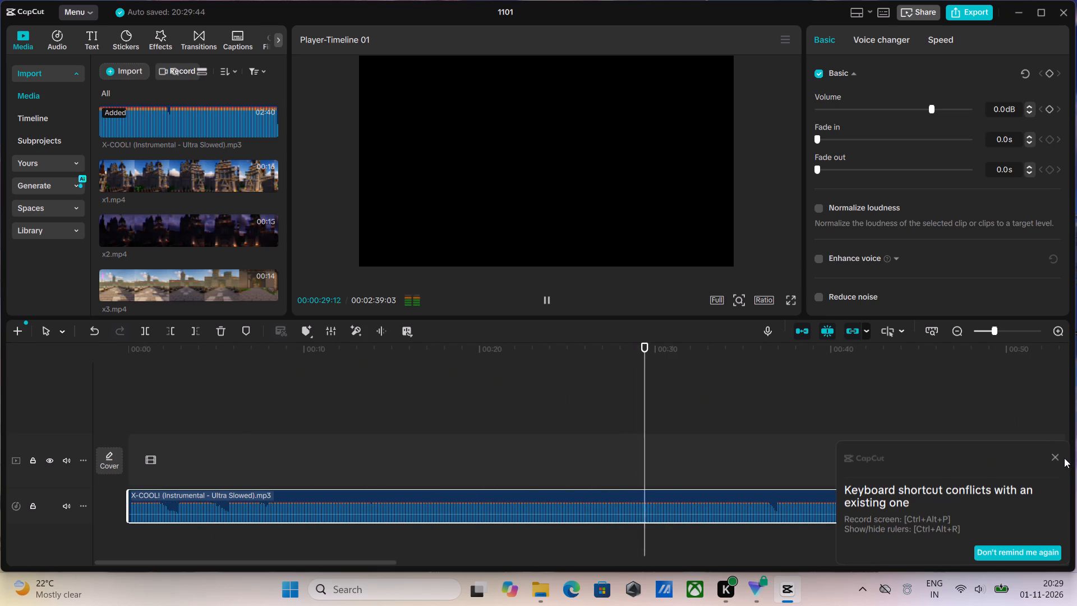
left_click(1057, 456)
left_click_drag(675, 346, 761, 361)
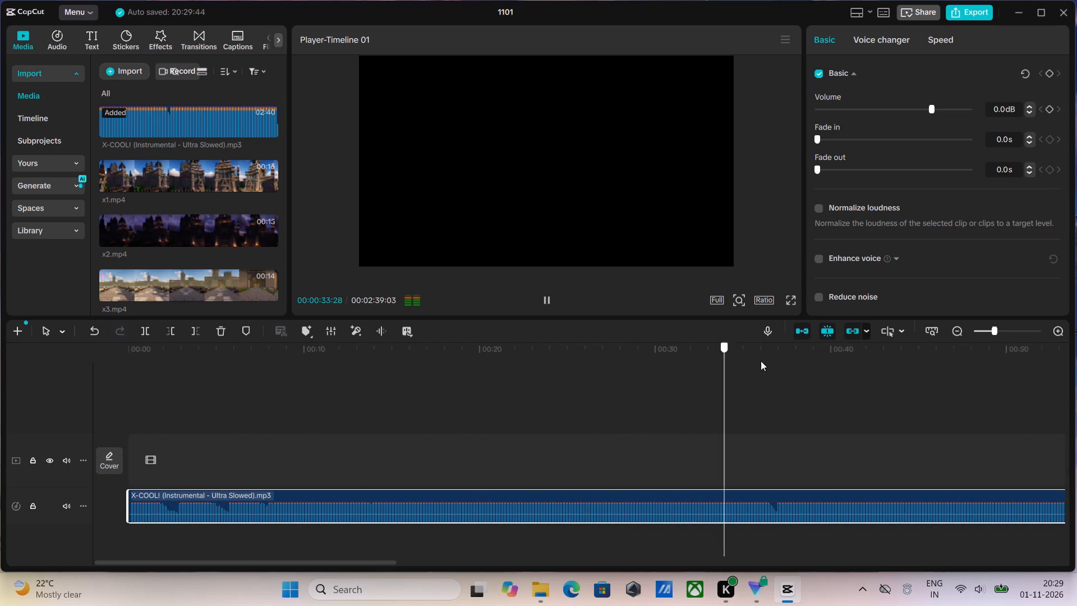
left_click_drag(761, 361, 661, 432)
key("space")
key("space")
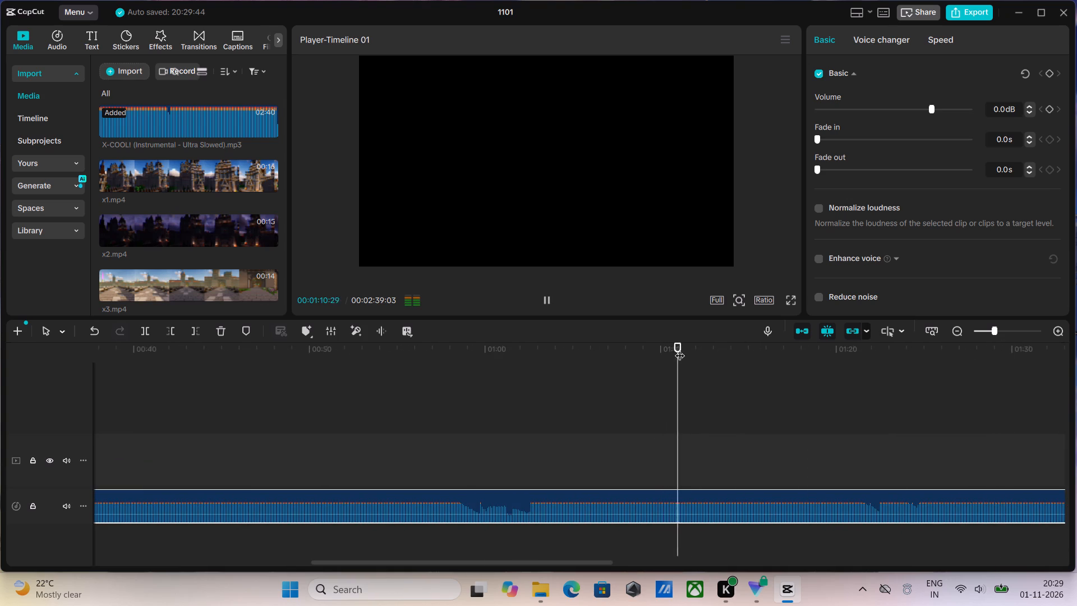
left_click_drag(680, 348, 464, 403)
key("space")
key("space")
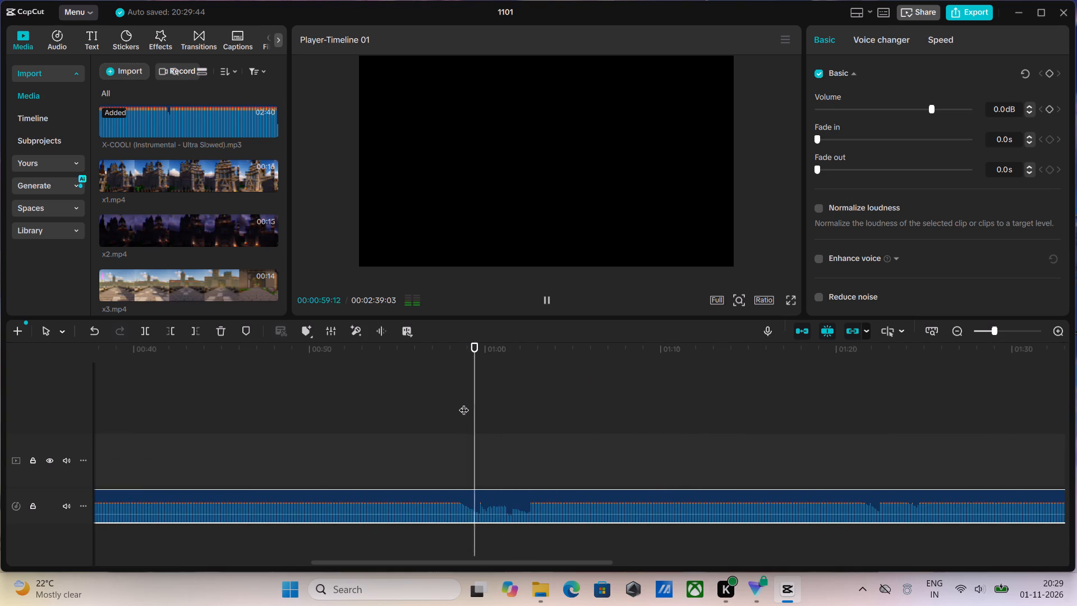
key("space")
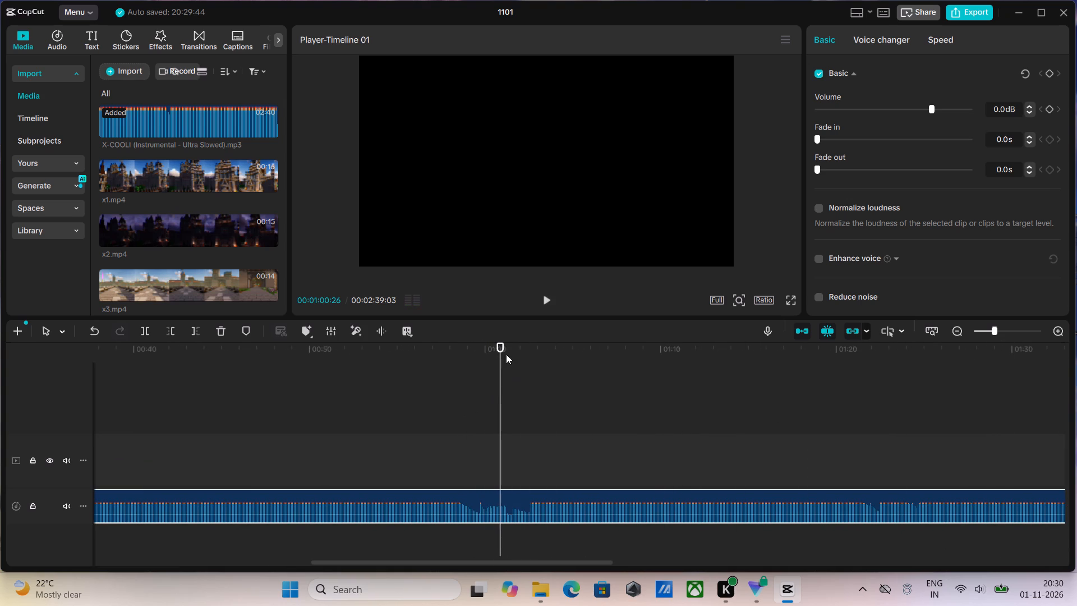
Split the music clip at 00:00:59:04 and delete the part before the cut.
left_click_drag(503, 352, 470, 369)
left_click(144, 331)
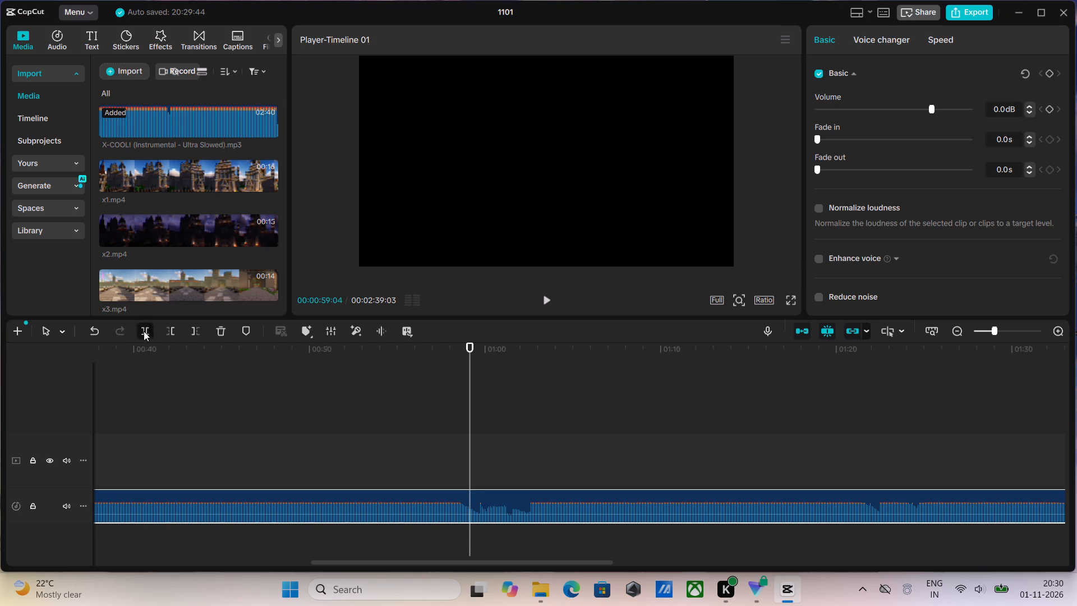
left_click(449, 518)
key("Delete")
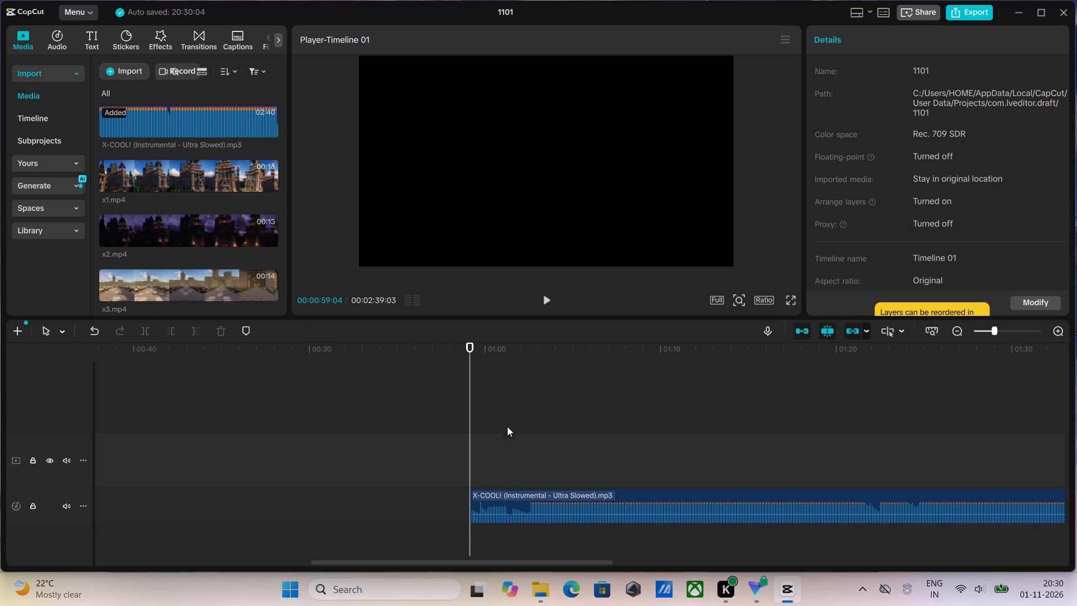
Move the trimmed X-COOL! music clip back to the beginning of the timeline, near 00:00.
left_click_drag(537, 508, 0, 517)
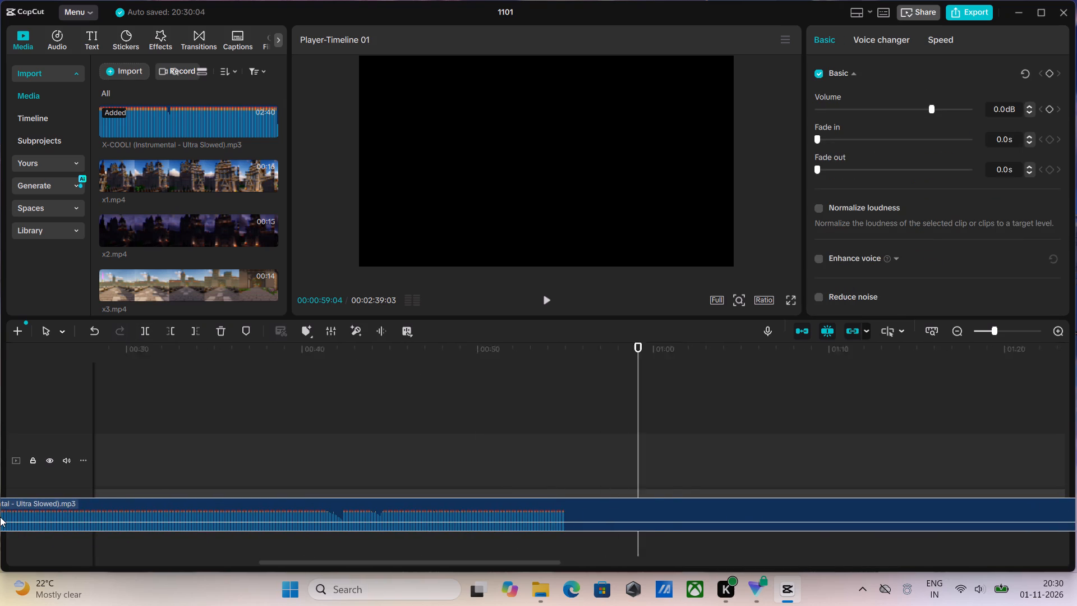
left_click_drag(0, 517, 214, 509)
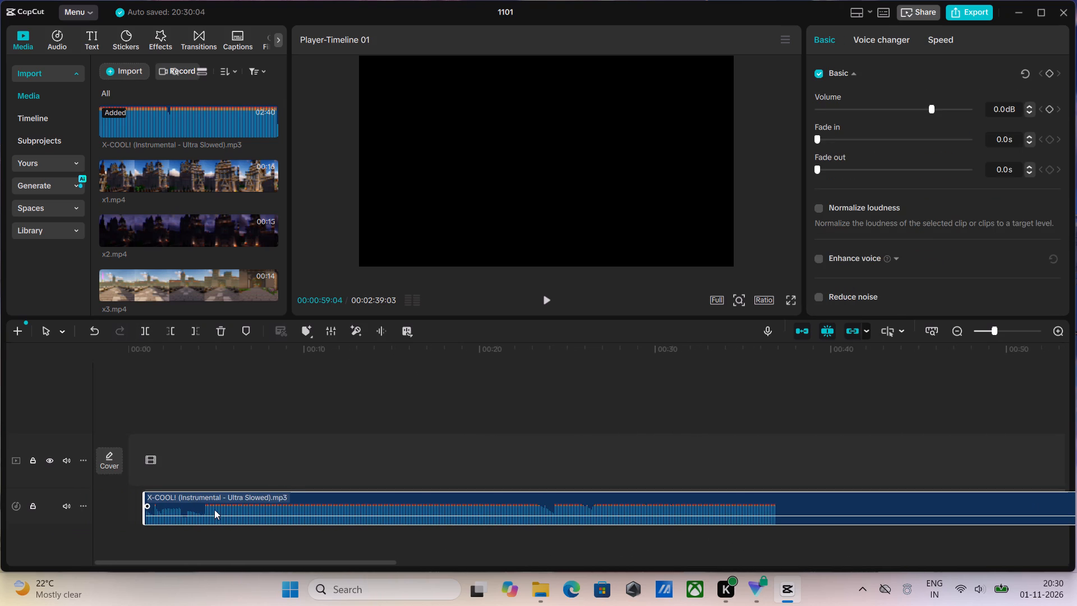
left_click_drag(214, 509, 203, 509)
Place the Minecraft 1.21.11 Singleplayer recording on the main video track at 00:00.
scroll(214, 211, "up", 1)
scroll(214, 211, "down", 2)
scroll(214, 211, "up", 2)
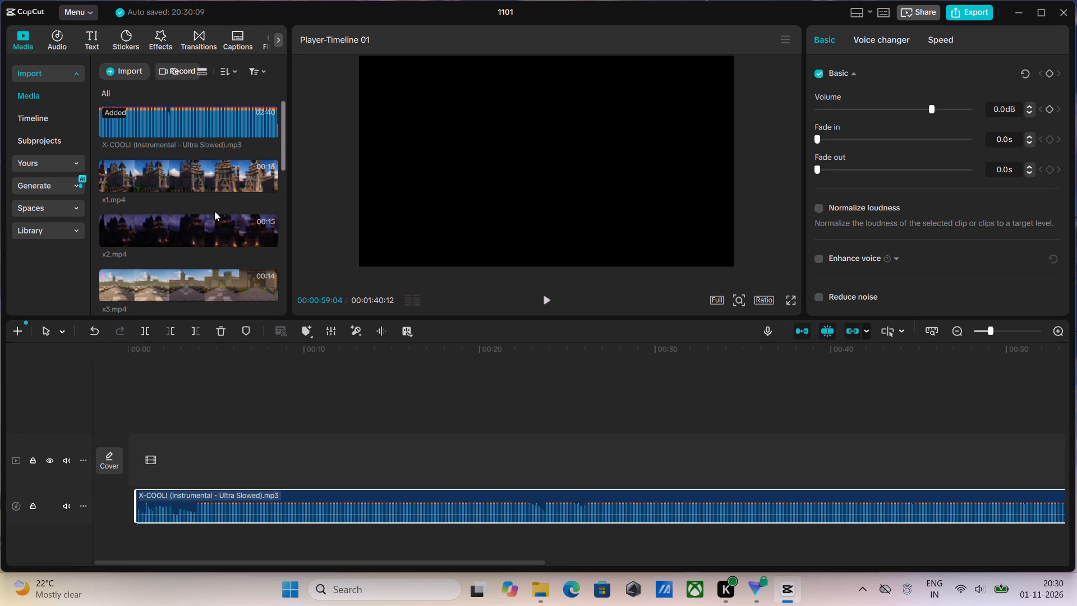
scroll(214, 211, "up", 4)
scroll(215, 212, "down", 2)
scroll(215, 212, "up", 1)
scroll(215, 212, "down", 2)
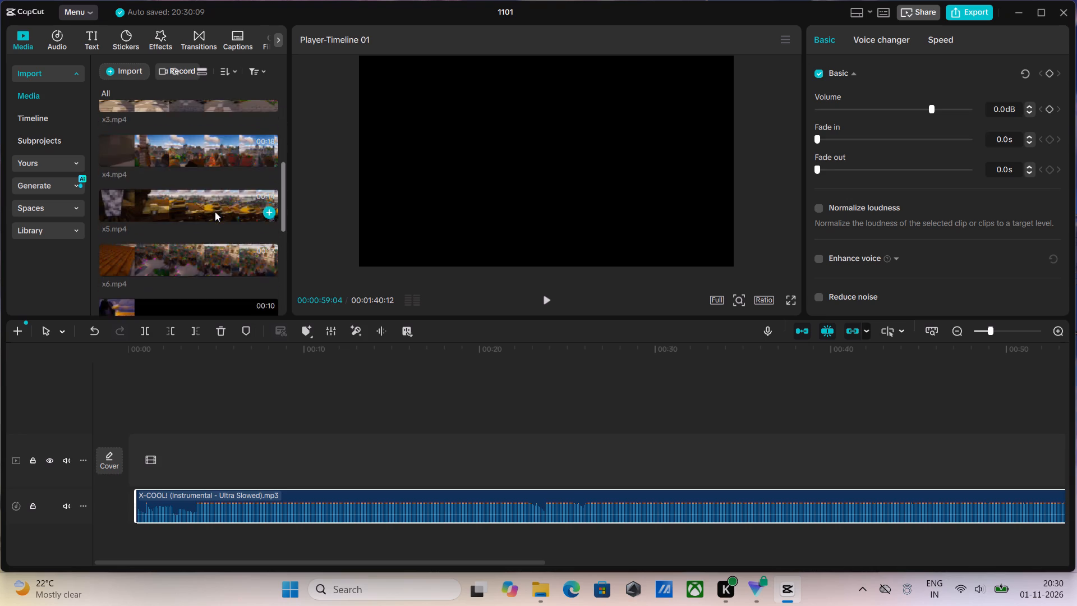
scroll(215, 212, "down", 1)
scroll(215, 212, "up", 9)
scroll(215, 212, "down", 11)
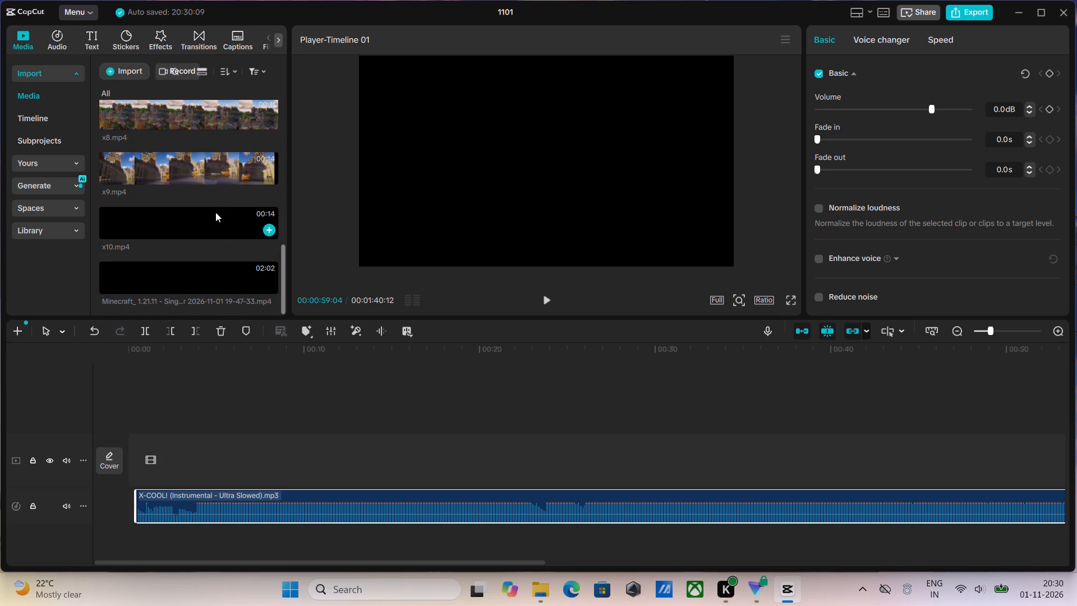
scroll(215, 212, "down", 4)
left_click_drag(190, 276, 142, 453)
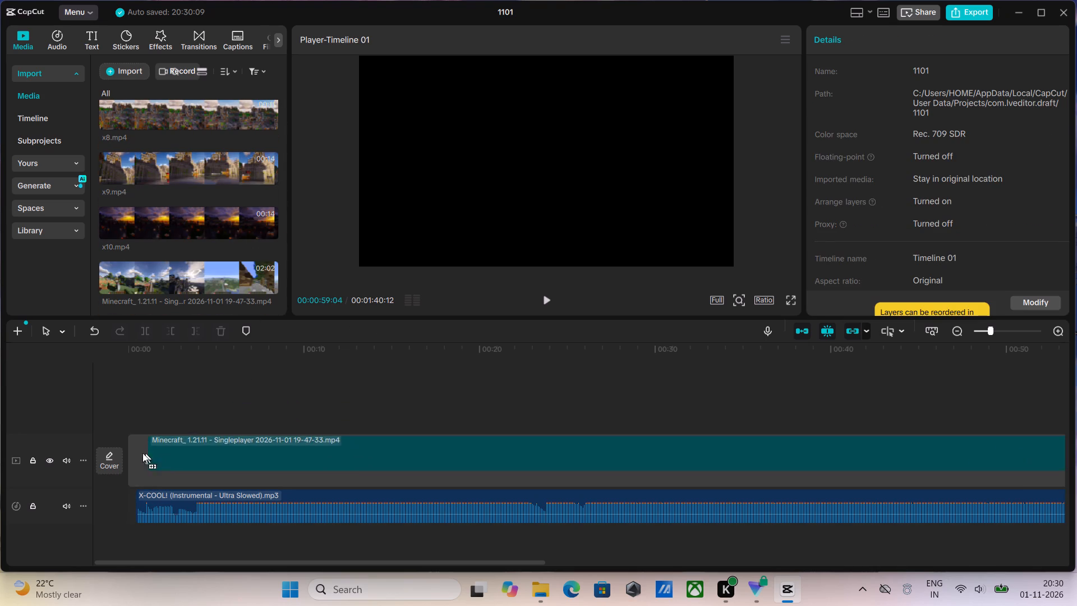
left_click_drag(142, 453, 128, 456)
Align the music clip's start with the recording's start at 00:00 and play the opening.
left_click_drag(170, 506, 151, 506)
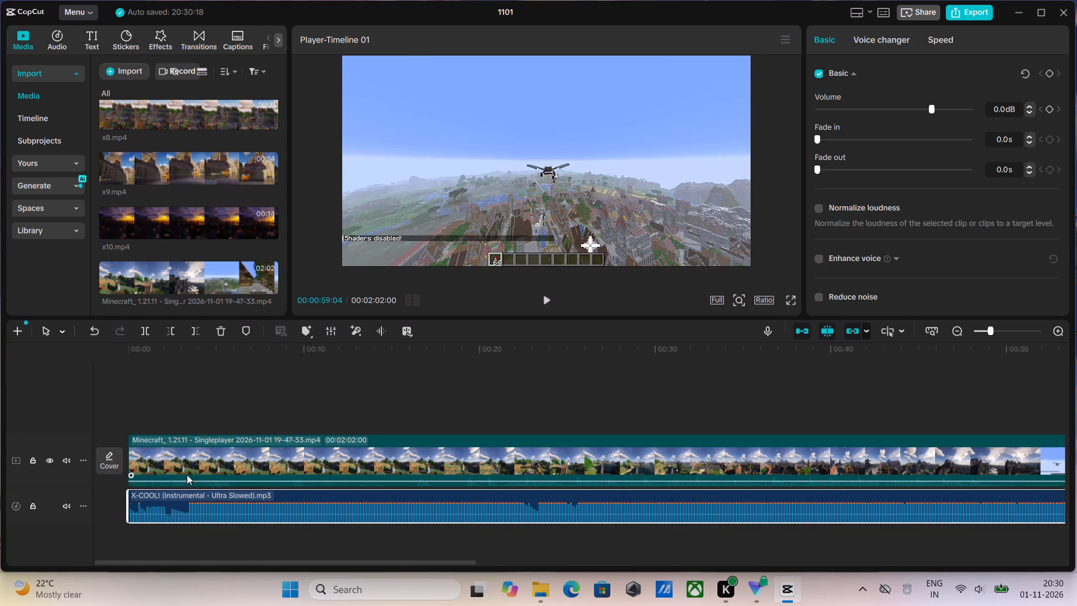
key("space")
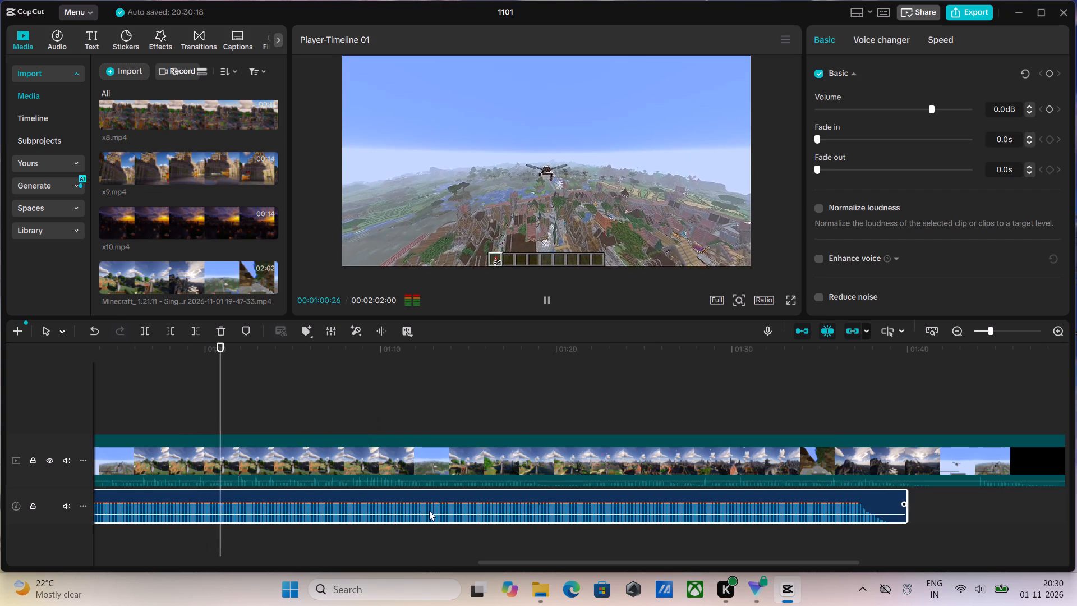
left_click_drag(355, 501, 380, 501)
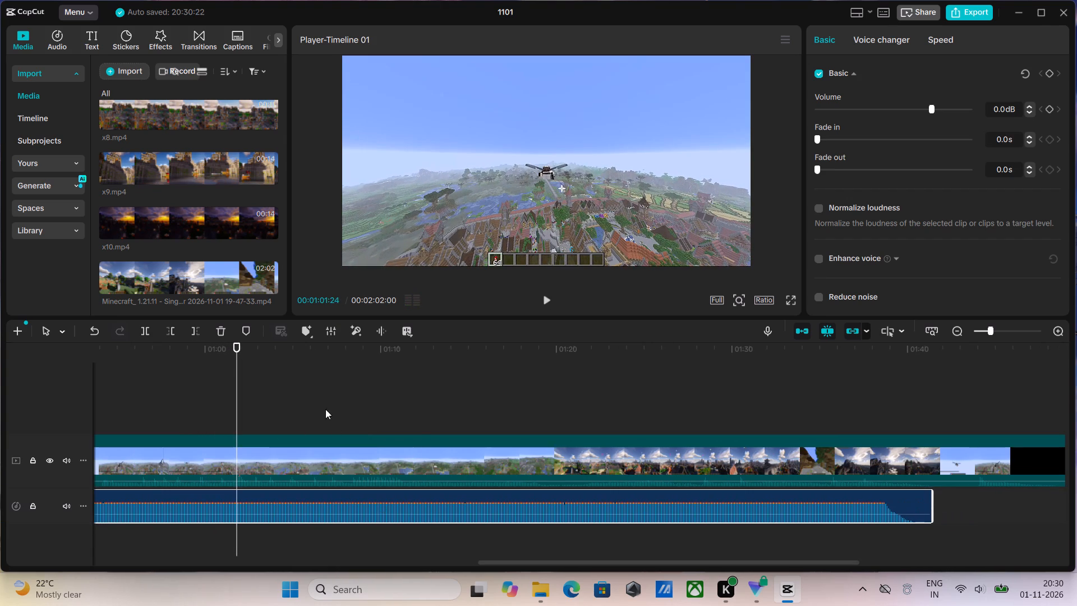
left_click_drag(236, 351, 68, 388)
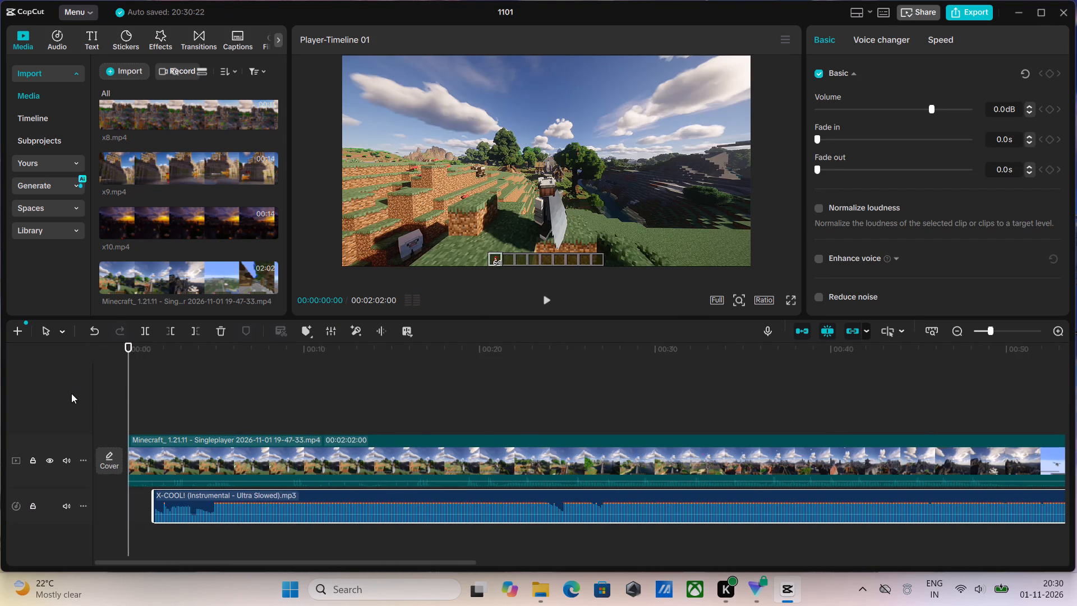
left_click_drag(290, 509, 266, 513)
key("space")
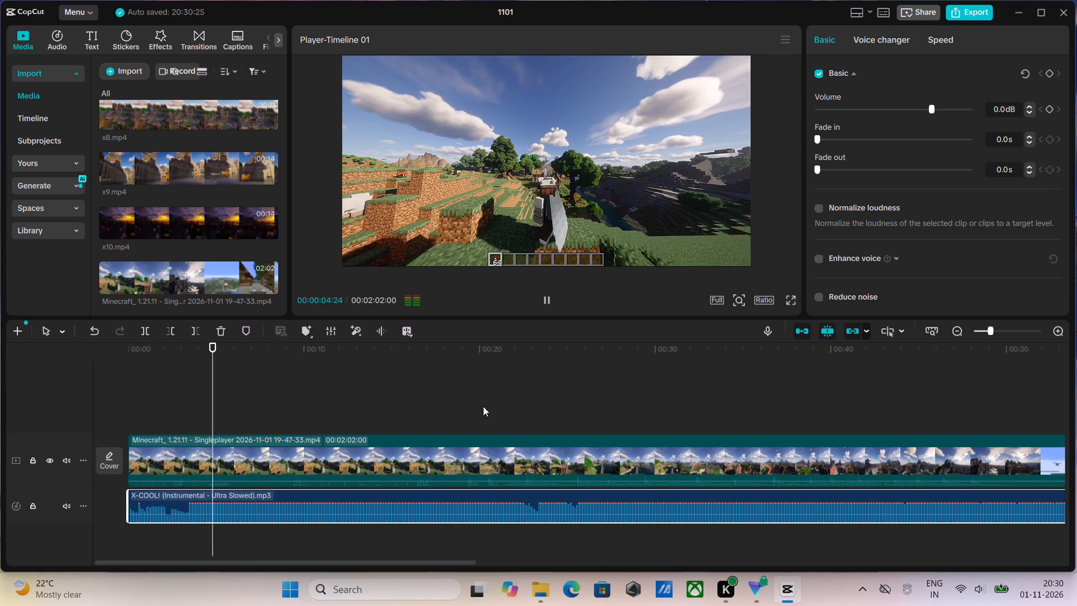
Shift the music clip about 7 seconds along the timeline, extend its start back to 00:00, and listen from the beginning.
left_click(154, 507)
left_click_drag(127, 509, 124, 509)
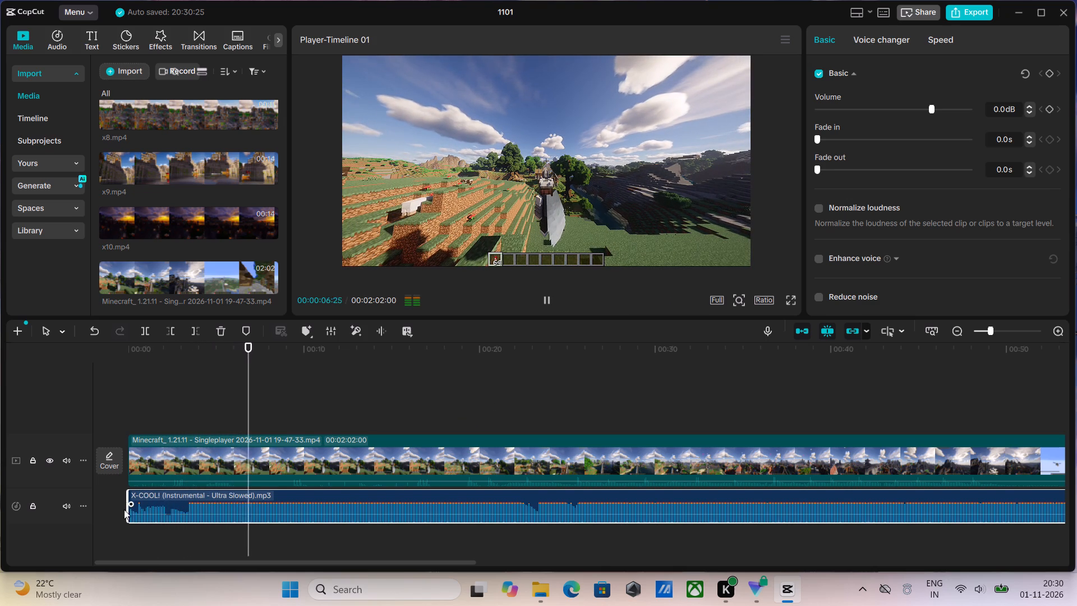
left_click_drag(124, 509, 89, 512)
left_click_drag(197, 504, 321, 504)
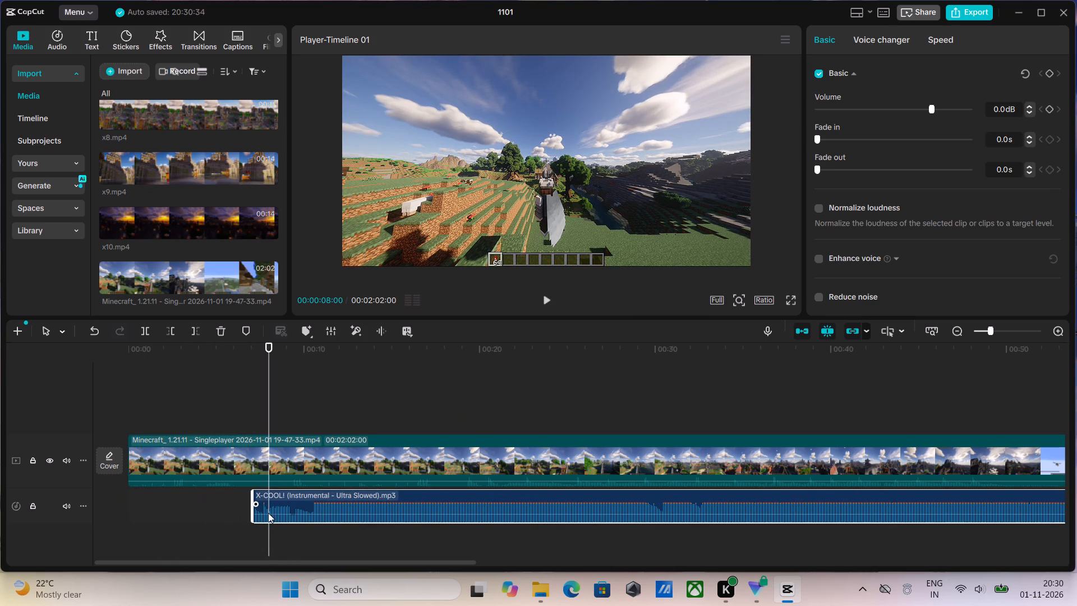
left_click_drag(250, 513, 120, 515)
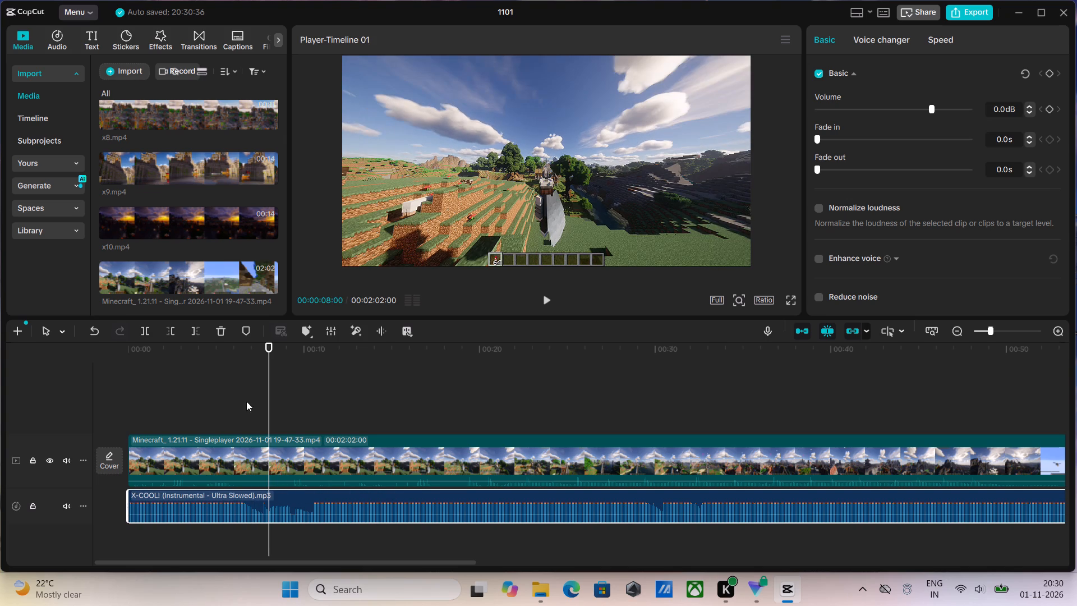
left_click_drag(260, 356, 137, 398)
key("space")
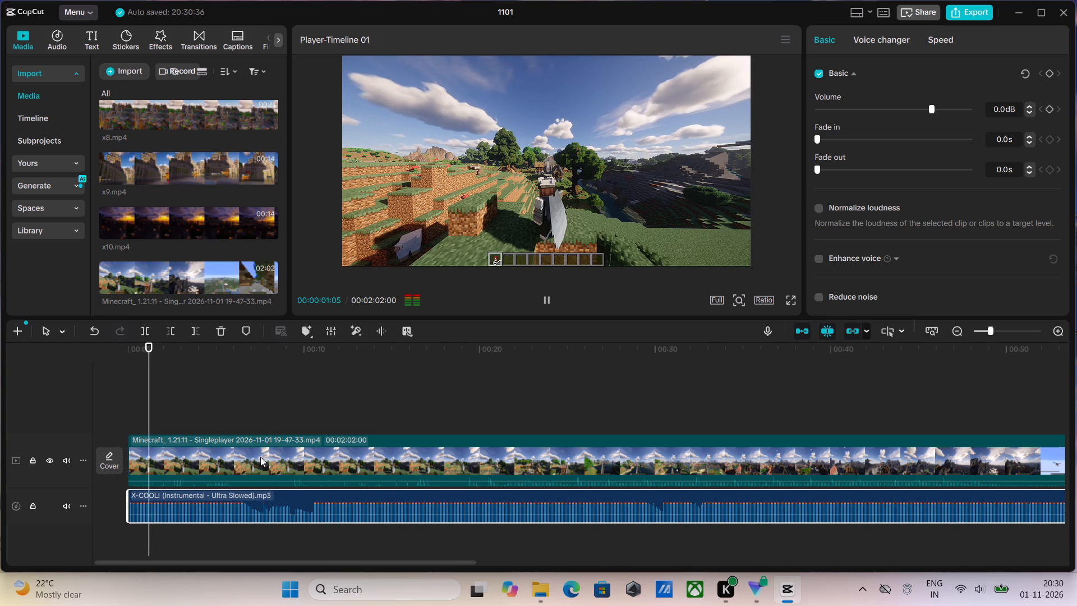
Trim the music clip's start to about 6 seconds, move the clip back to 00:00, and play the opening.
left_click_drag(127, 515, 233, 516)
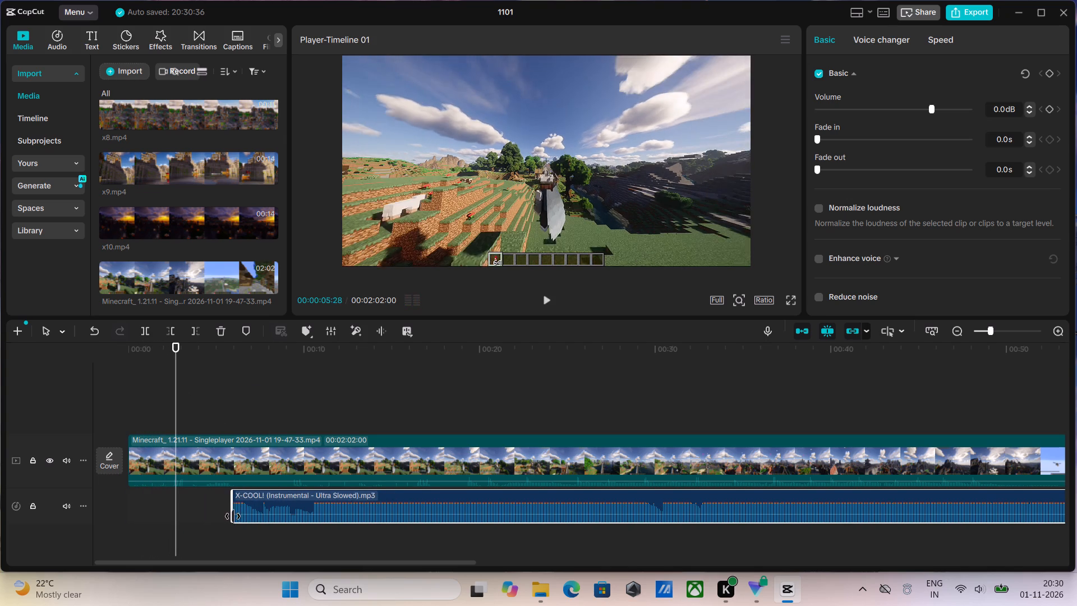
left_click_drag(233, 516, 242, 517)
key("space")
left_click_drag(283, 502, 244, 504)
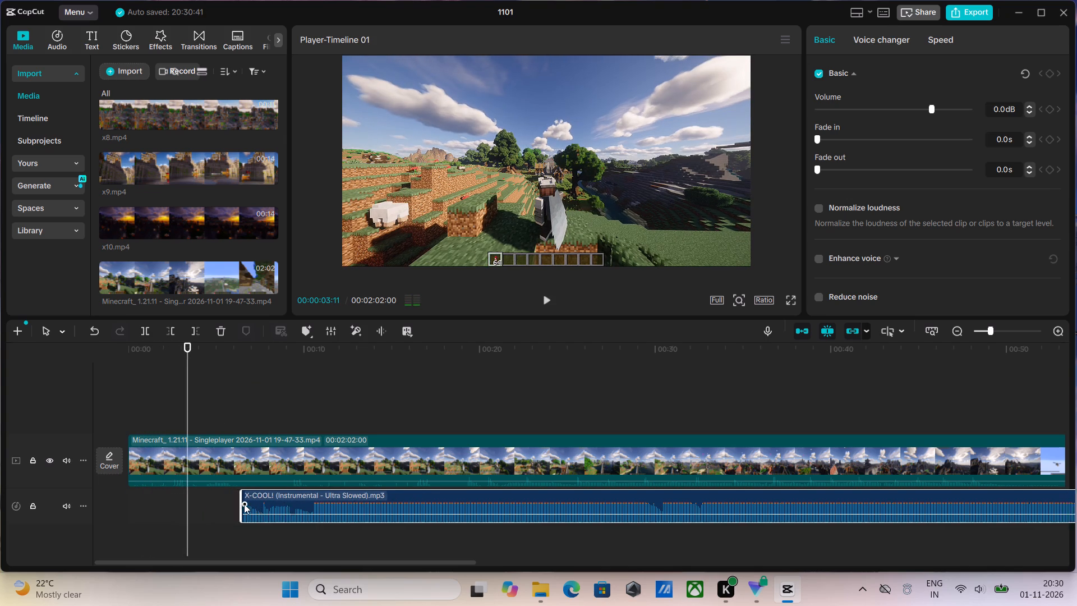
left_click_drag(244, 504, 172, 504)
left_click_drag(186, 351, 128, 374)
key("space")
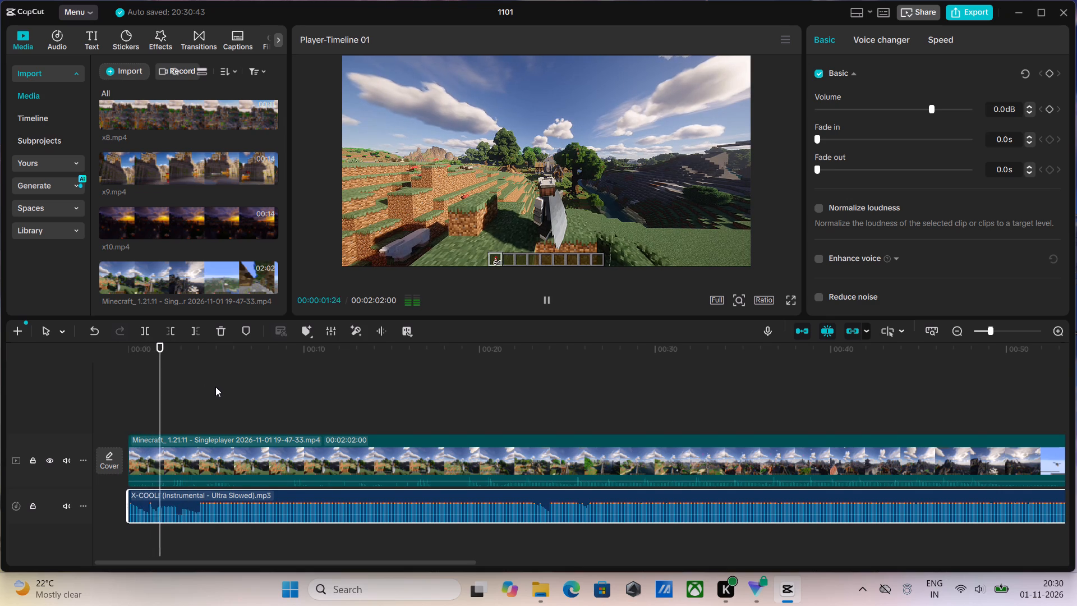
key("space")
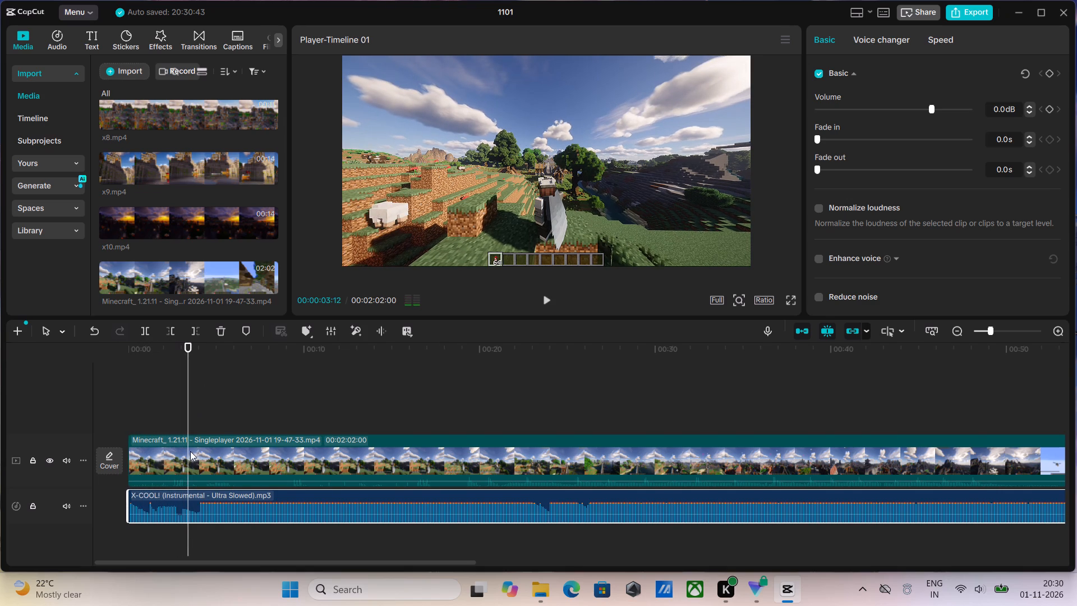
Trim about 3 seconds off the start of the Minecraft recording.
left_click(208, 461)
left_click_drag(128, 458, 183, 458)
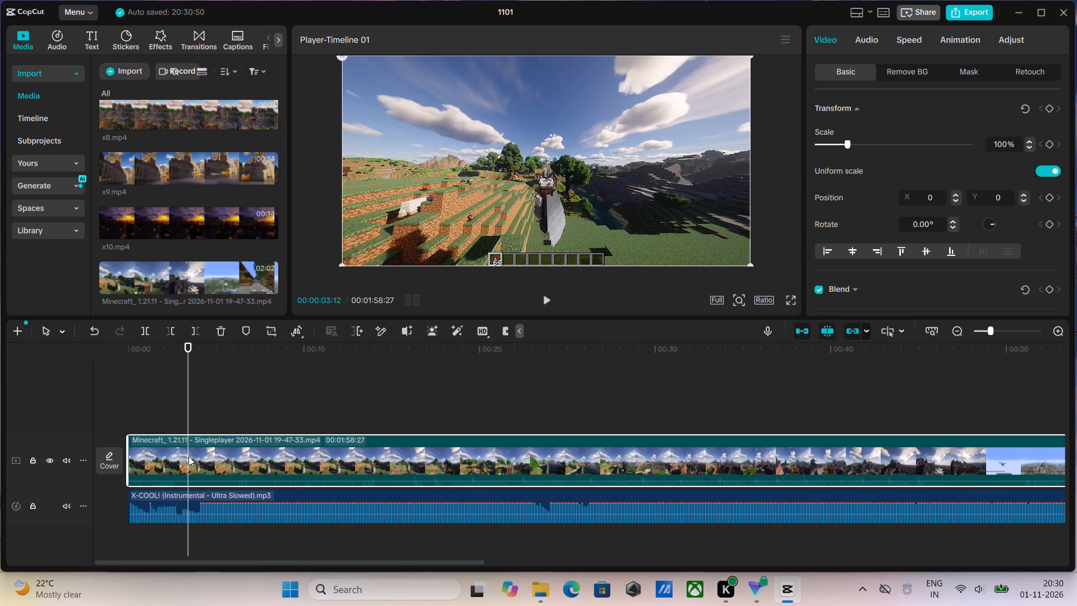
Find the approach to the walled city in the recording and trim the clip's start up to 00:00:28:02.
left_click_drag(187, 348, 503, 391)
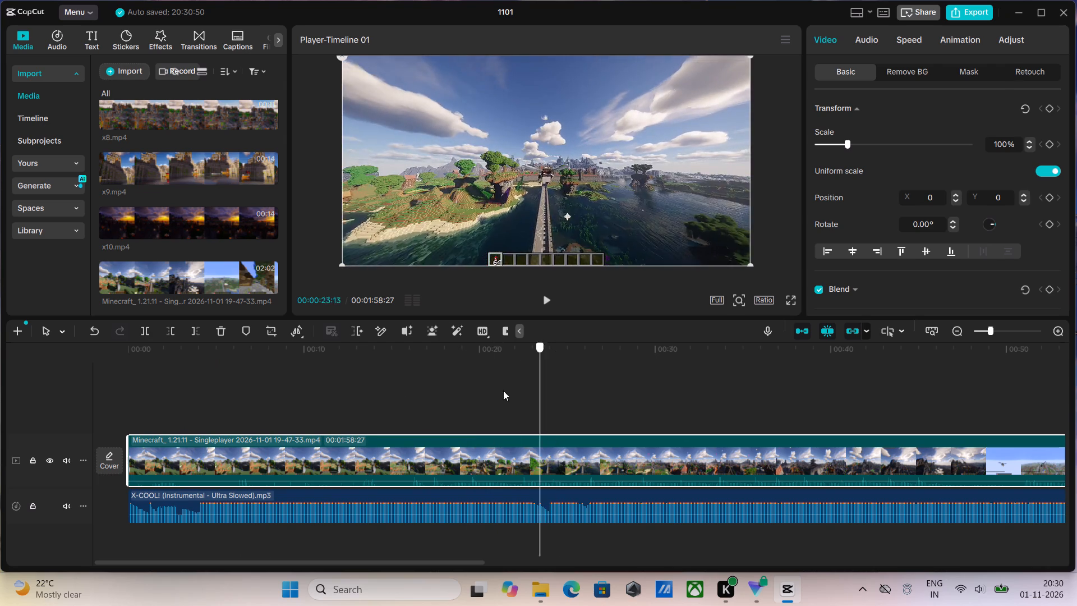
left_click_drag(503, 391, 566, 401)
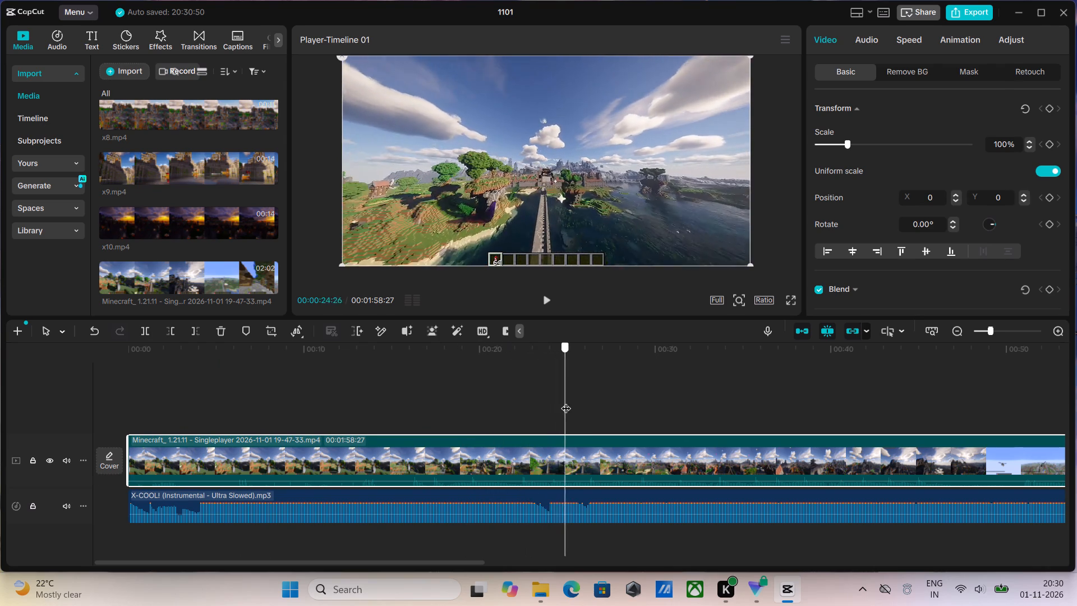
left_click_drag(566, 401, 639, 414)
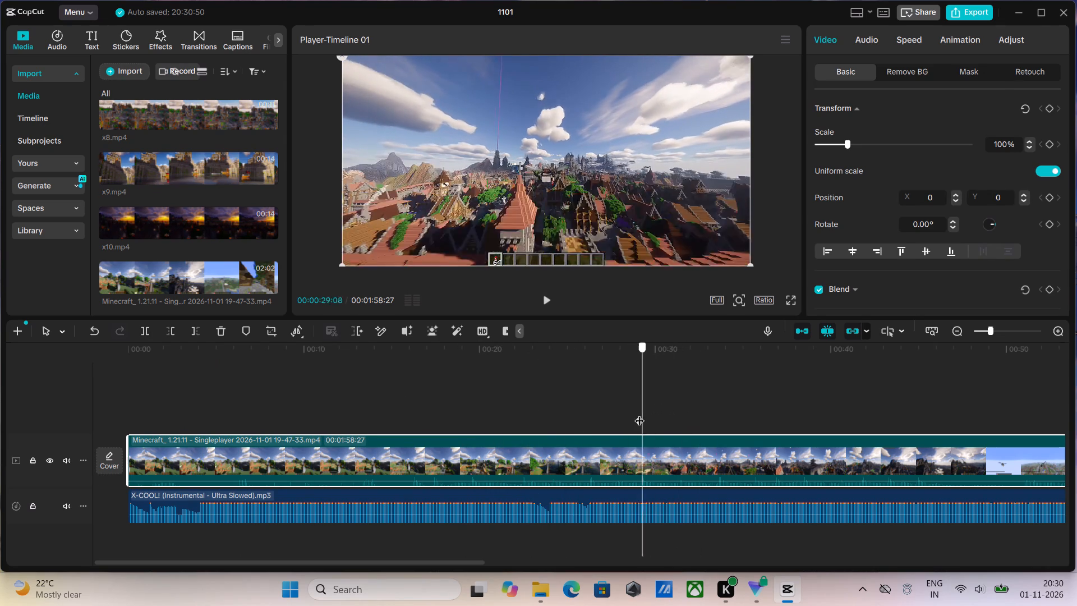
left_click_drag(639, 414, 630, 420)
left_click_drag(630, 420, 637, 421)
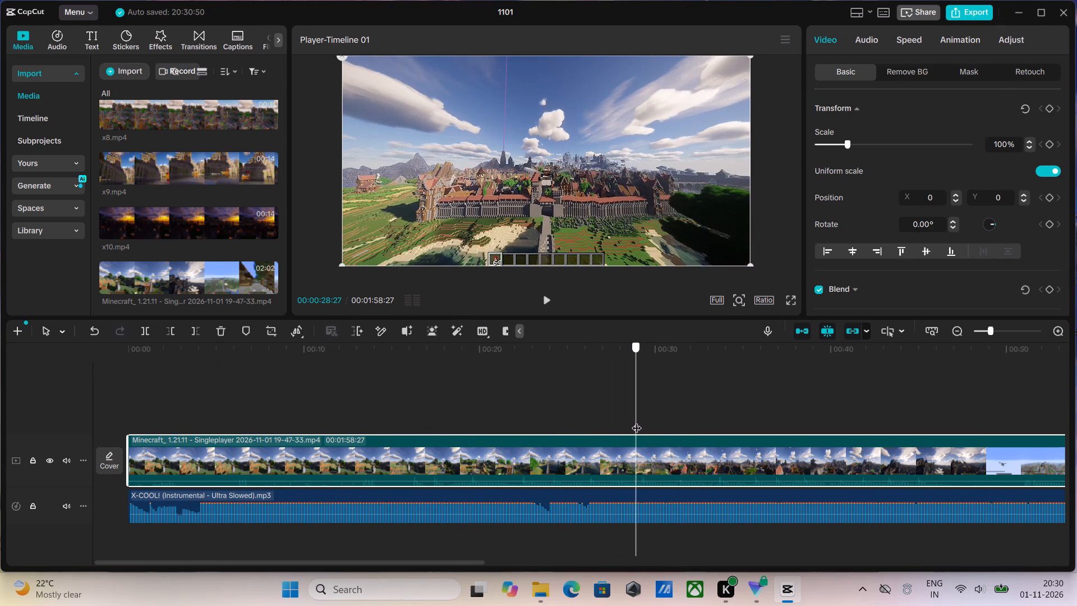
left_click_drag(637, 421, 621, 426)
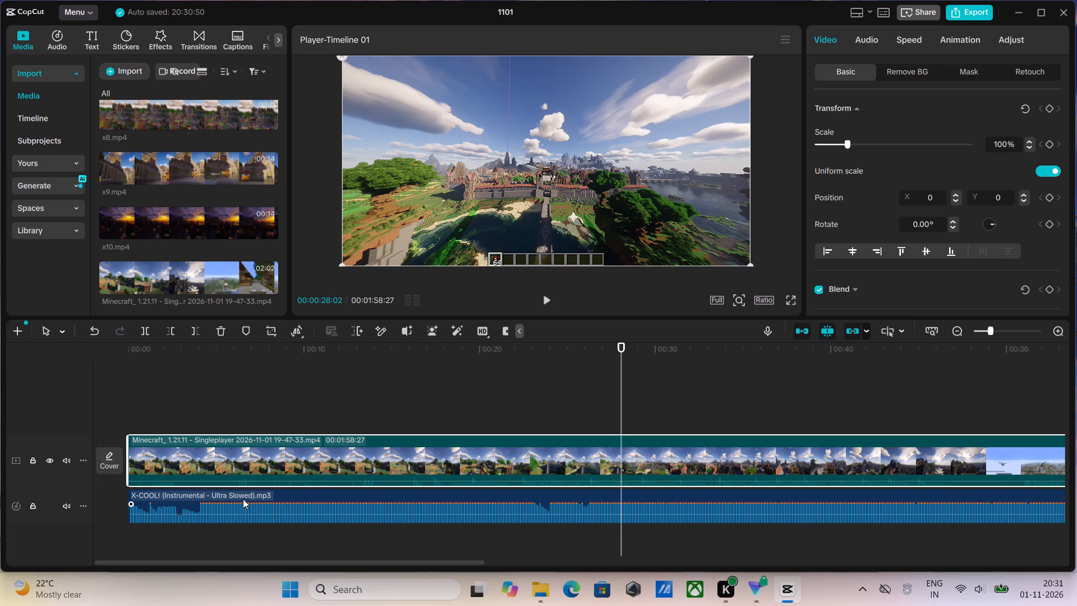
left_click_drag(127, 454, 616, 454)
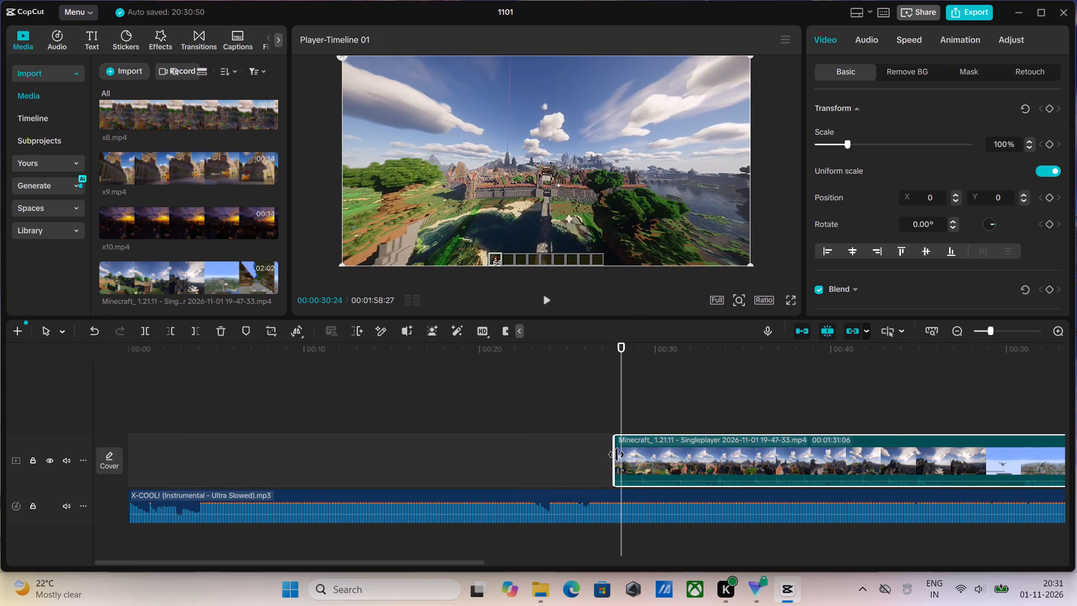
left_click_drag(616, 454, 620, 454)
Play the trimmed recording with the music from 00:00 to about 00:13 to check the opening.
left_click_drag(622, 352, 417, 394)
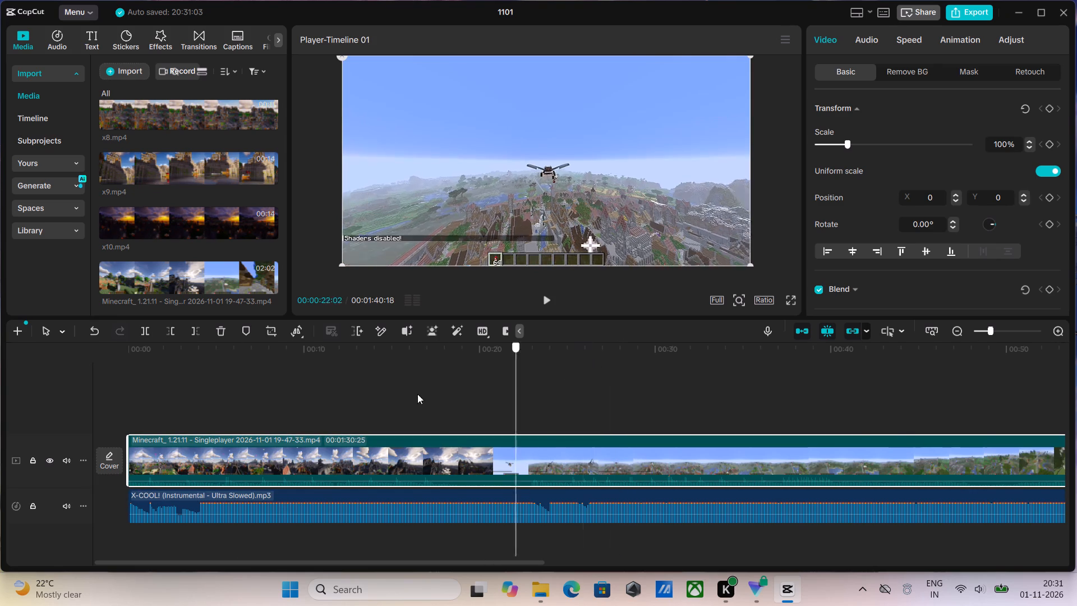
left_click_drag(417, 394, 90, 447)
key("space")
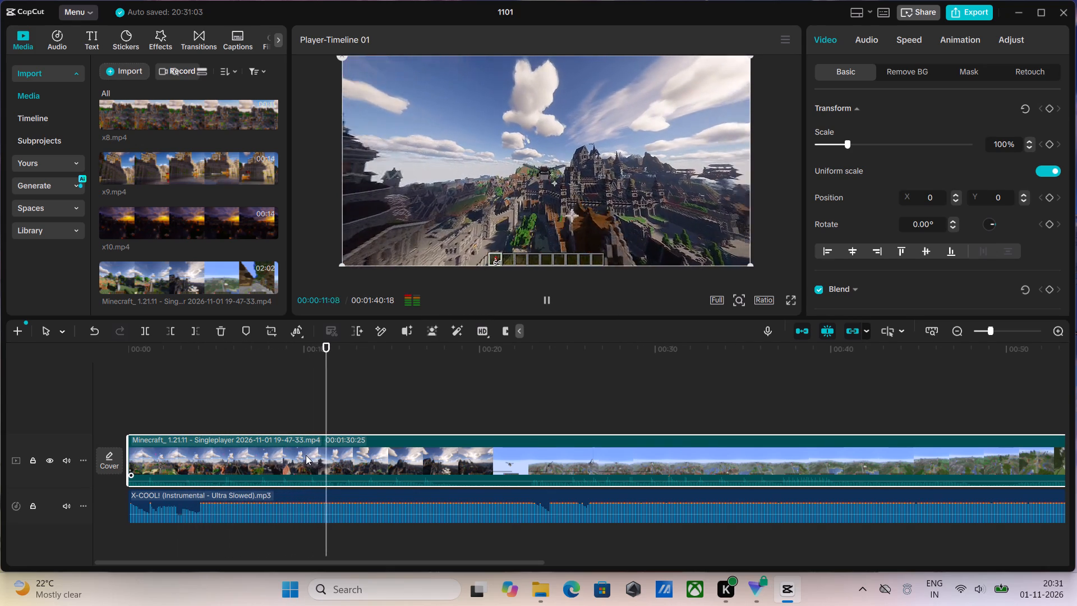
key("space")
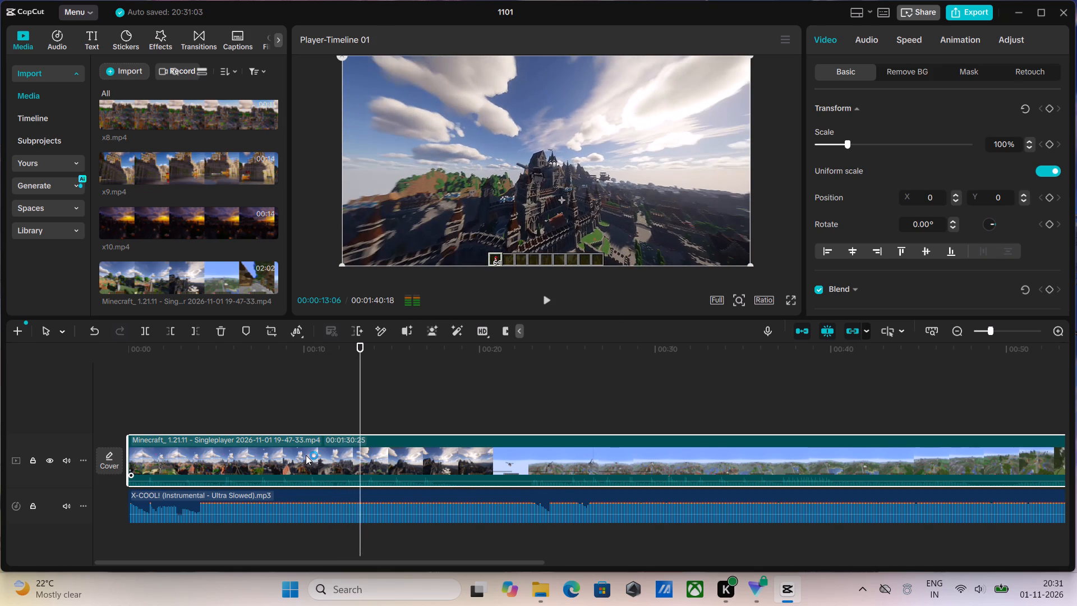
Trim the recording's start up to about 00:00:02:10, so it opens over the city rooftops.
left_click_drag(357, 348, 132, 414)
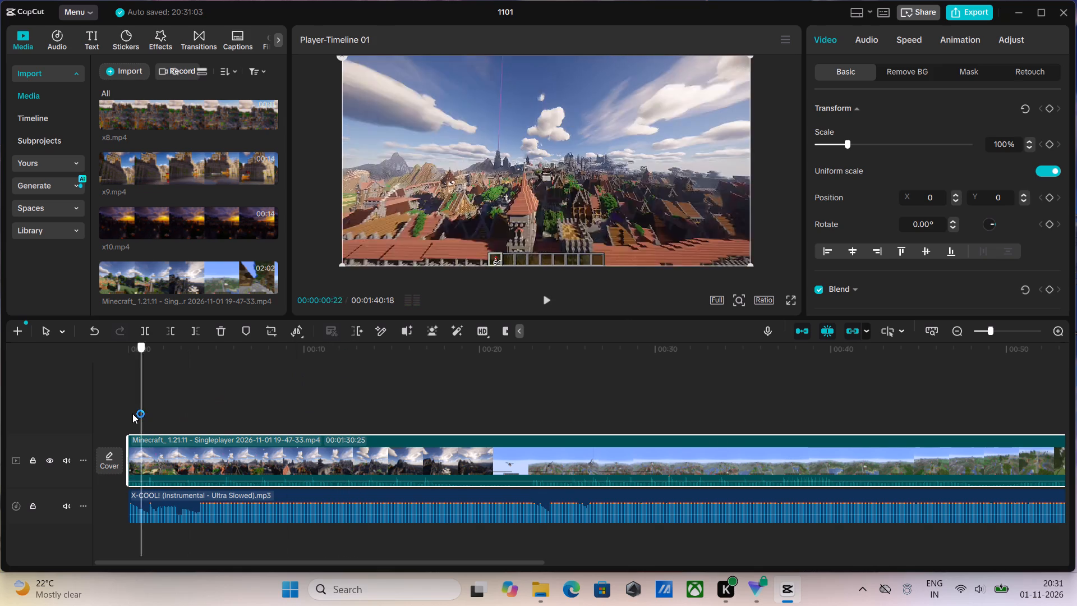
left_click_drag(132, 414, 169, 420)
left_click_drag(127, 452, 158, 458)
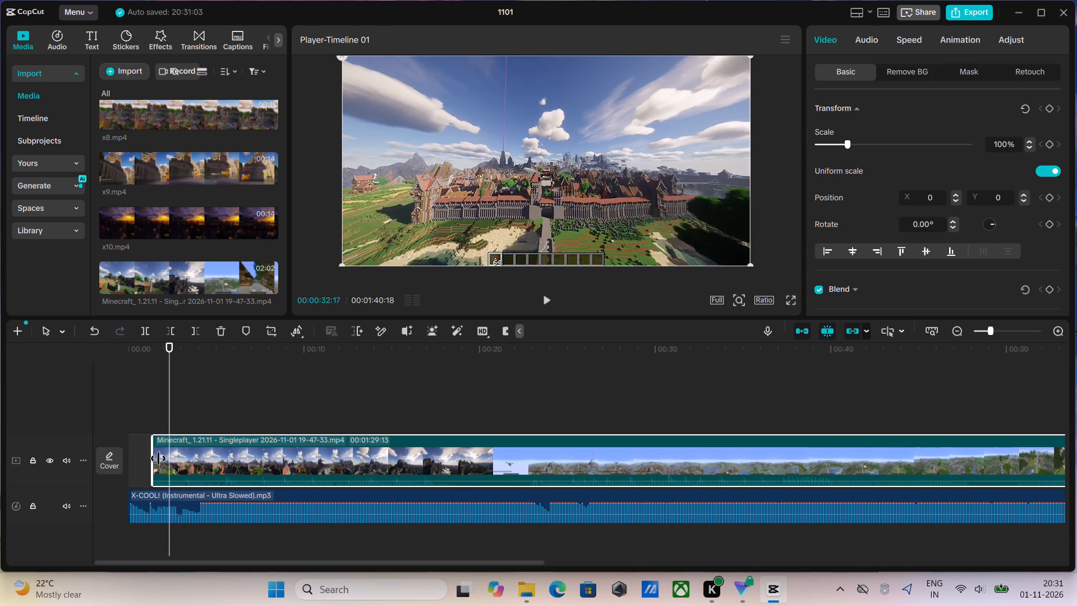
left_click_drag(158, 458, 166, 459)
Play the trimmed recording with the music from the start to about 00:08 to check the new opening.
left_click_drag(169, 345, 168, 347)
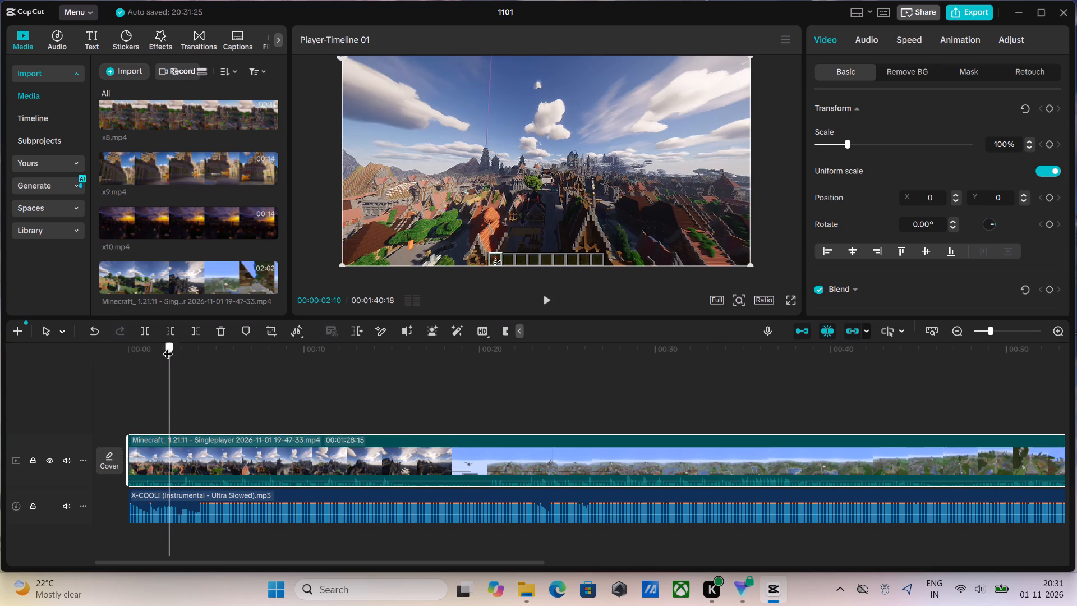
left_click_drag(168, 347, 140, 363)
key("space")
key("space")
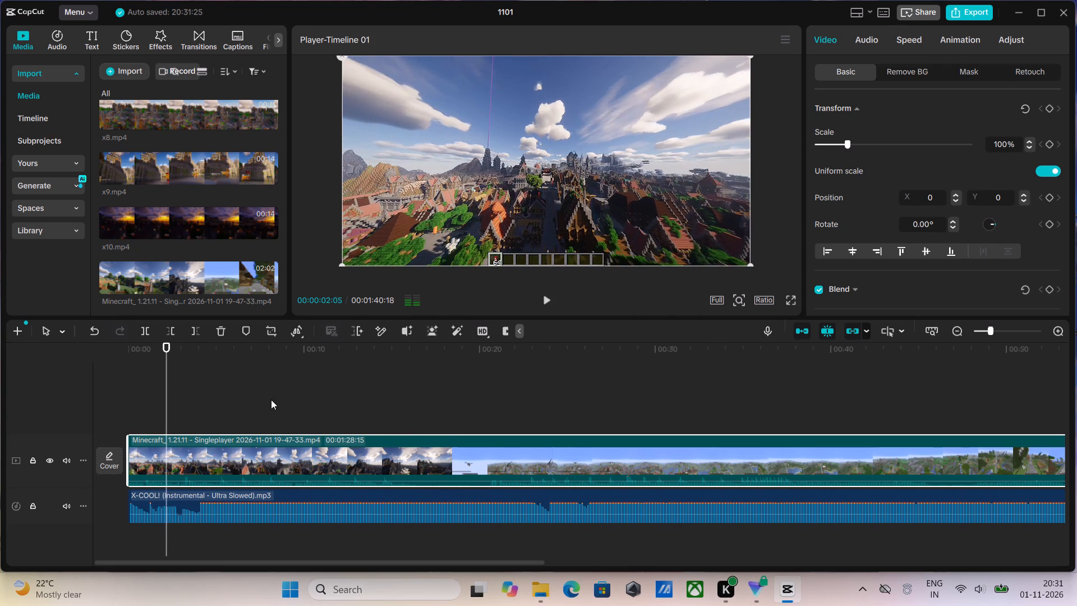
key("space")
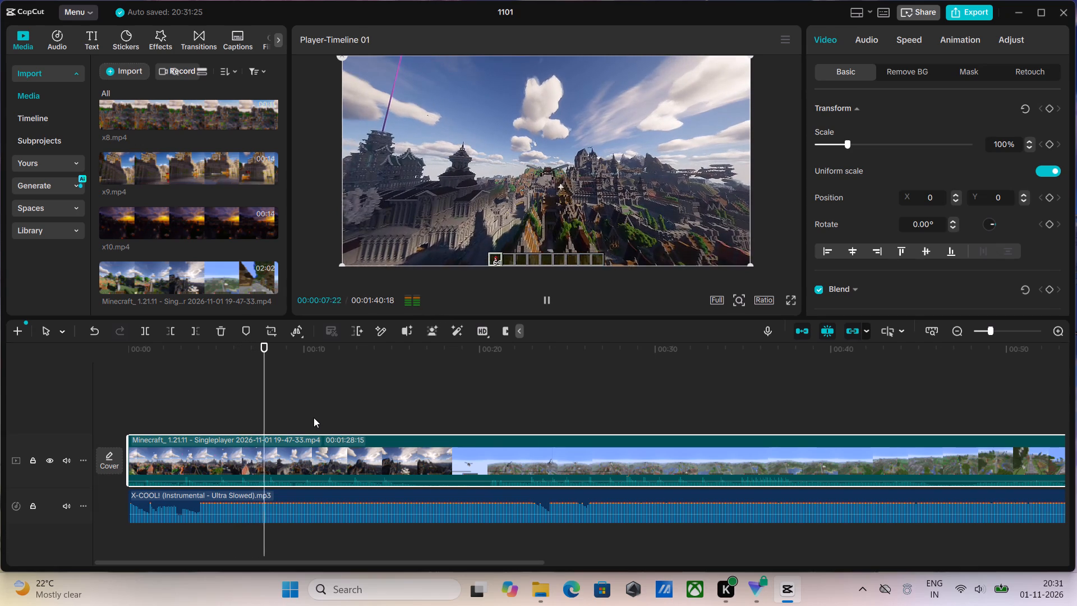
key("space")
Split the Minecraft recording at 00:00:51:07, by the red-roofed house along the stone path, and delete everything before it.
left_click_drag(277, 349, 954, 435)
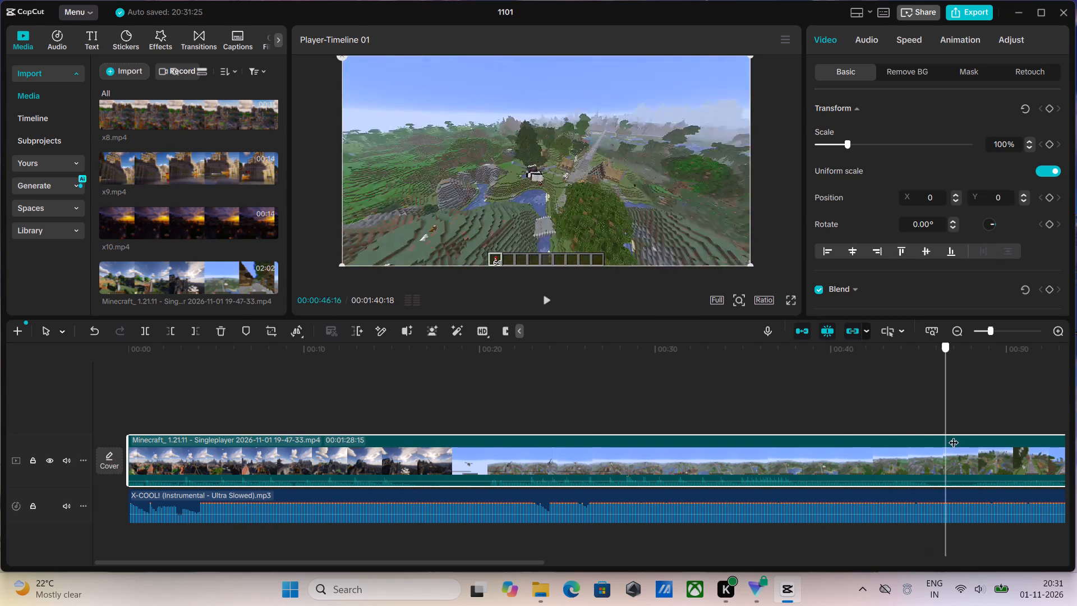
left_click_drag(954, 435, 1035, 446)
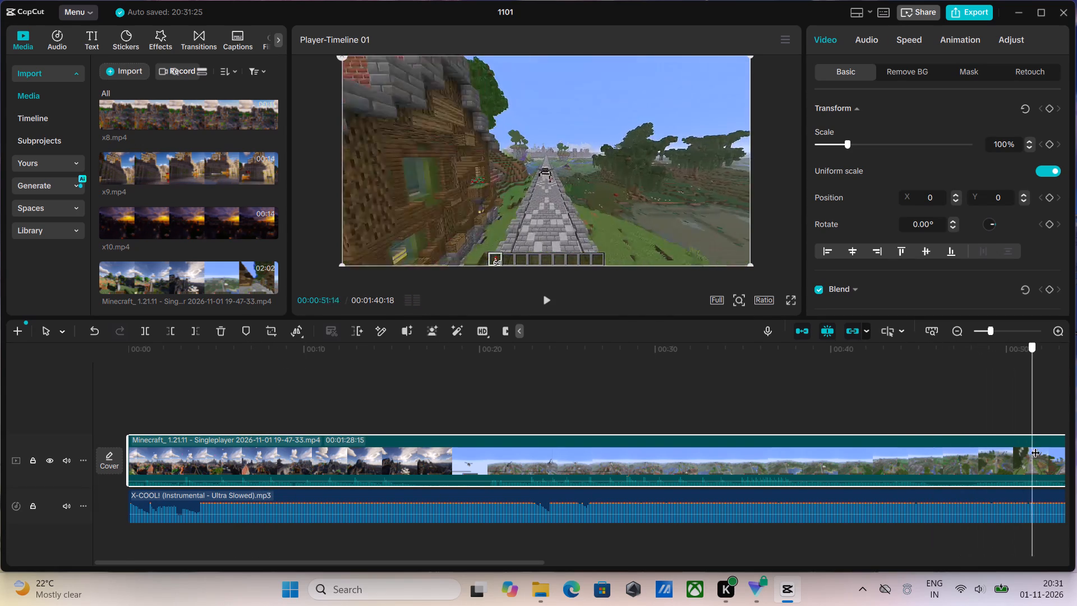
left_click_drag(1035, 446, 734, 463)
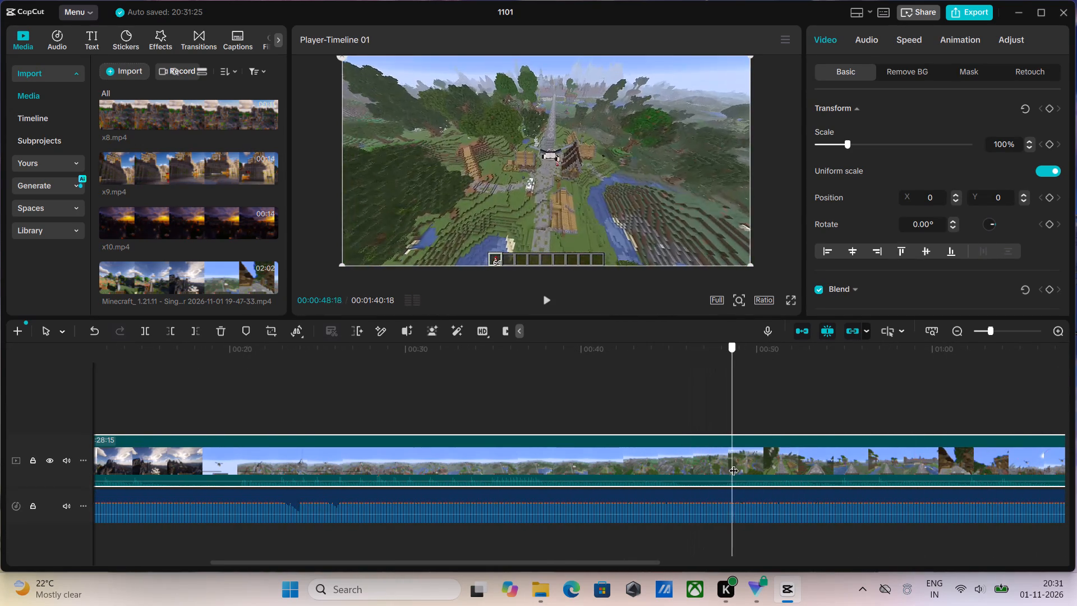
left_click_drag(734, 463, 778, 466)
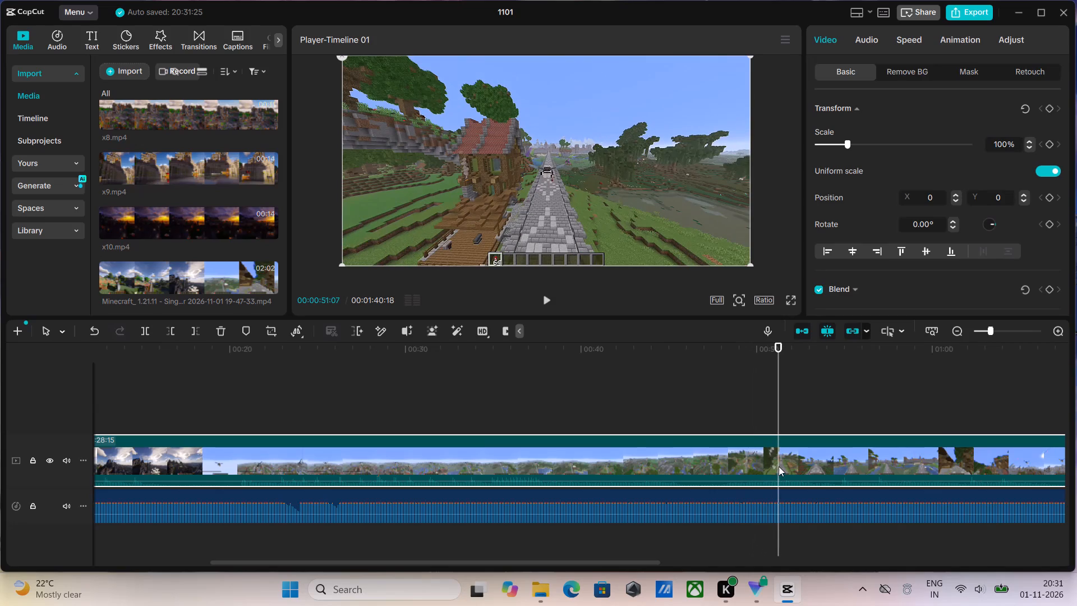
left_click(146, 336)
left_click(673, 471)
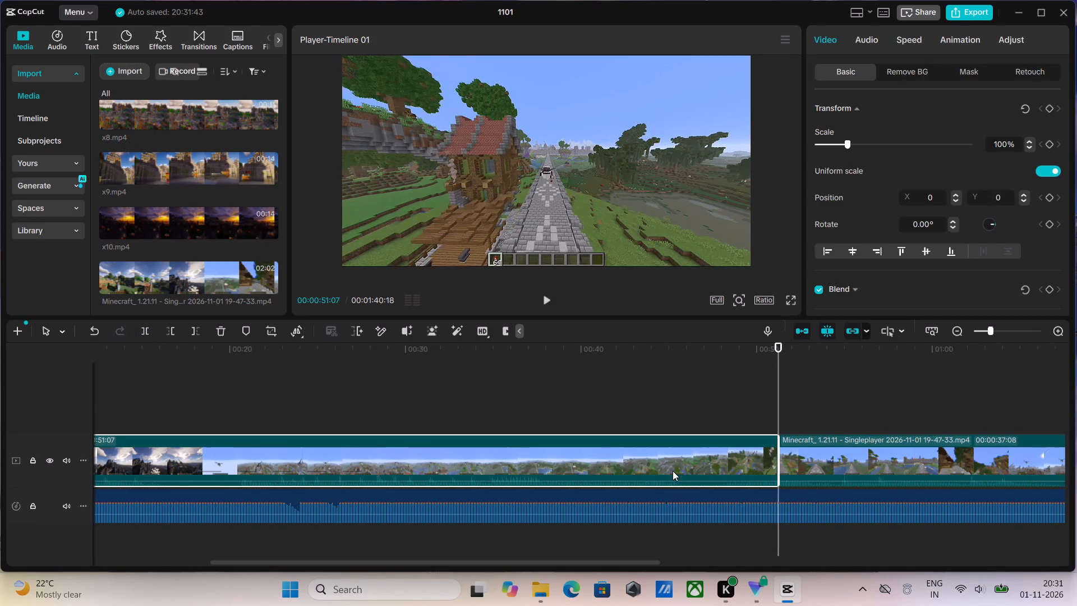
key("Delete")
Play the remaining recording's opening to about 00:06 and trim about 3 seconds off the clip's start.
left_click_drag(772, 355, 0, 478)
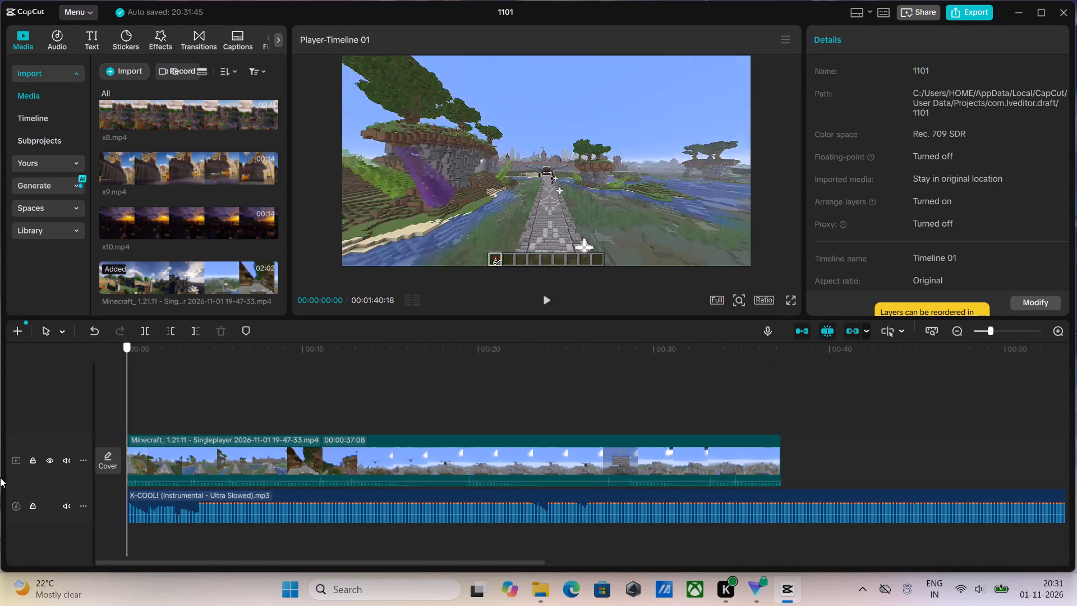
left_click_drag(0, 478, 0, 489)
key("space")
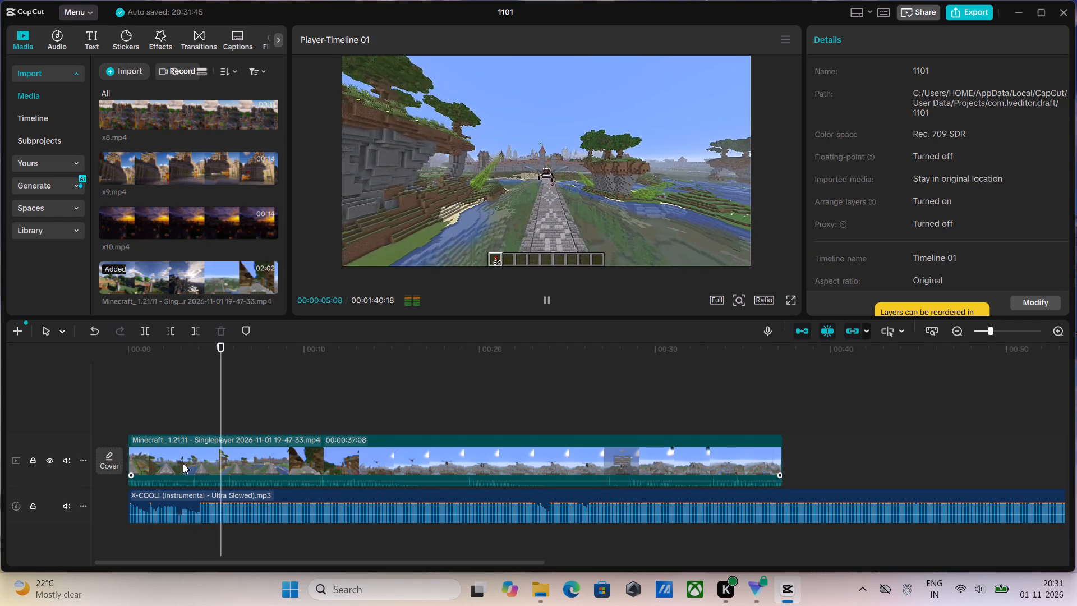
key("space")
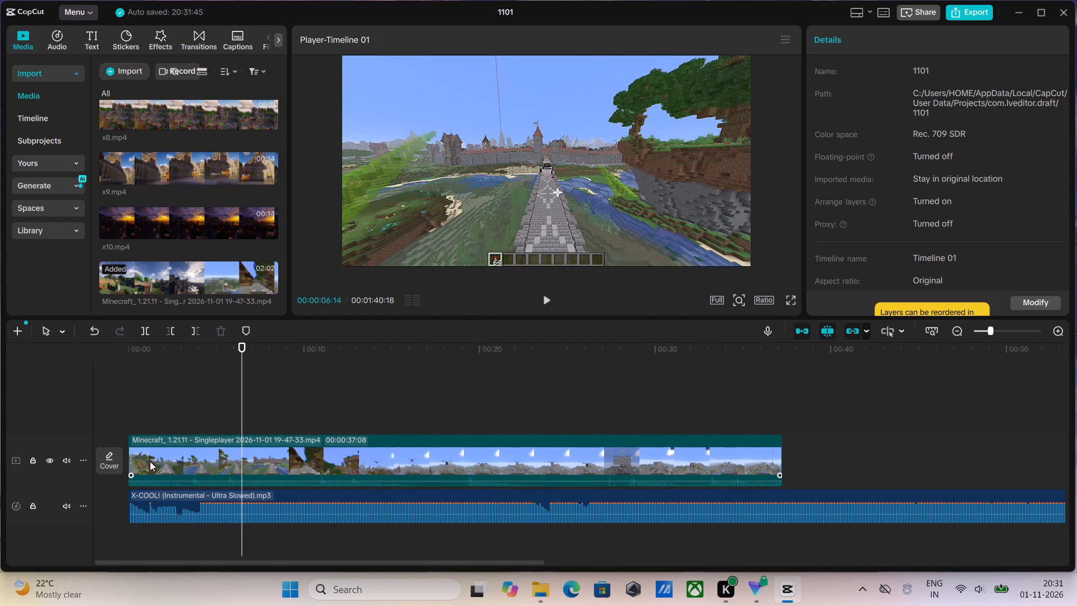
left_click(131, 460)
left_click_drag(127, 458, 161, 460)
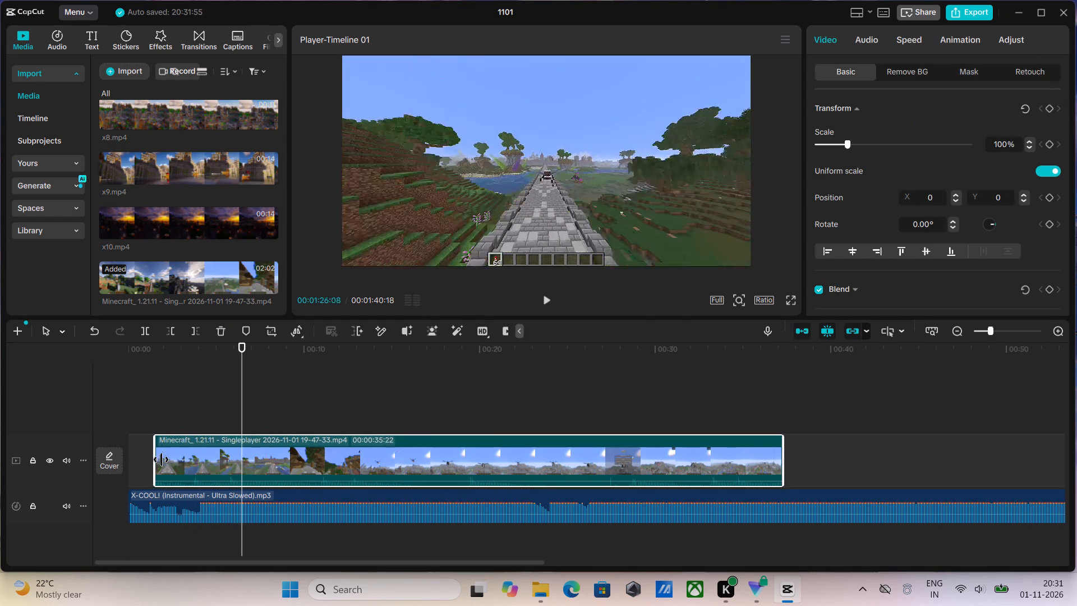
left_click_drag(161, 460, 183, 460)
Generate automatic beat markers on the X-COOL! music track and play the opening against them to about 00:03.
left_click_drag(240, 349, 108, 387)
key("space")
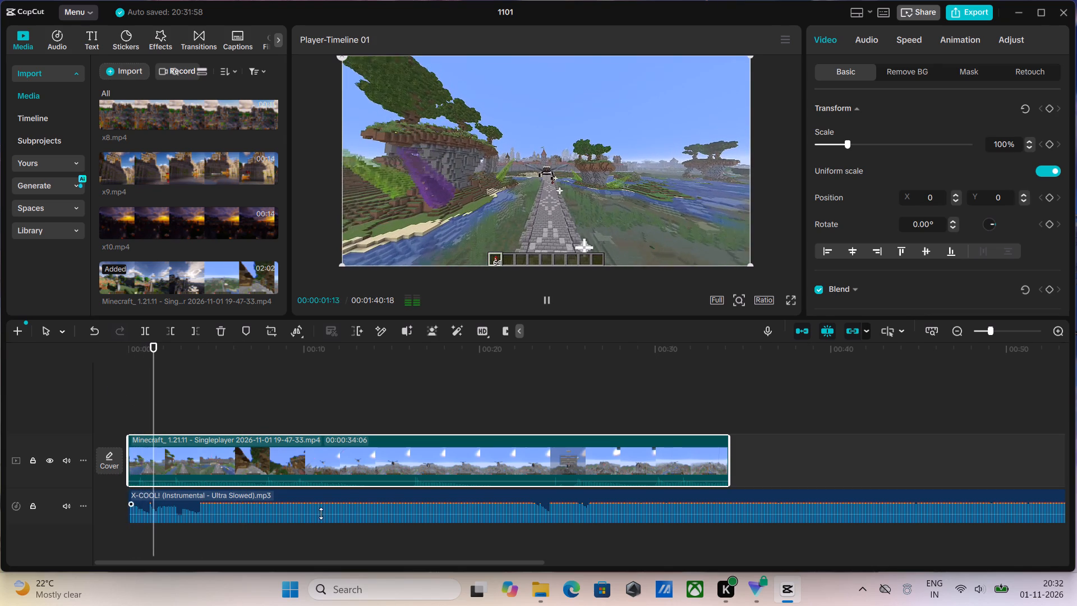
key("space")
left_click(270, 508)
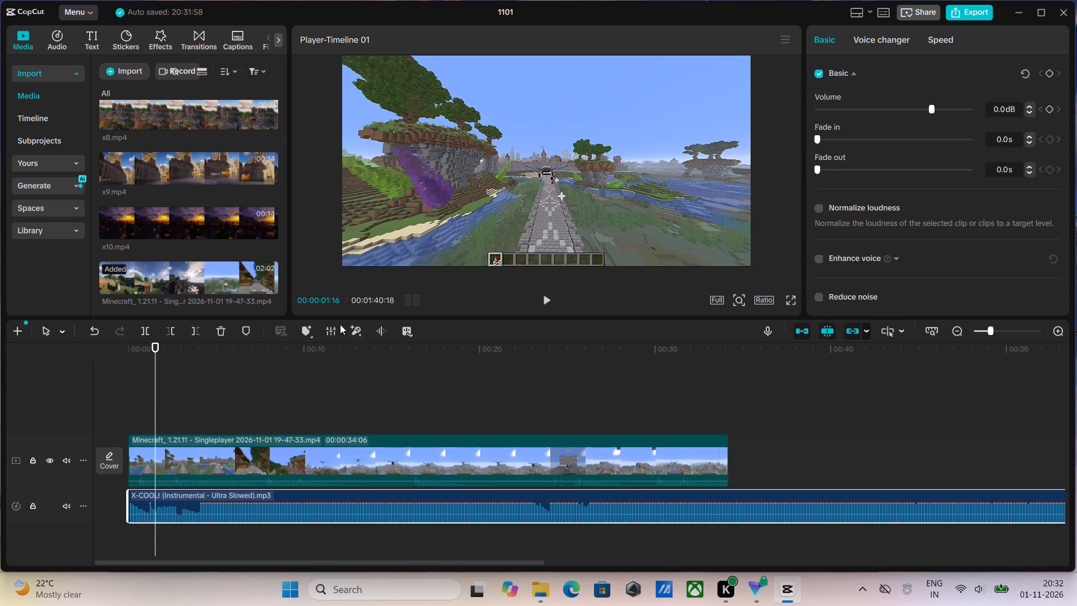
left_click(302, 332)
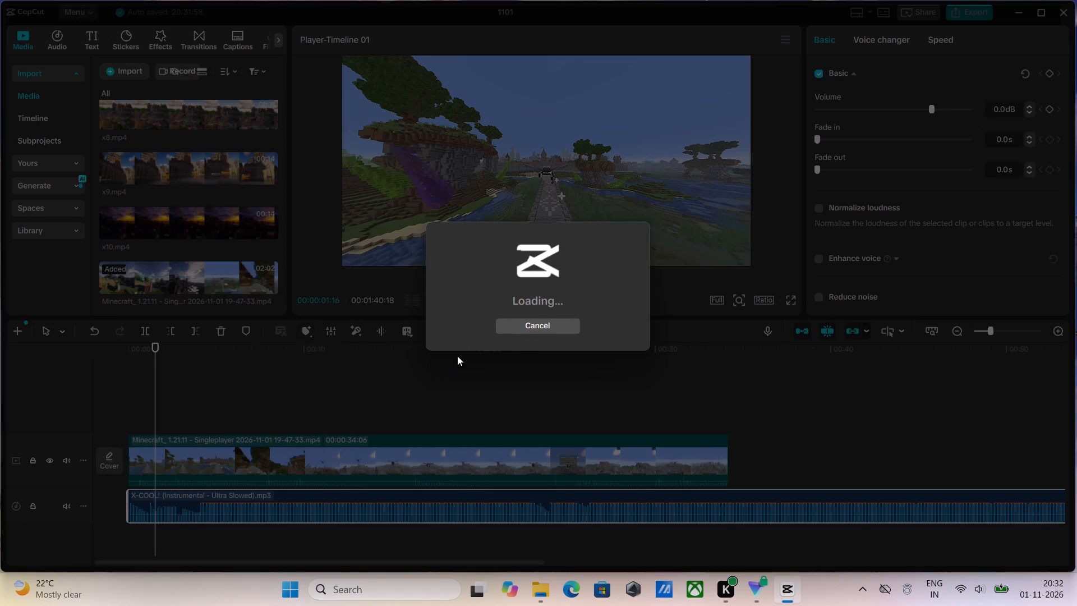
key("space")
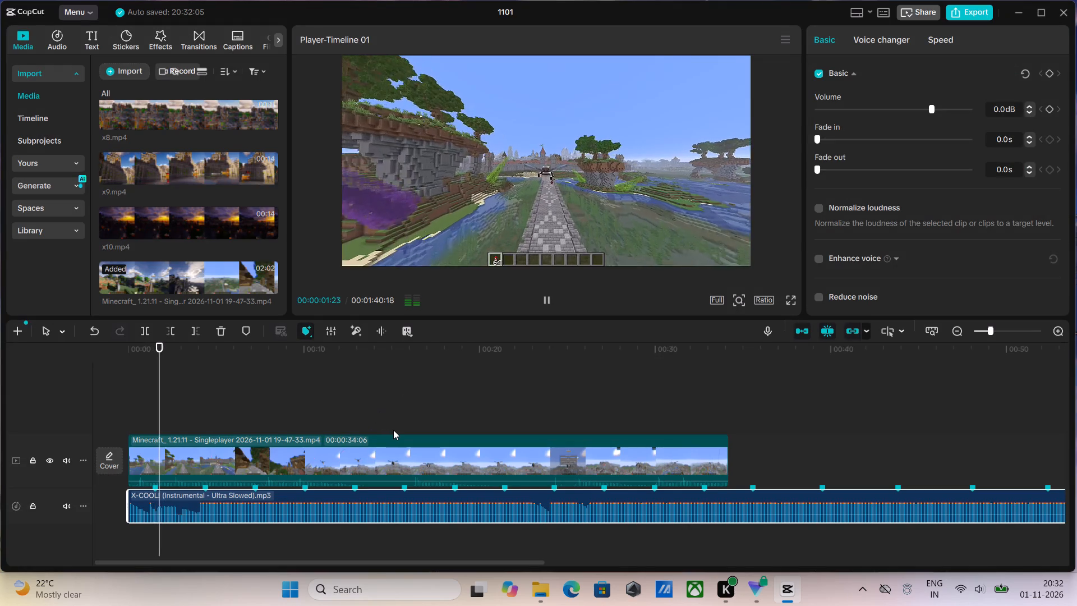
key("space")
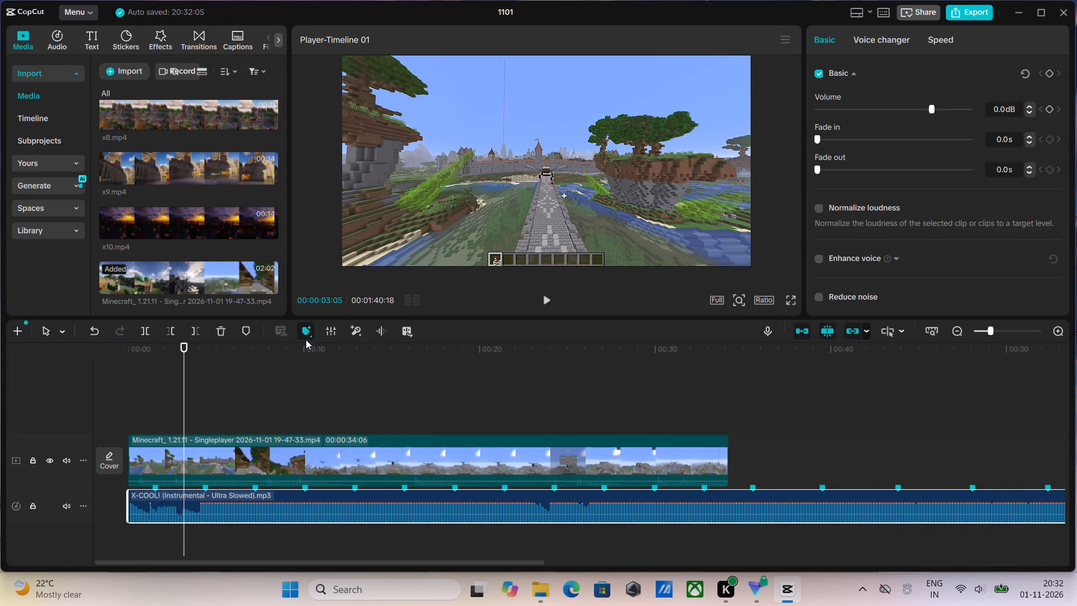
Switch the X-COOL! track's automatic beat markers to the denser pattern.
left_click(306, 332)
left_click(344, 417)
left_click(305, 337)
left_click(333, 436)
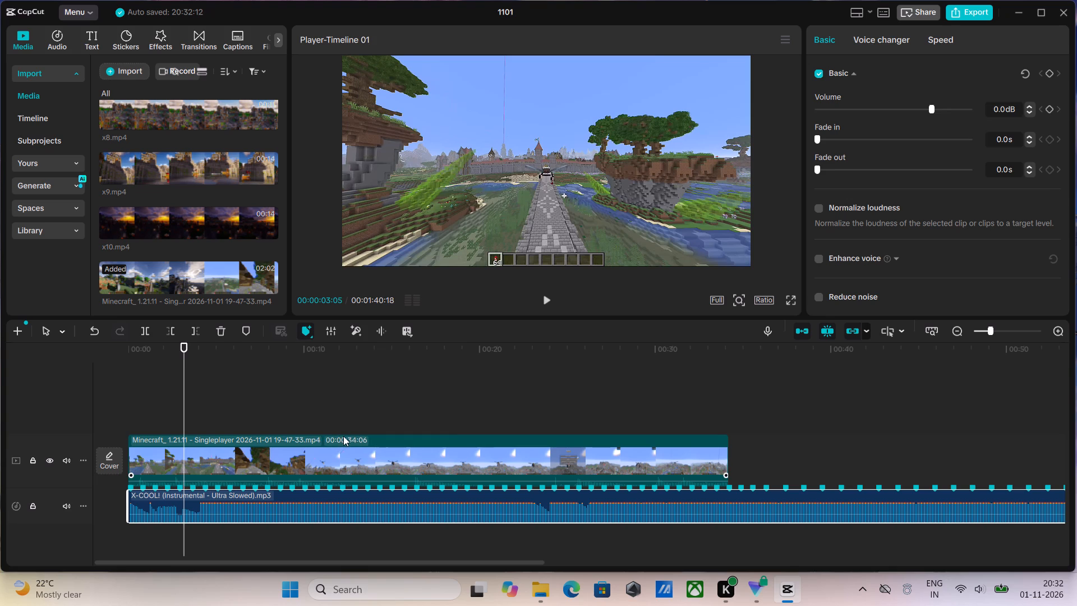
Play the opening with the music to about 00:10 and trim about 2 seconds off the recording's start.
key("space")
left_click_drag(196, 349, 103, 368)
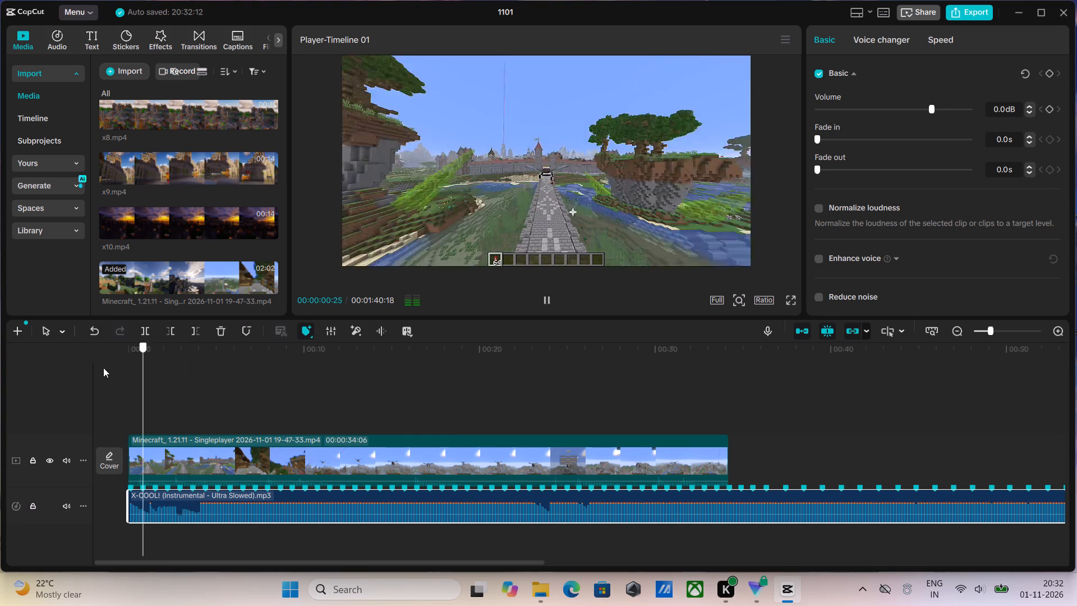
left_click_drag(103, 368, 80, 377)
key("space")
key("space")
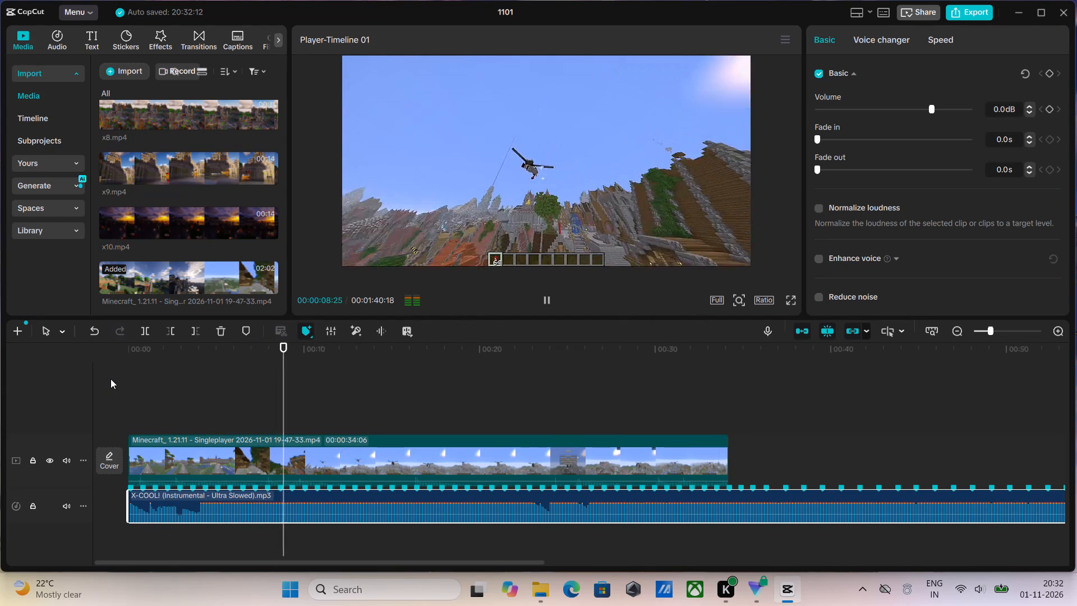
key("space")
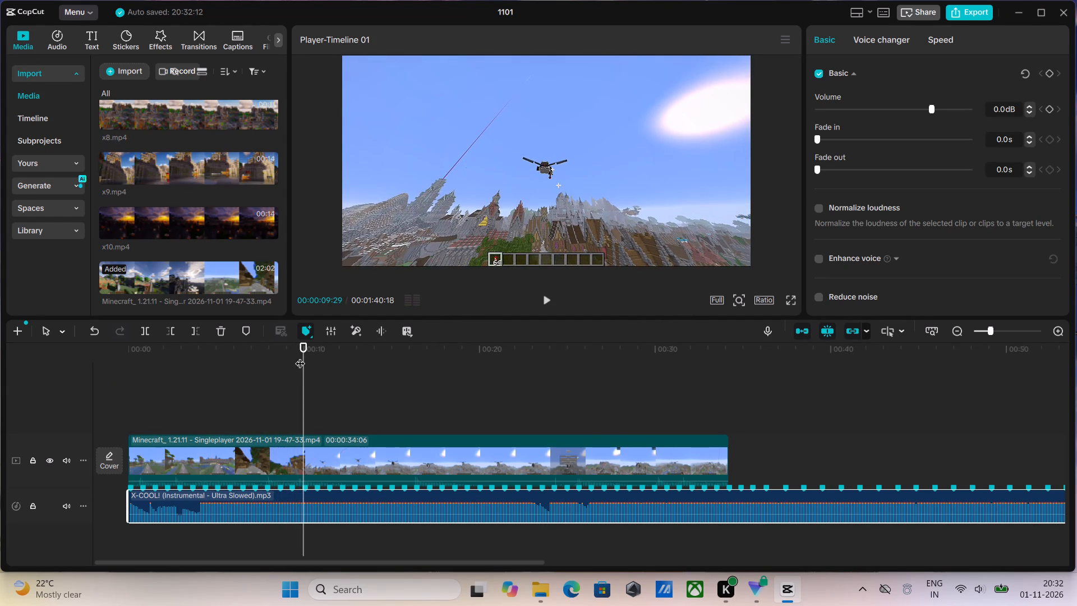
left_click_drag(305, 351, 171, 398)
left_click(149, 453)
left_click_drag(127, 459, 169, 463)
Replay the opening to about 00:02 and switch the X-COOL! track's beat markers back to the sparser pattern.
left_click_drag(169, 346, 104, 358)
key("space")
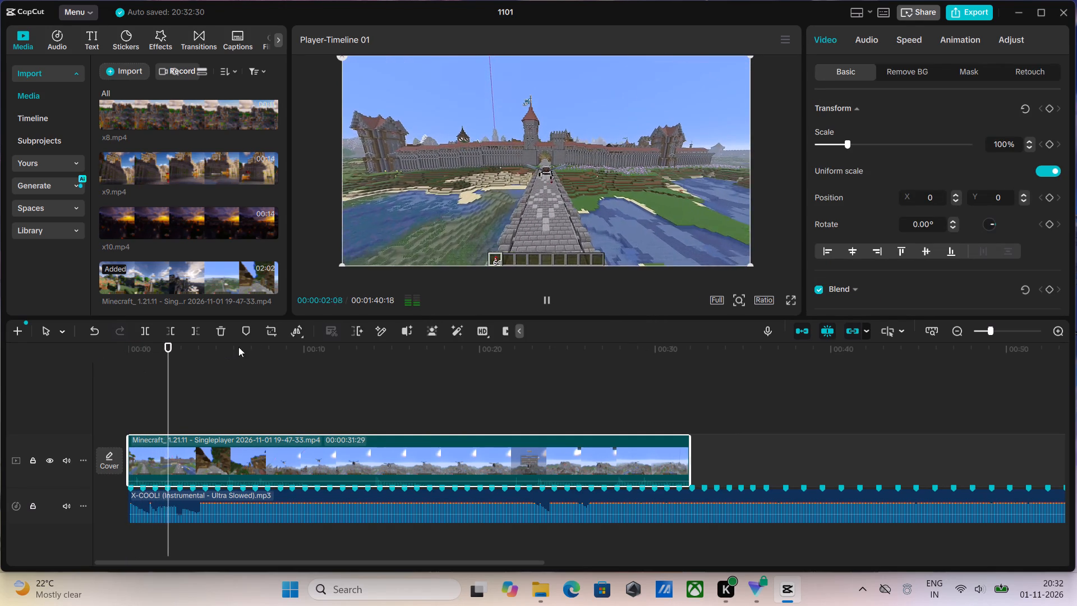
key("space")
left_click(297, 518)
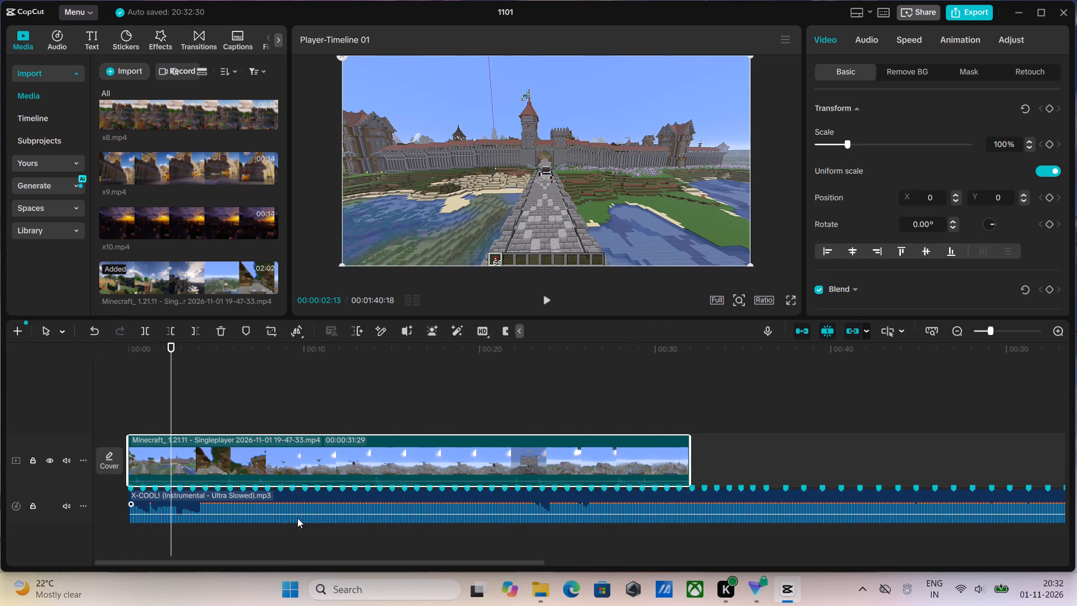
left_click(308, 338)
left_click(329, 414)
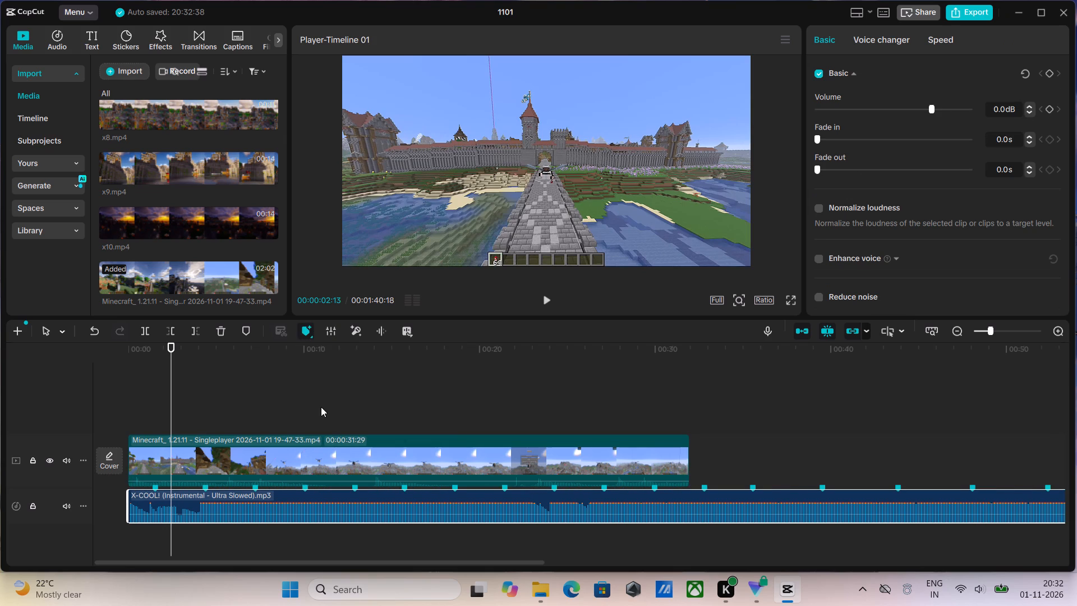
Check the opening against the sparser beat markers and trim about 1 second more off the recording's start.
left_click_drag(168, 356, 130, 374)
key("space")
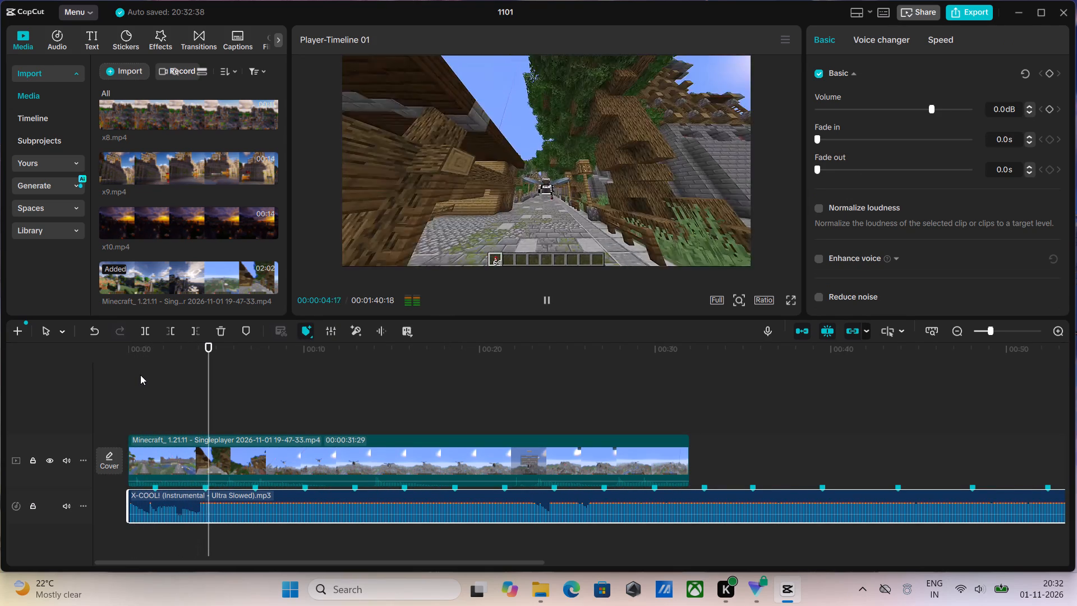
key("space")
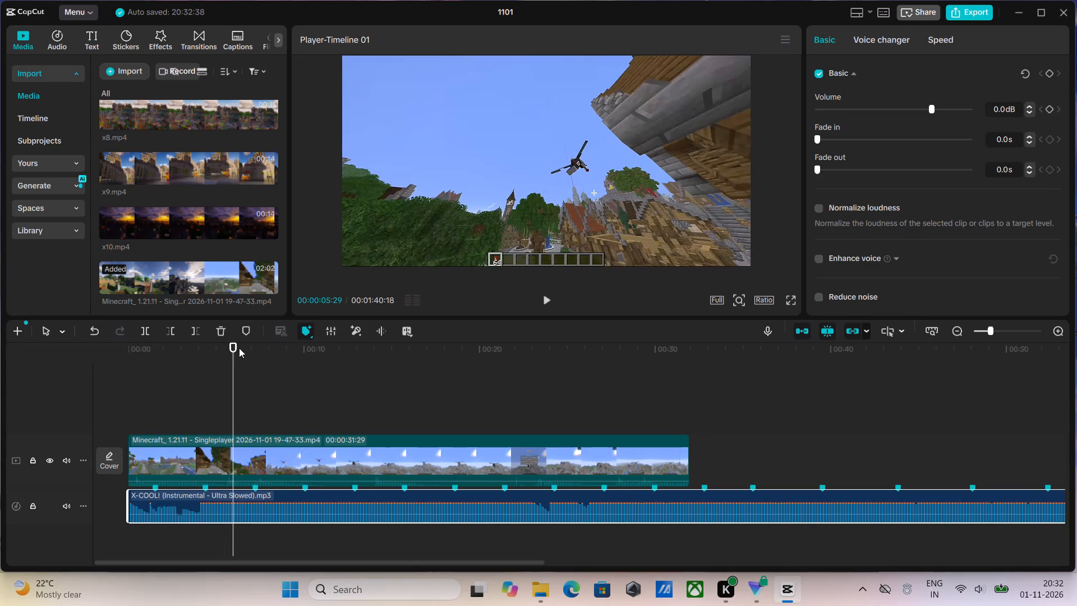
left_click_drag(230, 350, 139, 391)
key("space")
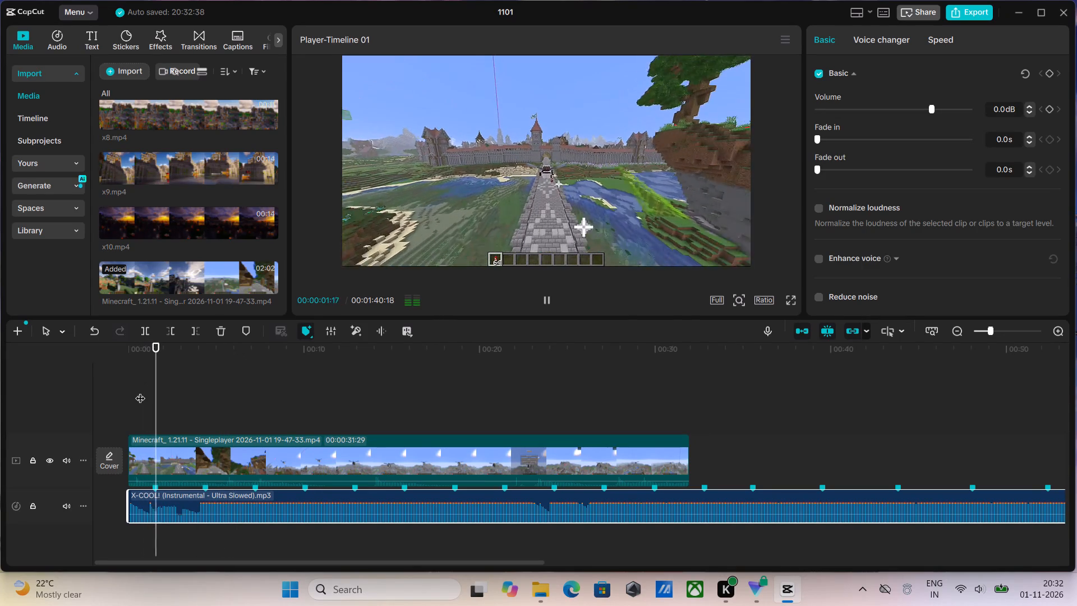
key("space")
left_click(141, 459)
left_click_drag(129, 453, 129, 453)
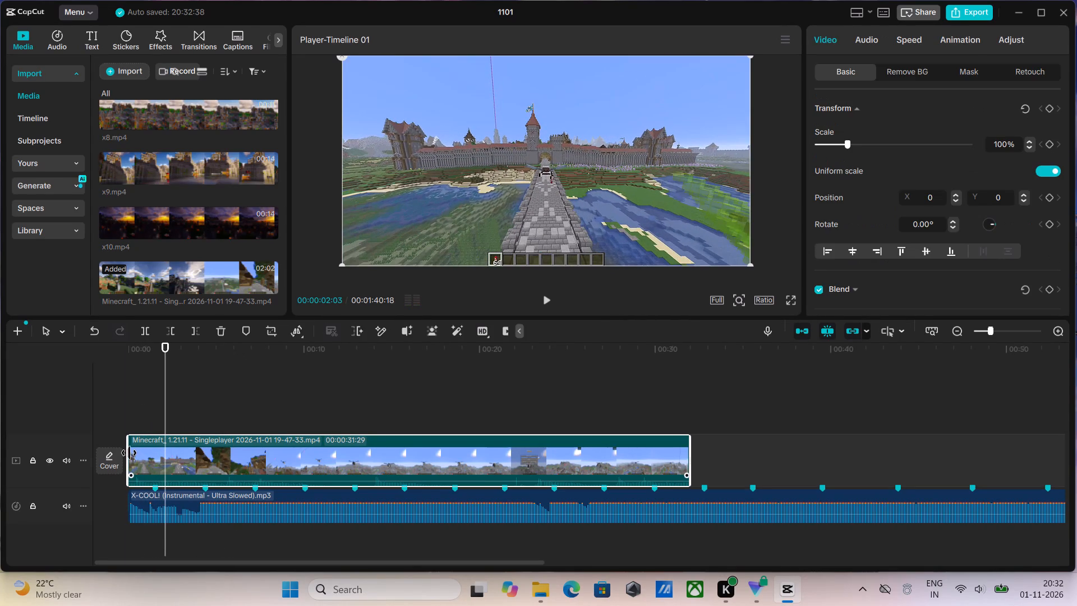
left_click_drag(129, 453, 146, 458)
Split the recording at the second beat marker, 00:00:04:12, and delete everything after it.
left_click_drag(162, 348, 152, 357)
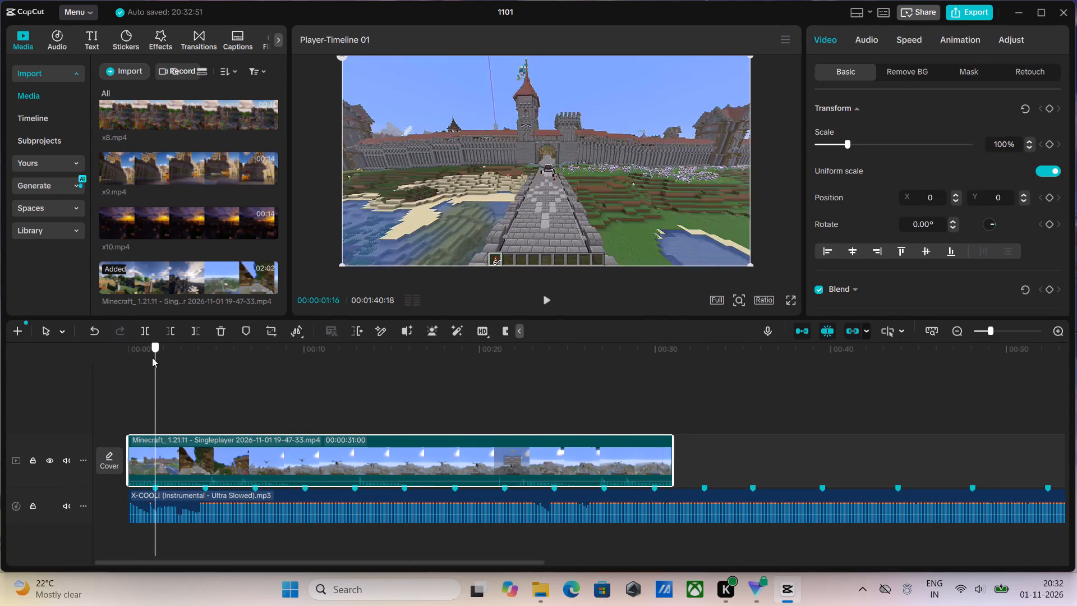
left_click_drag(152, 357, 125, 370)
key("space")
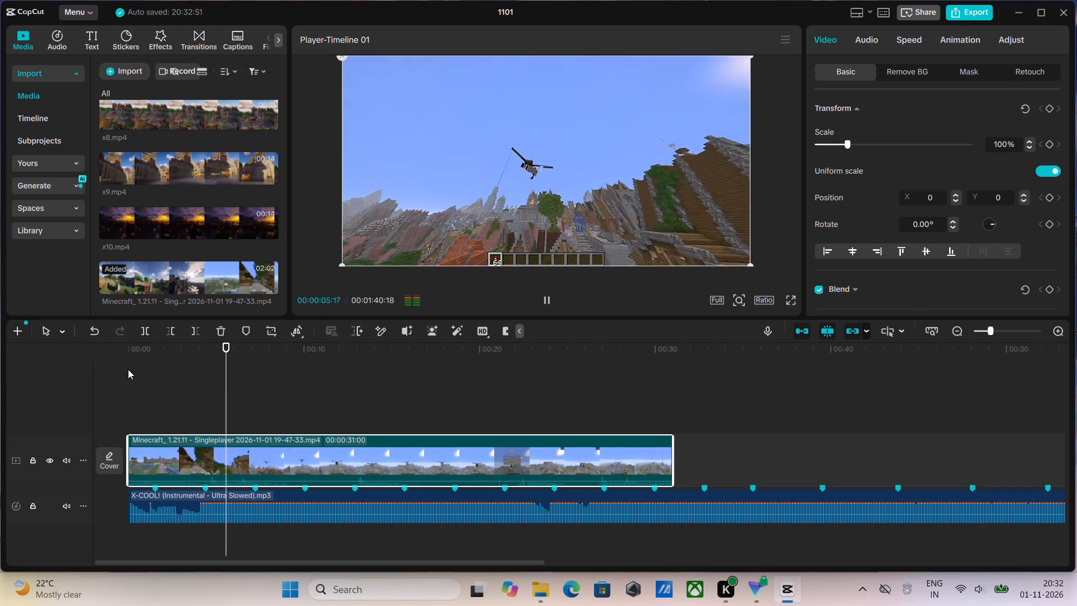
key("space")
left_click_drag(231, 348, 218, 362)
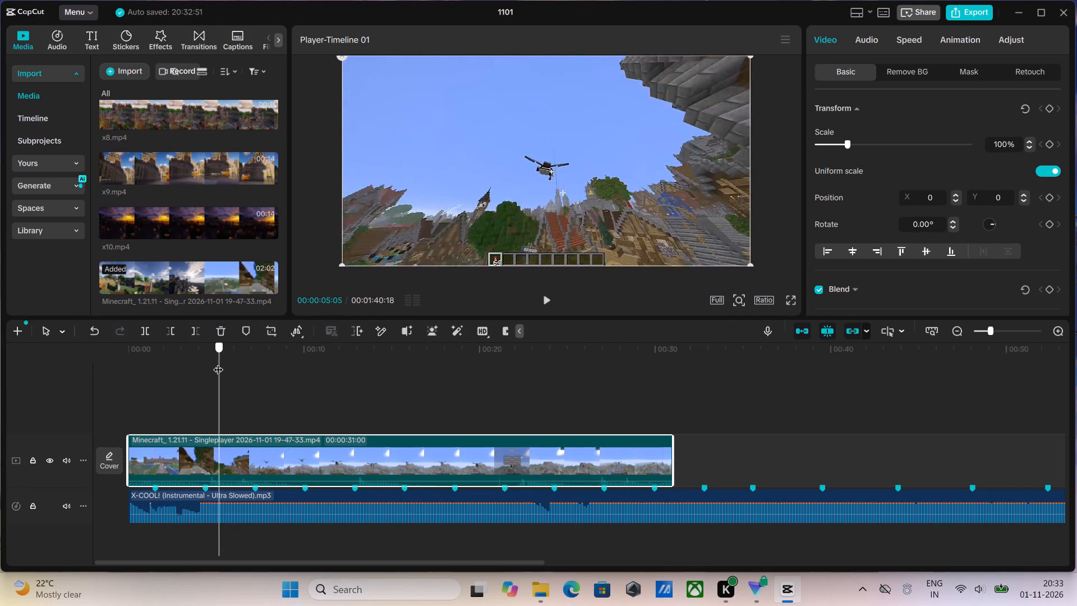
left_click_drag(218, 362, 208, 369)
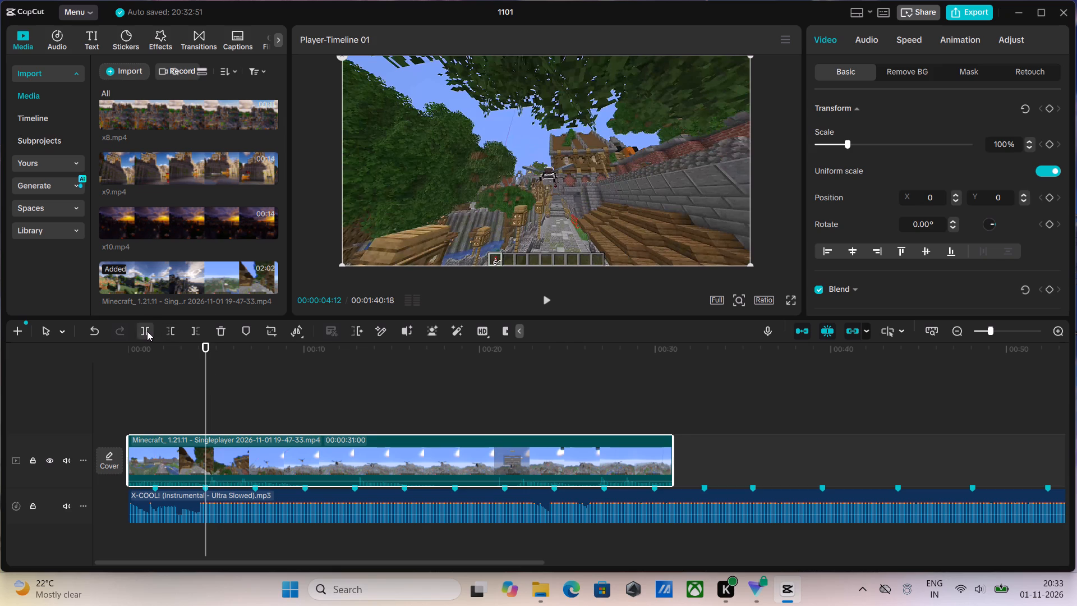
left_click(147, 331)
key("Delete")
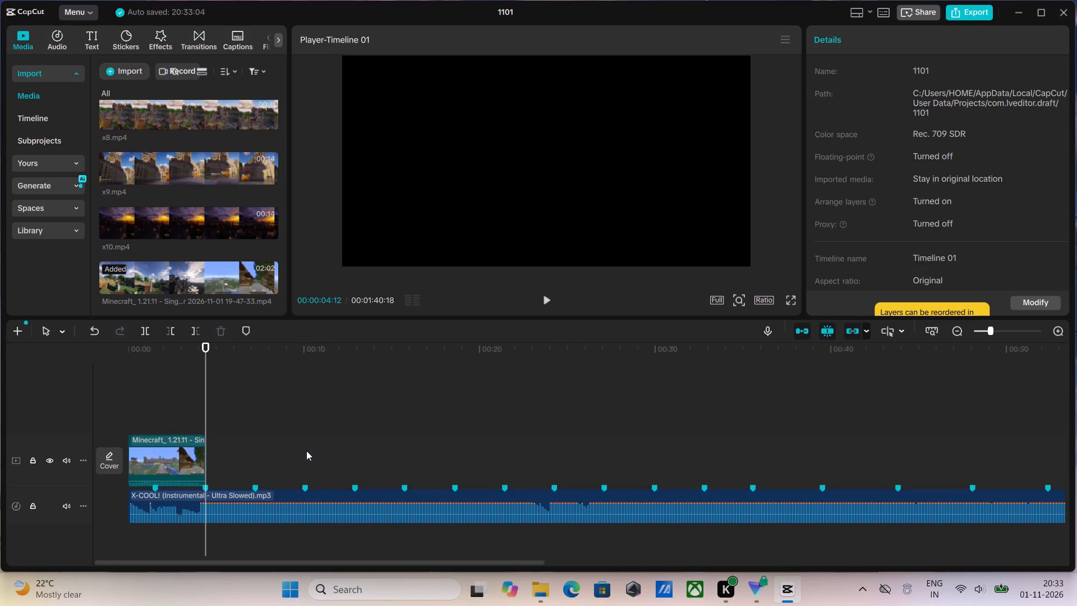
Play the shortened Minecraft clip with the music from the start through its end.
left_click_drag(205, 350, 62, 379)
key("space")
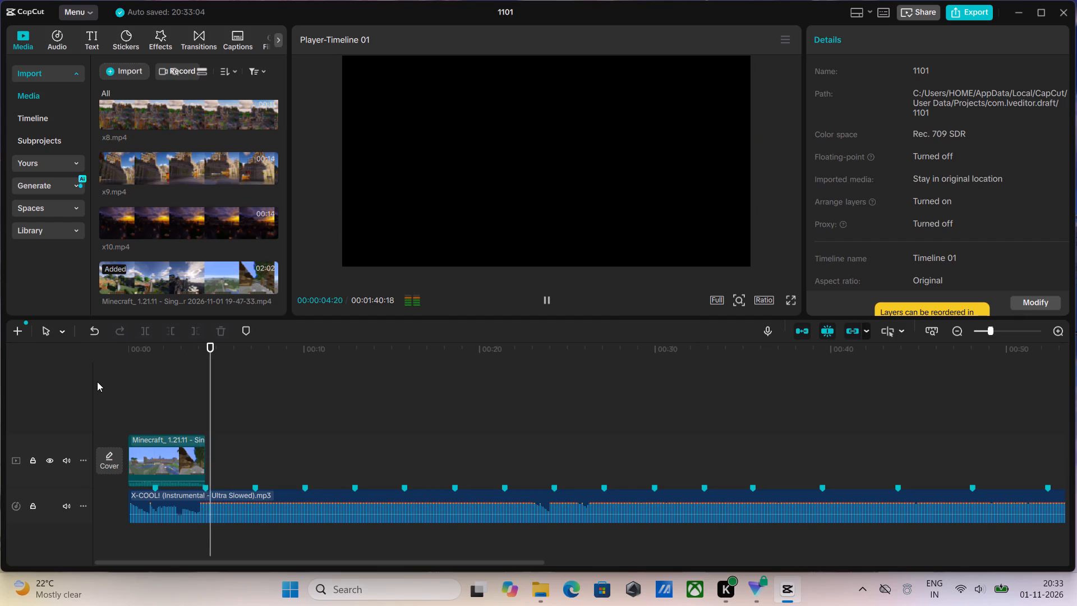
Browse the imported clips and place x1.mp4 on the main track directly after the Minecraft opening.
key("space")
left_click_drag(217, 351, 140, 390)
scroll(206, 186, "down", 2)
scroll(227, 237, "up", 6)
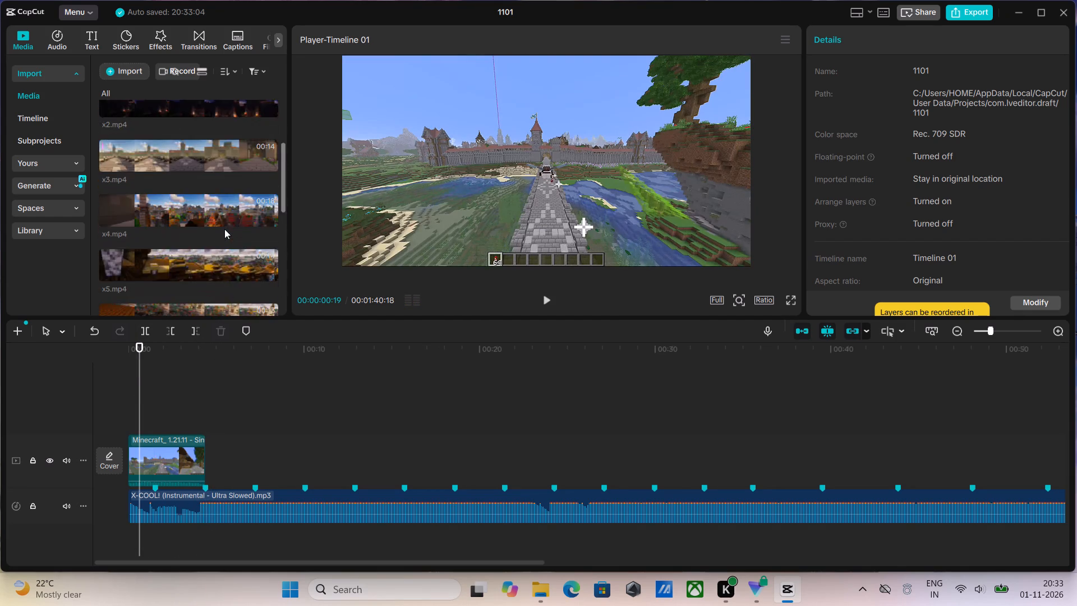
scroll(224, 229, "up", 4)
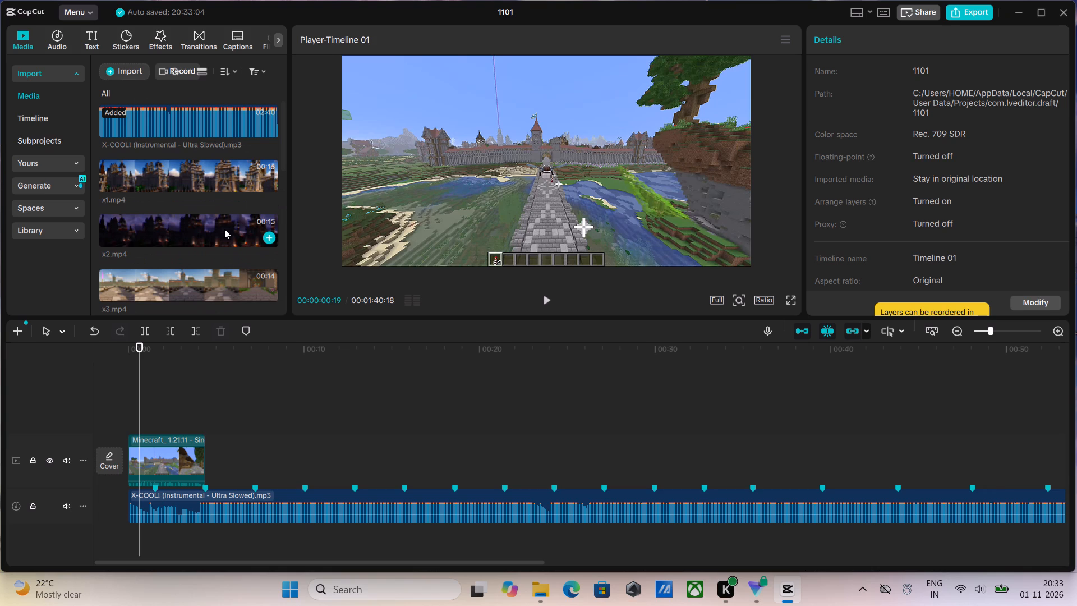
scroll(224, 229, "down", 8)
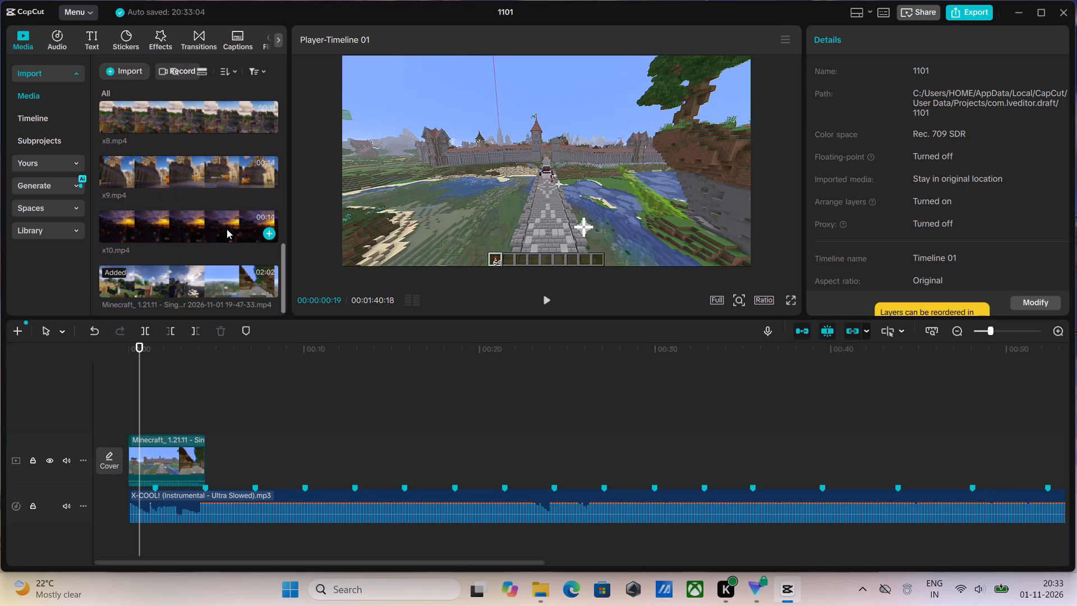
scroll(227, 229, "down", 3)
scroll(227, 229, "up", 10)
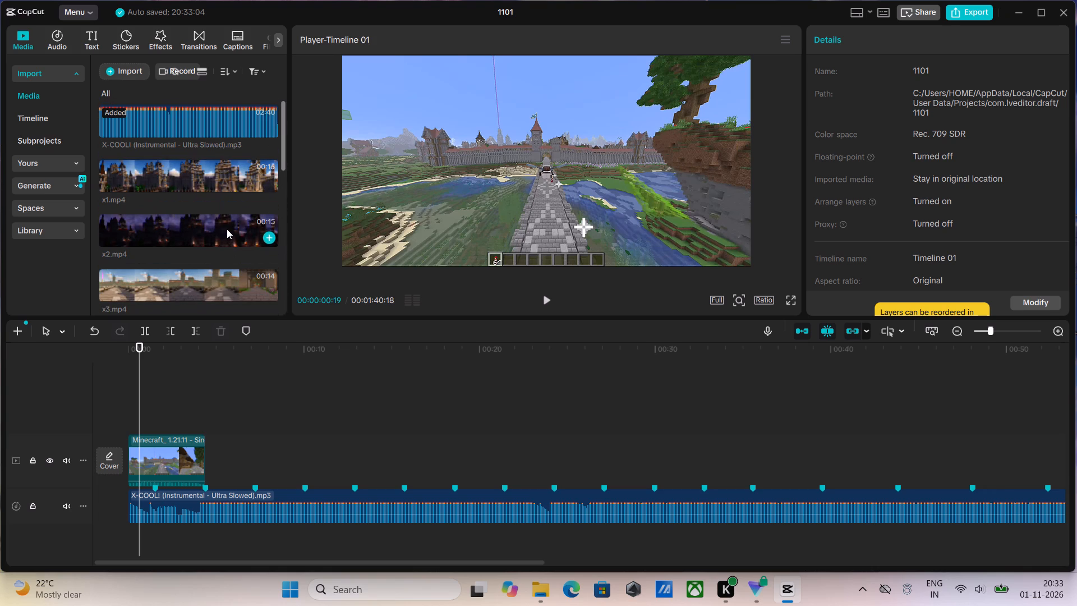
scroll(227, 229, "up", 1)
left_click_drag(175, 174, 202, 460)
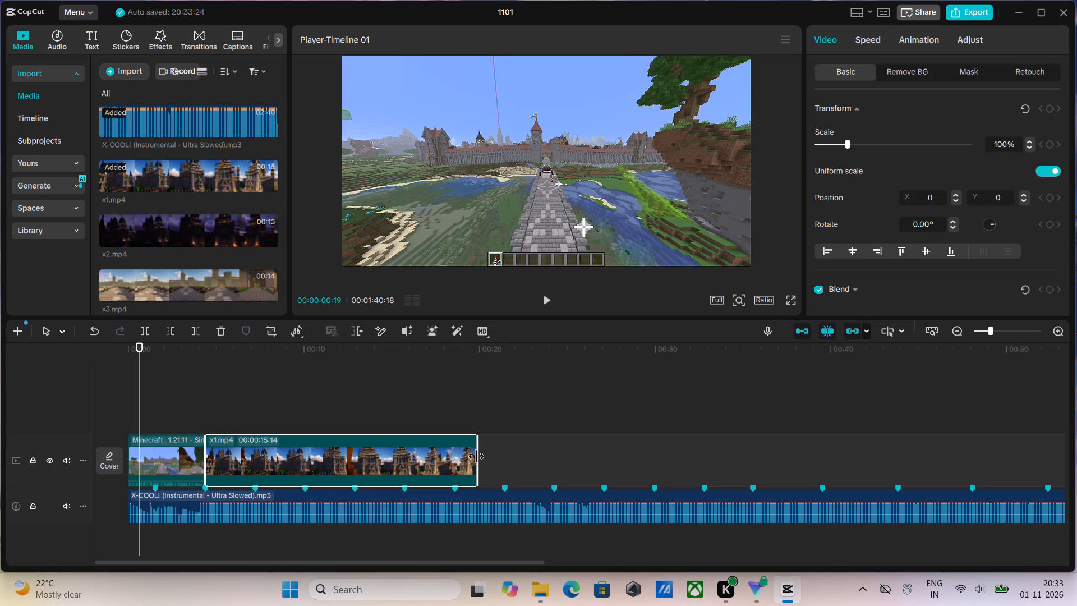
Play across the cut into x1.mp4, trim the Minecraft clip's end slightly before the second beat marker, and replay the transition.
key("space")
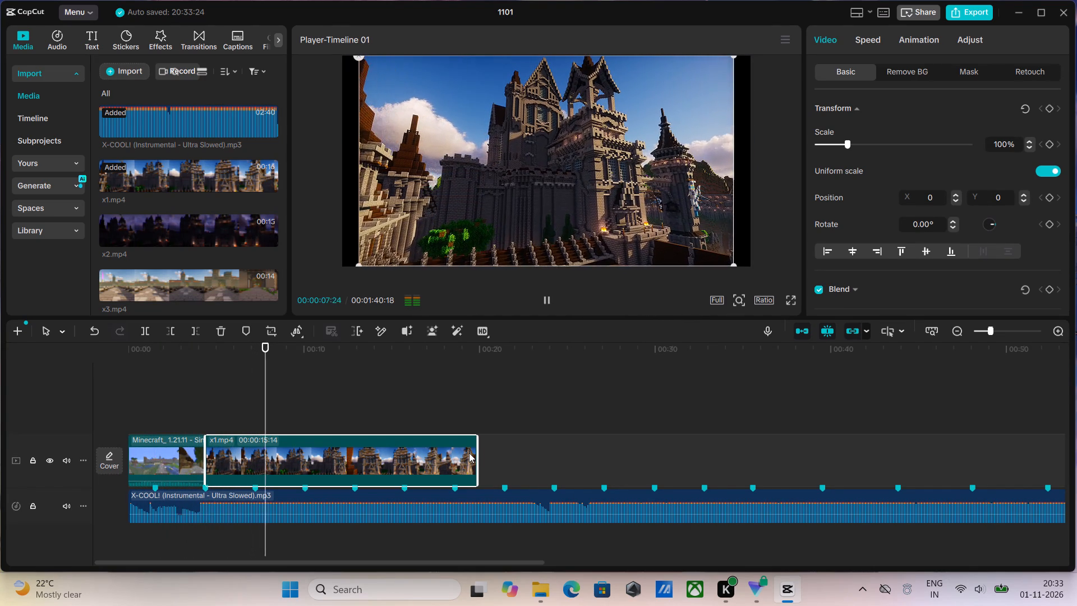
key("space")
left_click(205, 459)
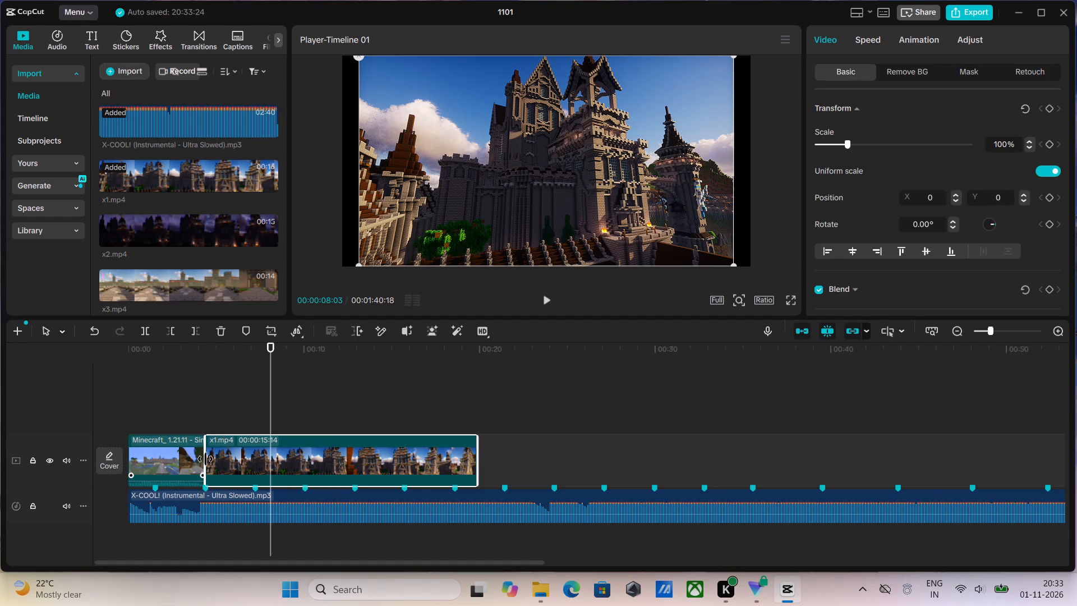
left_click(178, 460)
left_click(205, 457)
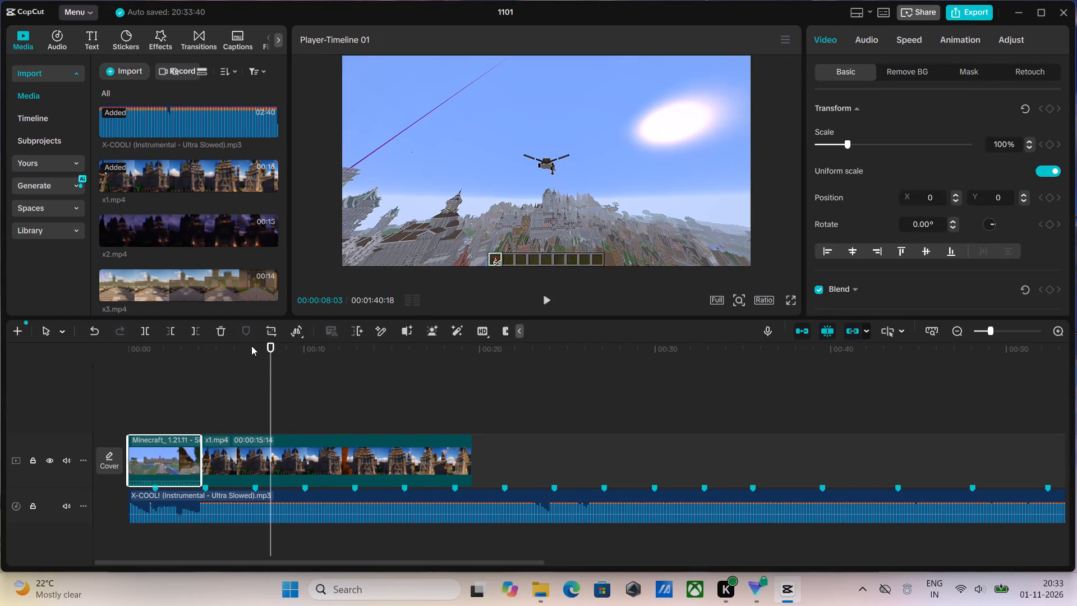
left_click_drag(267, 349, 183, 389)
key("space")
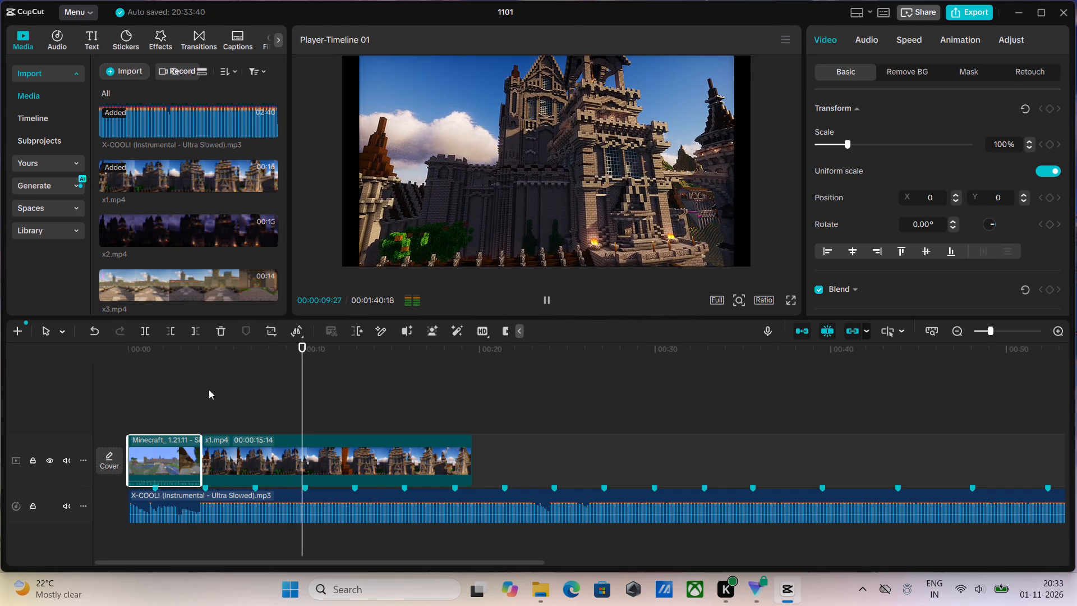
key("space")
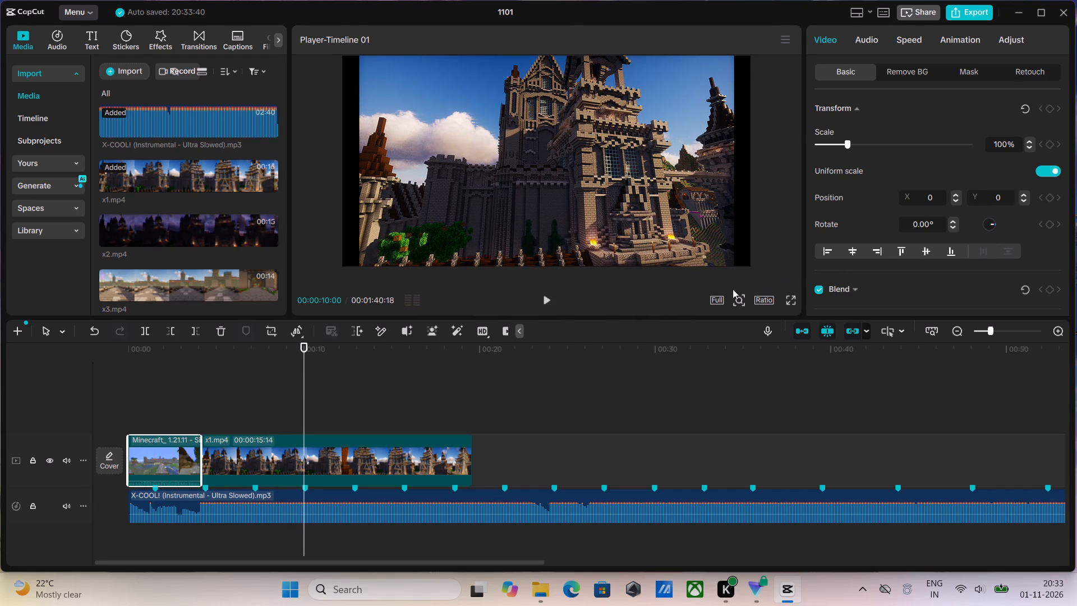
Change the canvas ratio to 9:16 and scale x1.mp4 to 315% so it fills the vertical frame.
left_click(685, 210)
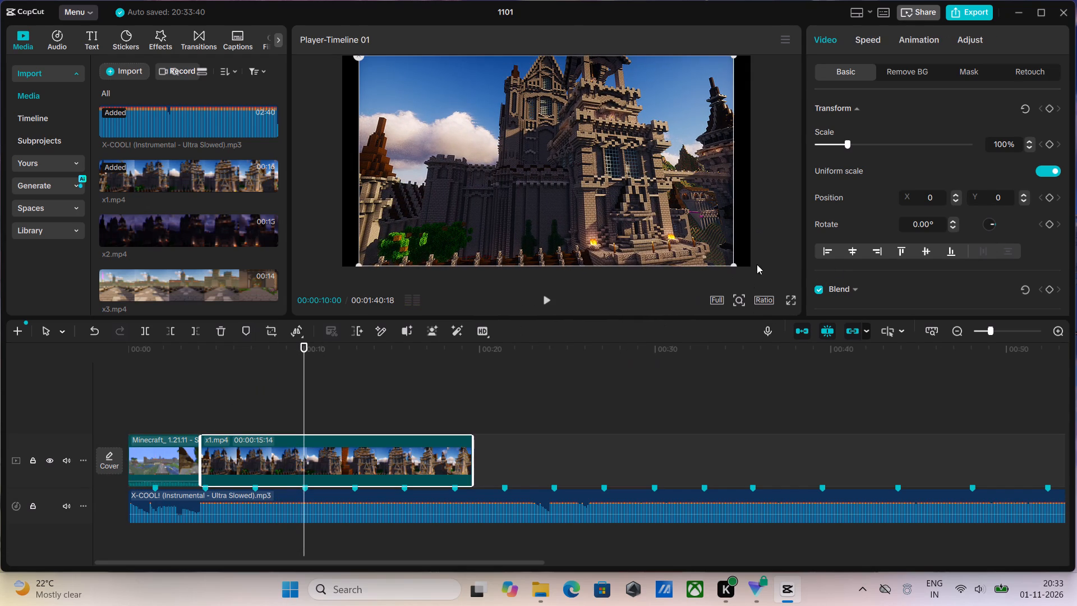
left_click(770, 301)
left_click(826, 449)
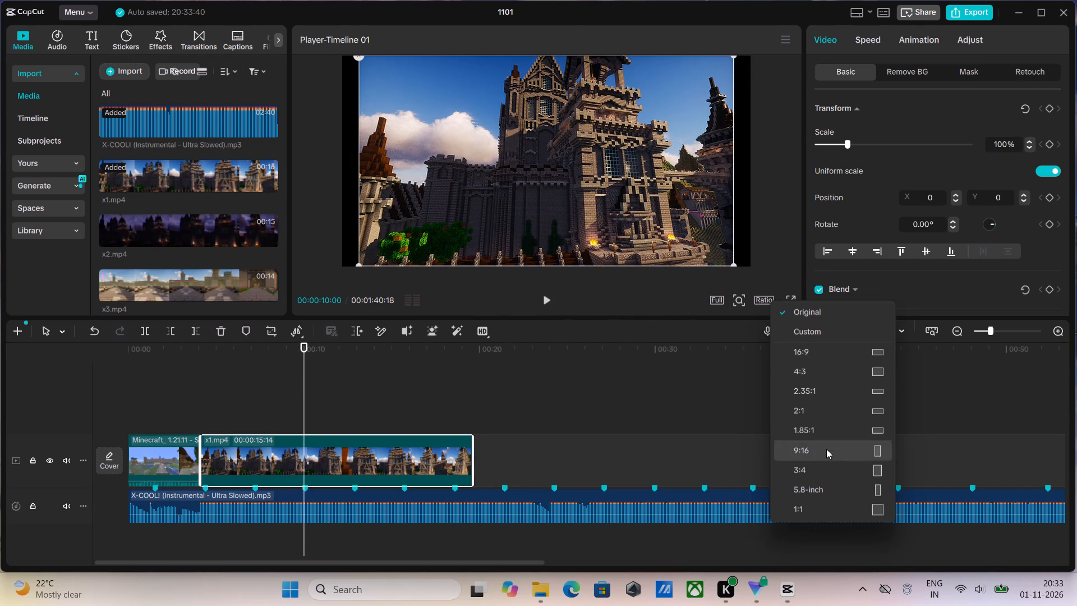
left_click_drag(606, 195, 669, 296)
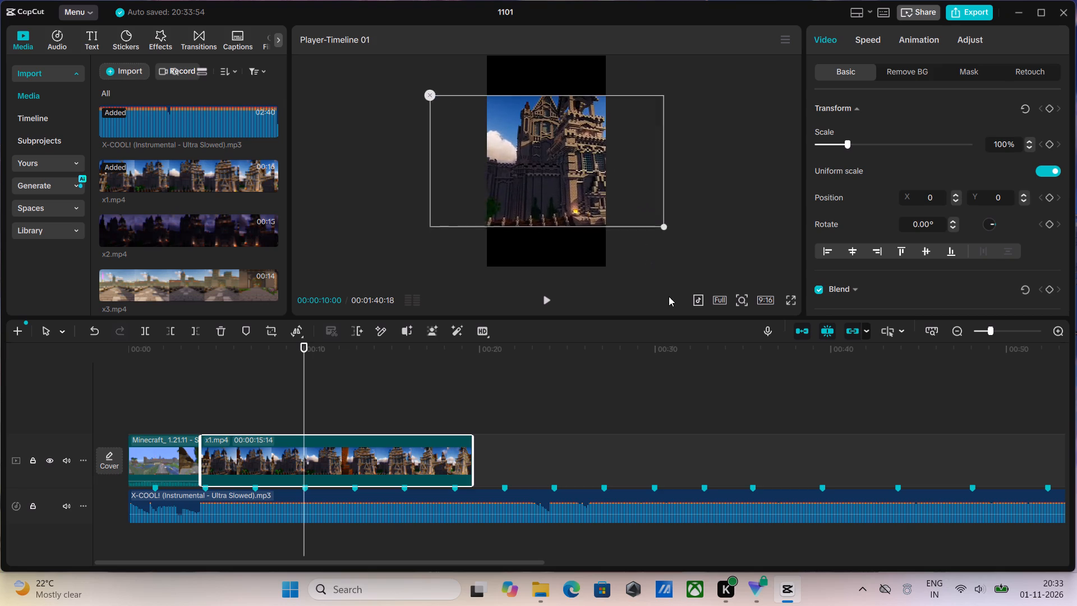
left_click_drag(669, 296, 735, 401)
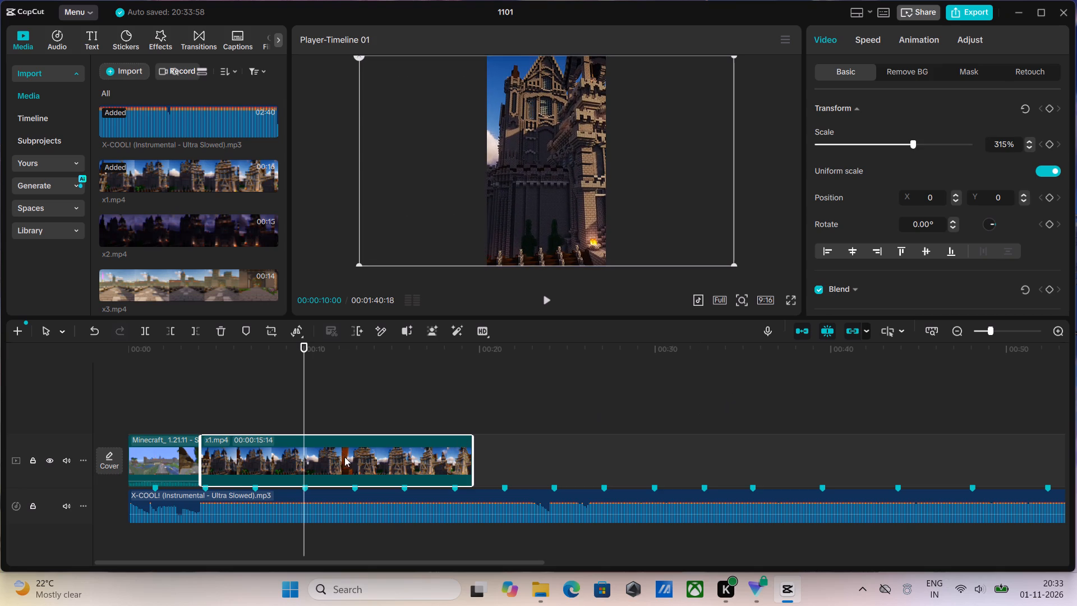
Trim the end of x1.mp4 back to the third beat marker.
left_click_drag(471, 453, 378, 469)
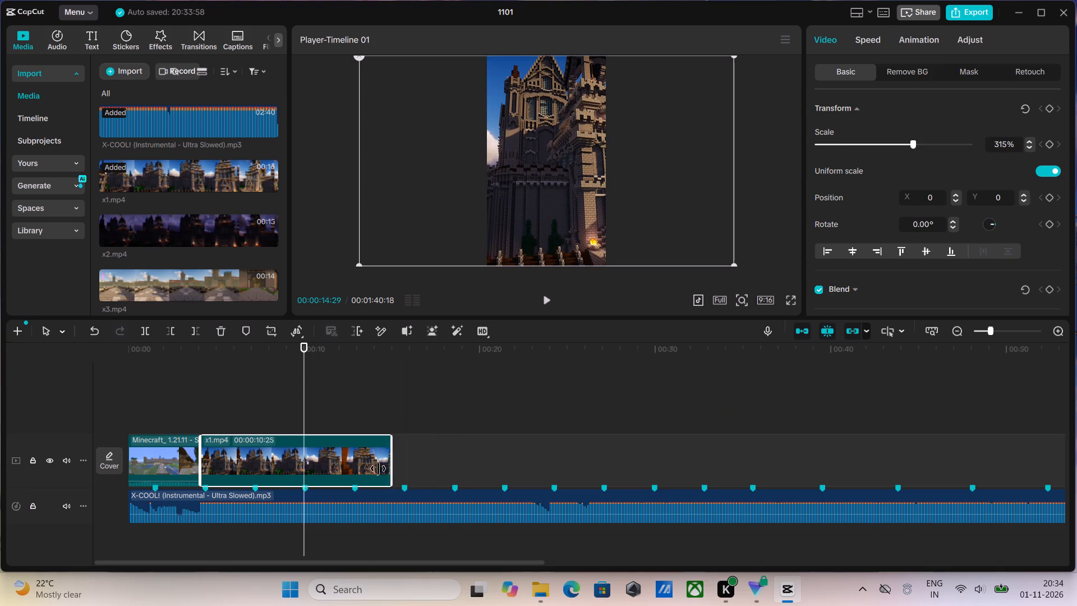
left_click_drag(378, 469, 258, 479)
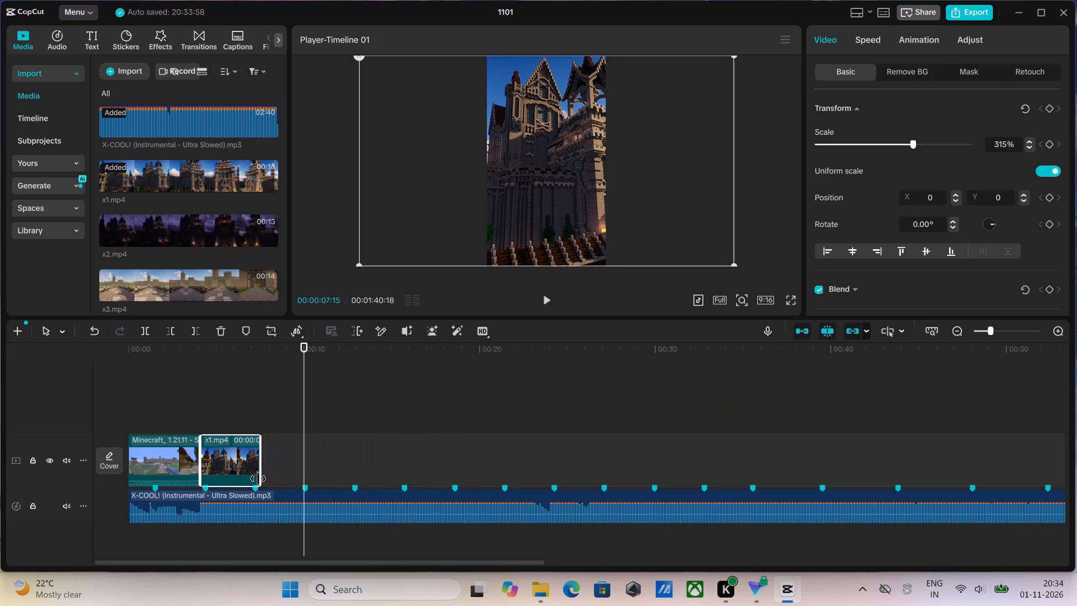
left_click_drag(258, 479, 257, 479)
left_click_drag(304, 351, 228, 364)
Add x2.mp4 after x1.mp4, cutting about 3 seconds off its start and trimming its end to the fourth beat marker.
left_click_drag(202, 230, 262, 458)
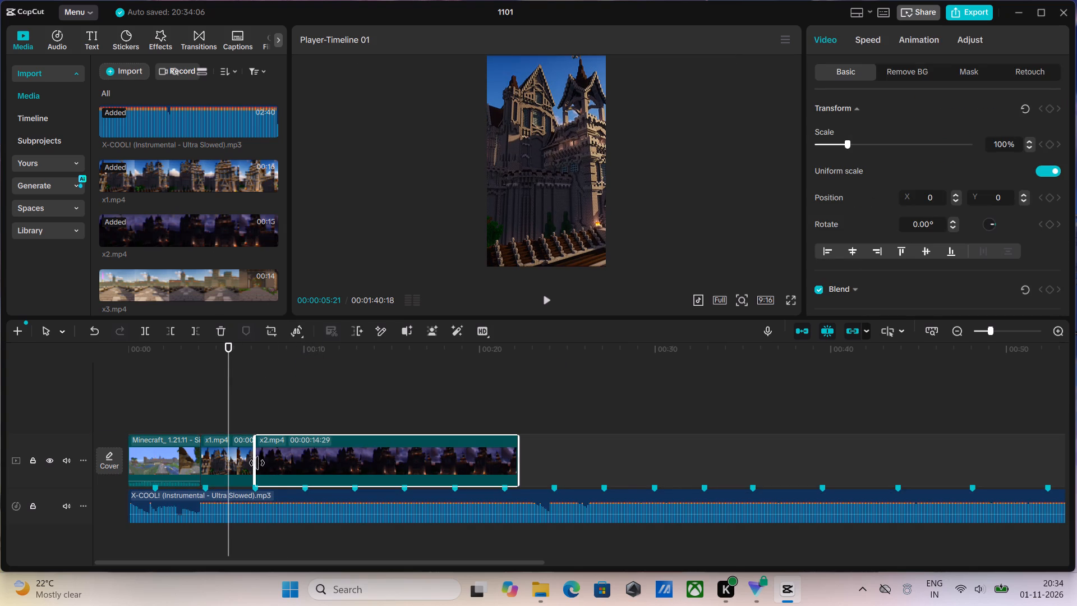
left_click_drag(257, 463, 306, 466)
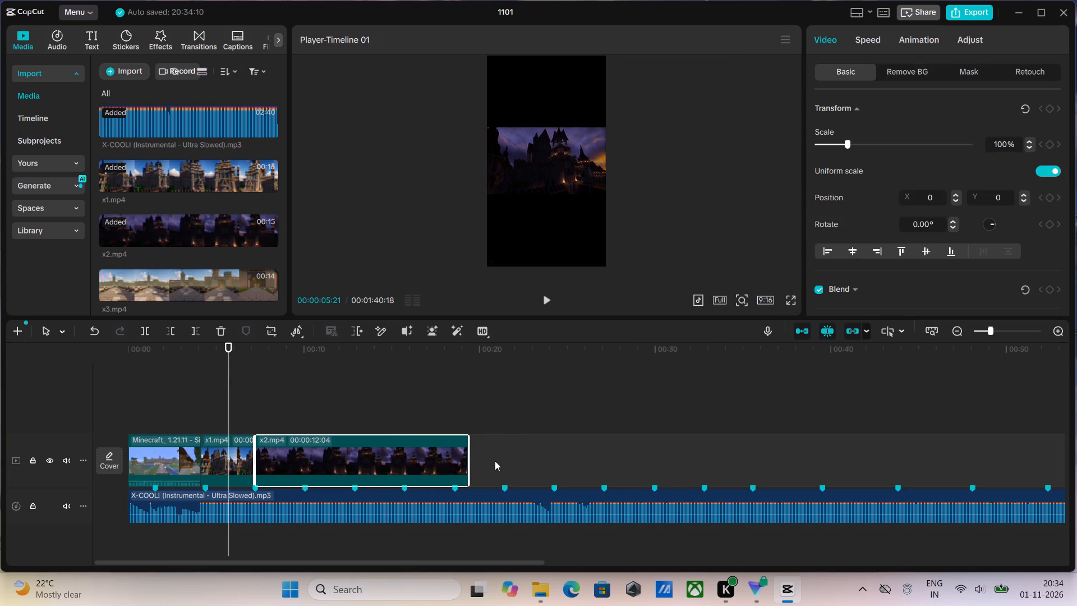
left_click_drag(469, 461, 306, 476)
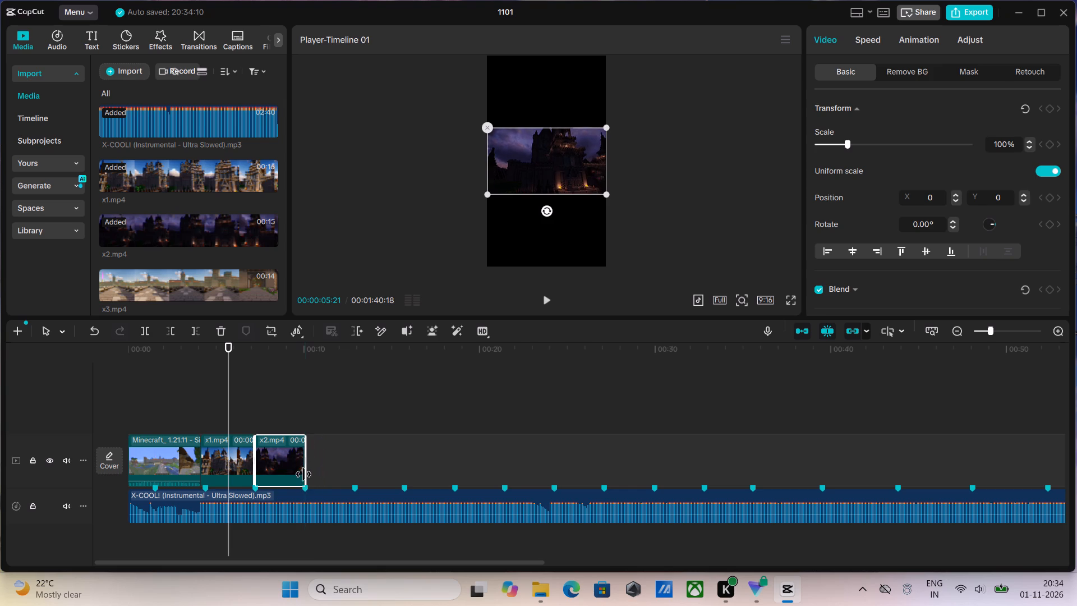
Scale the opening Minecraft clip to 343% so it fills the 9:16 frame.
left_click_drag(229, 355, 141, 377)
key("space")
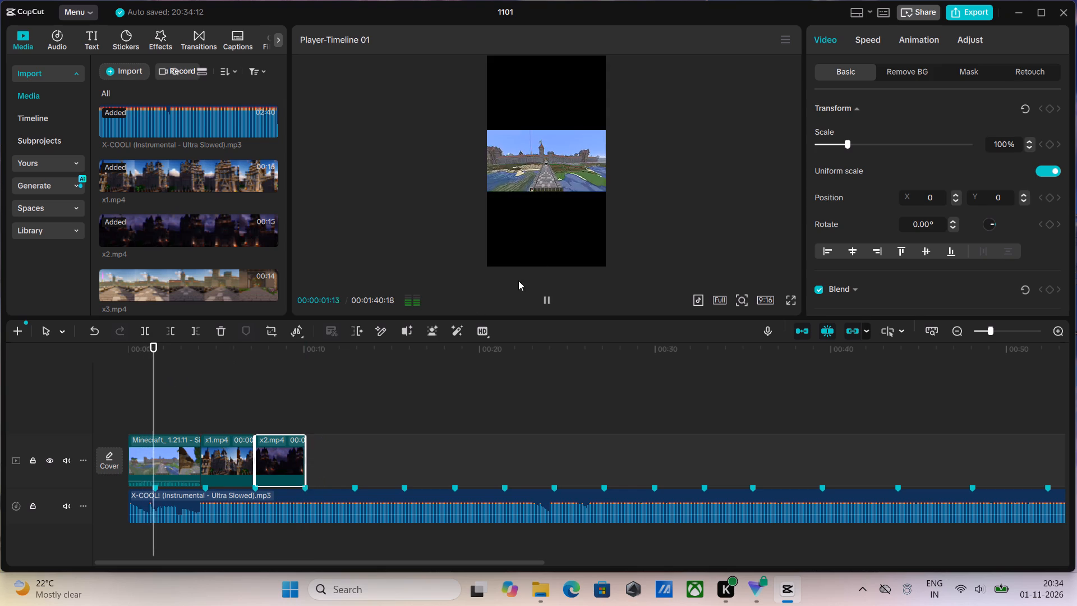
key("space")
left_click(766, 302)
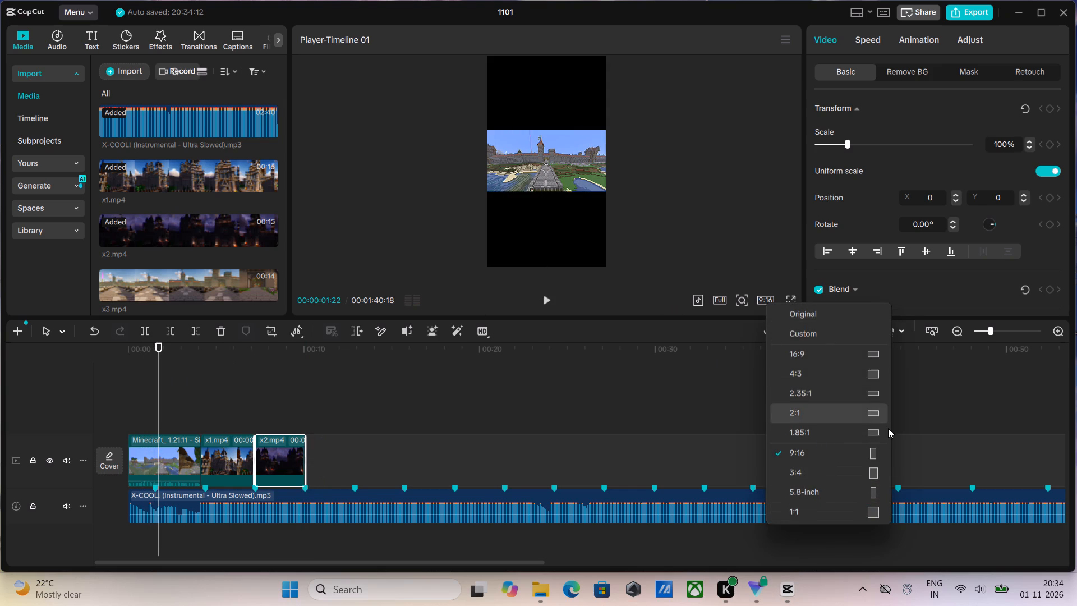
left_click(539, 176)
left_click(536, 168)
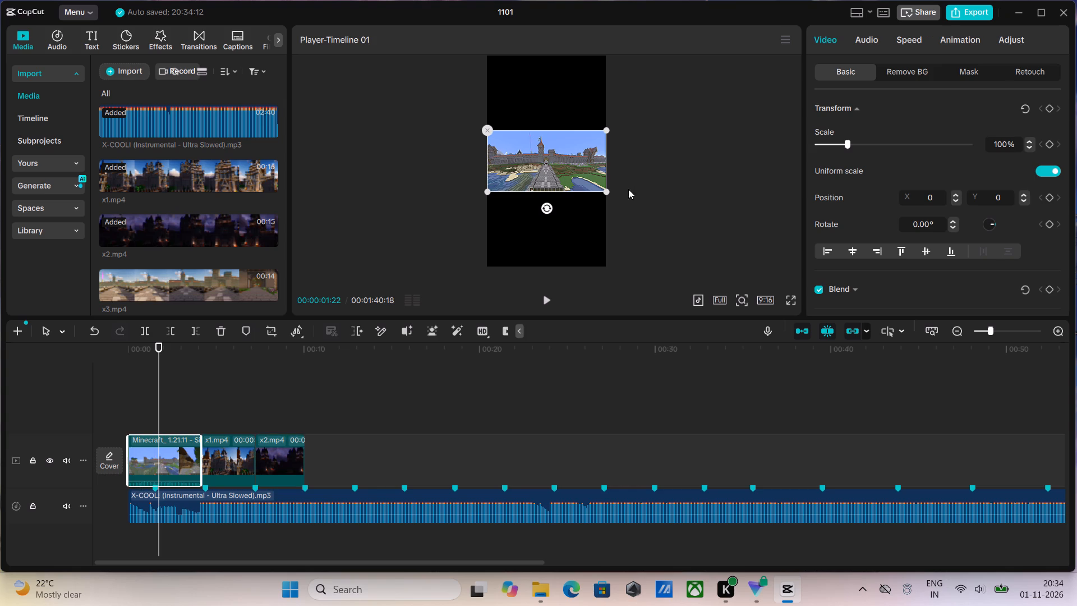
left_click_drag(606, 191, 774, 380)
Play on to x2.mp4, scale it to 315% to fill the vertical frame, and replay it through its end.
key("space")
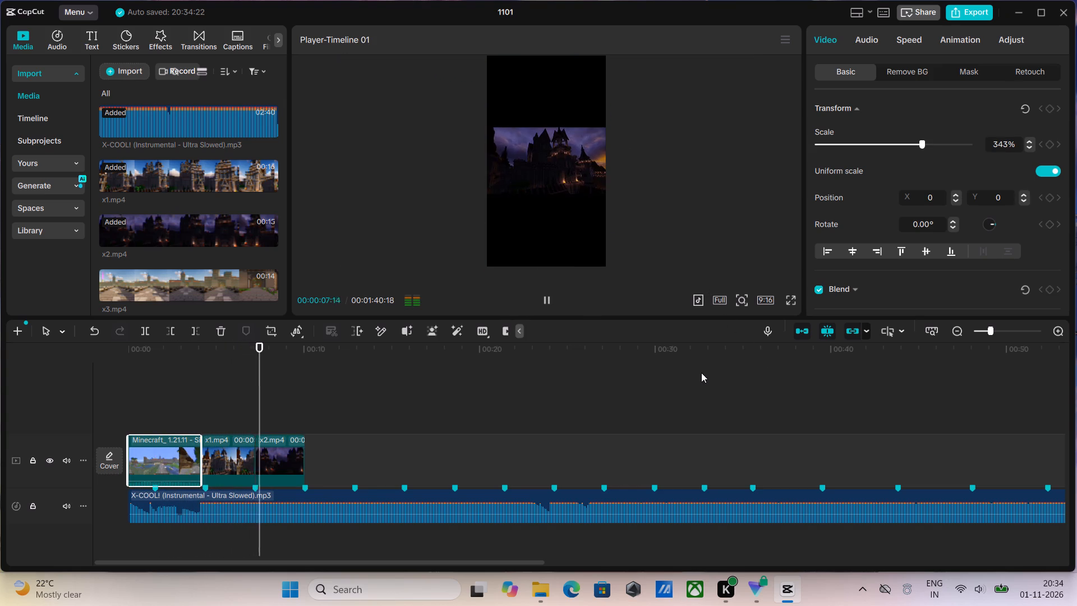
key("space")
left_click(284, 455)
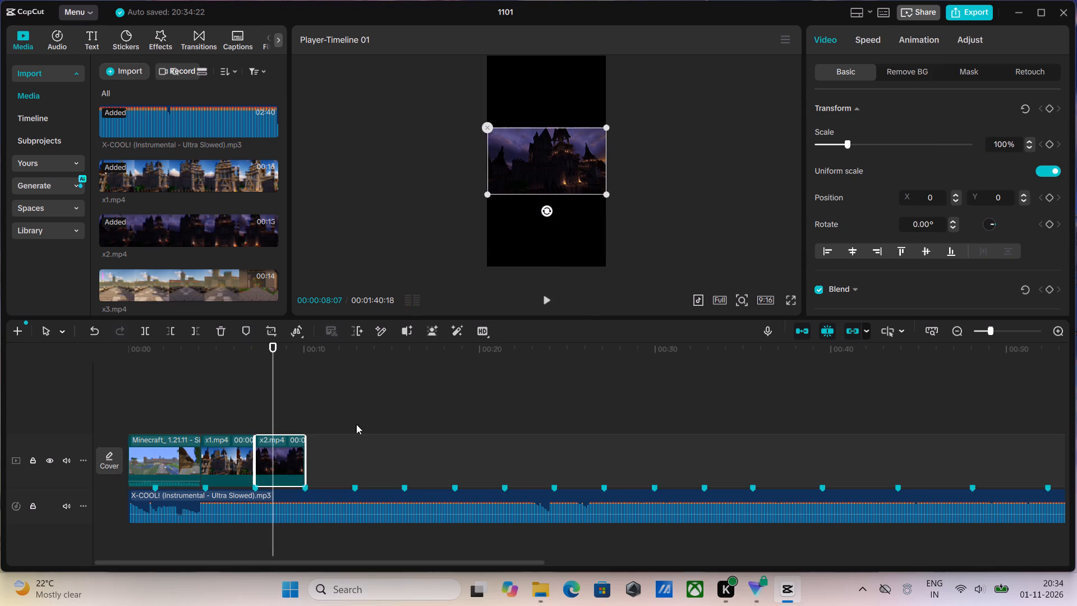
left_click_drag(607, 191, 734, 358)
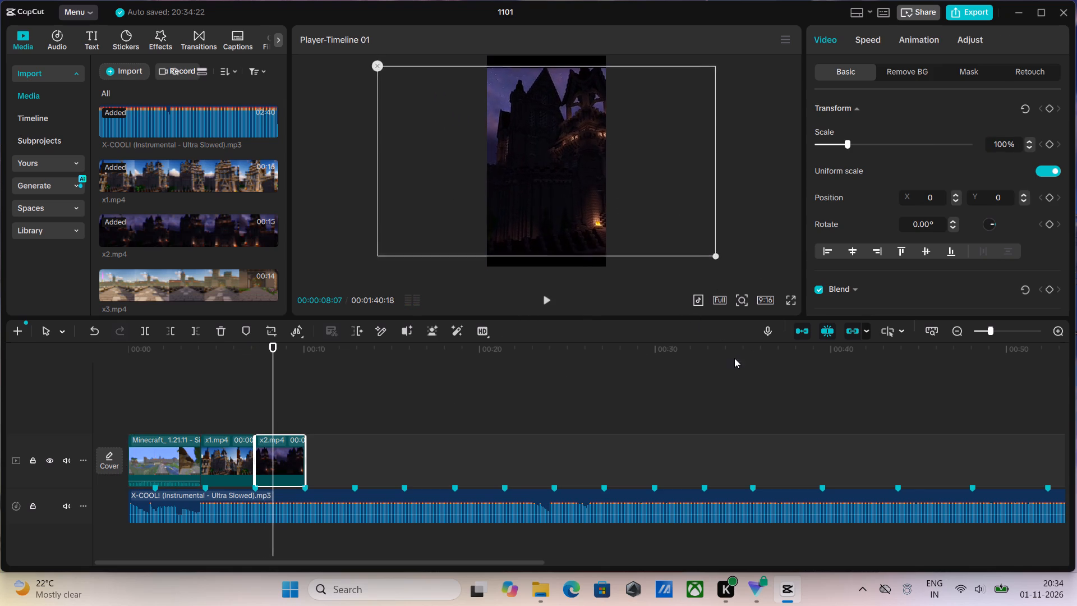
left_click_drag(734, 358, 746, 382)
left_click_drag(272, 347, 242, 361)
key("space")
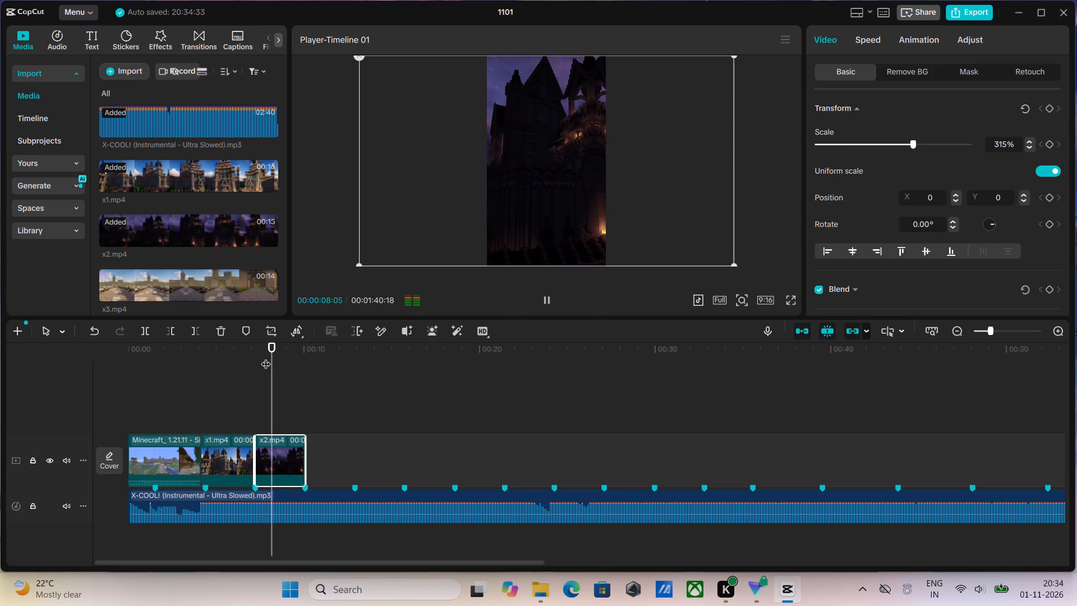
key("space")
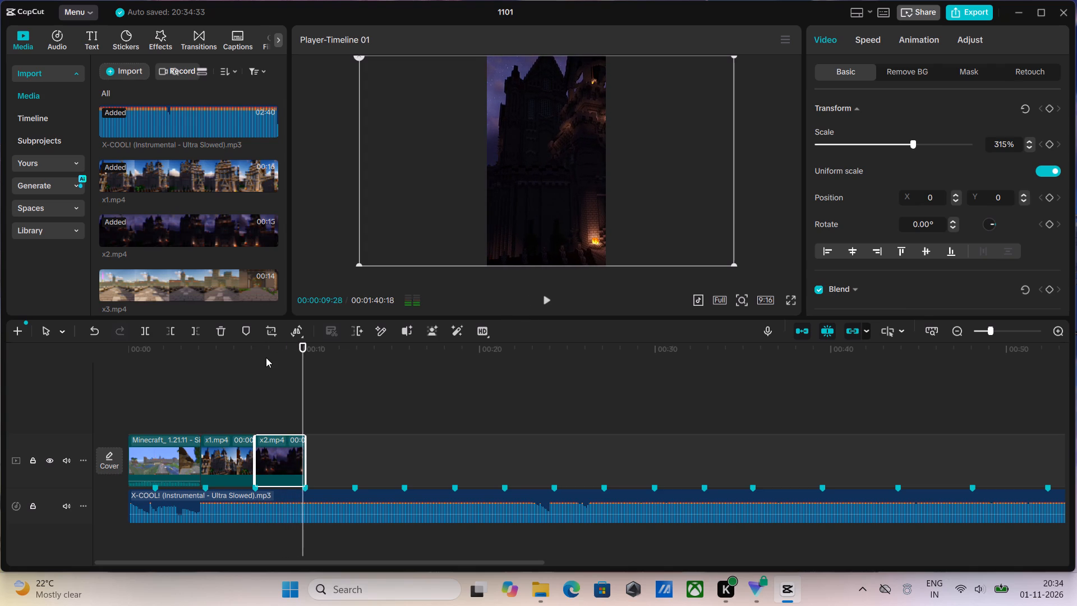
key("space")
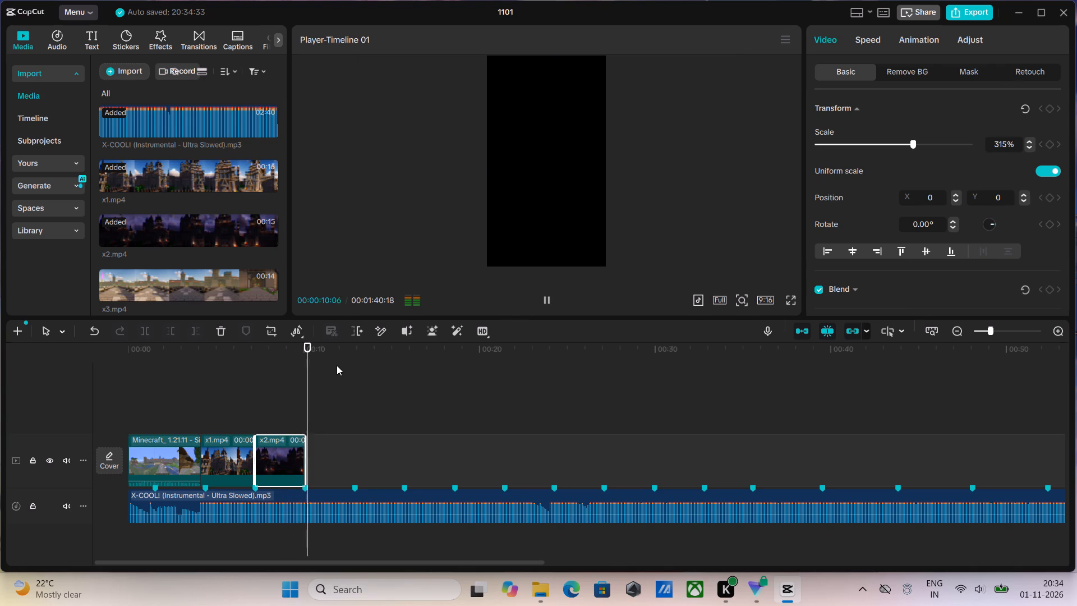
key("space")
Place x4.mp4 directly after x2.mp4 and scale it to 315% to fill the vertical frame.
left_click(308, 348)
scroll(218, 206, "down", 1)
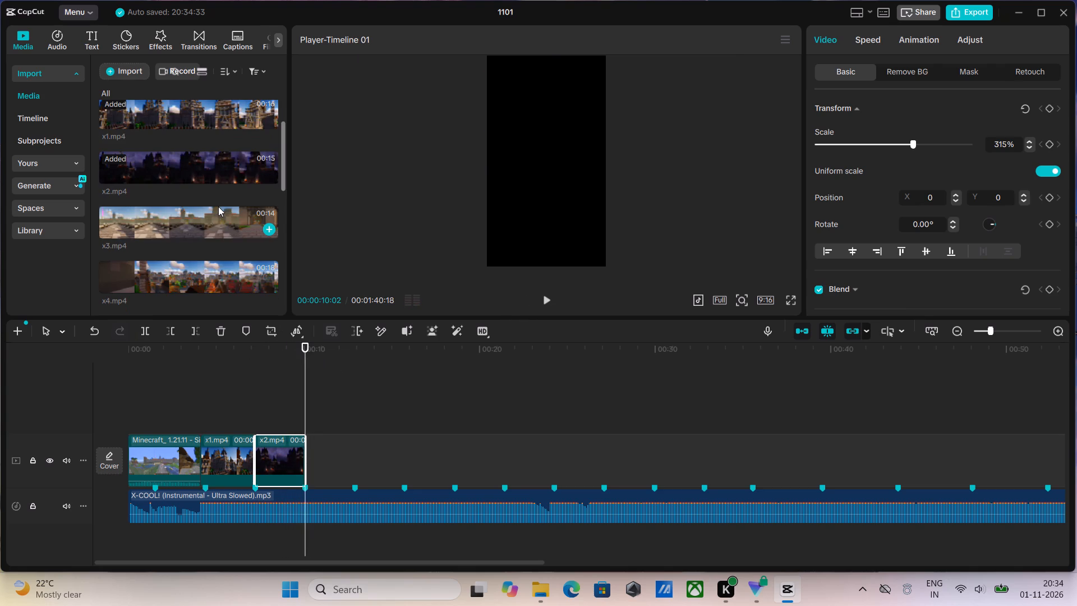
scroll(218, 206, "down", 1)
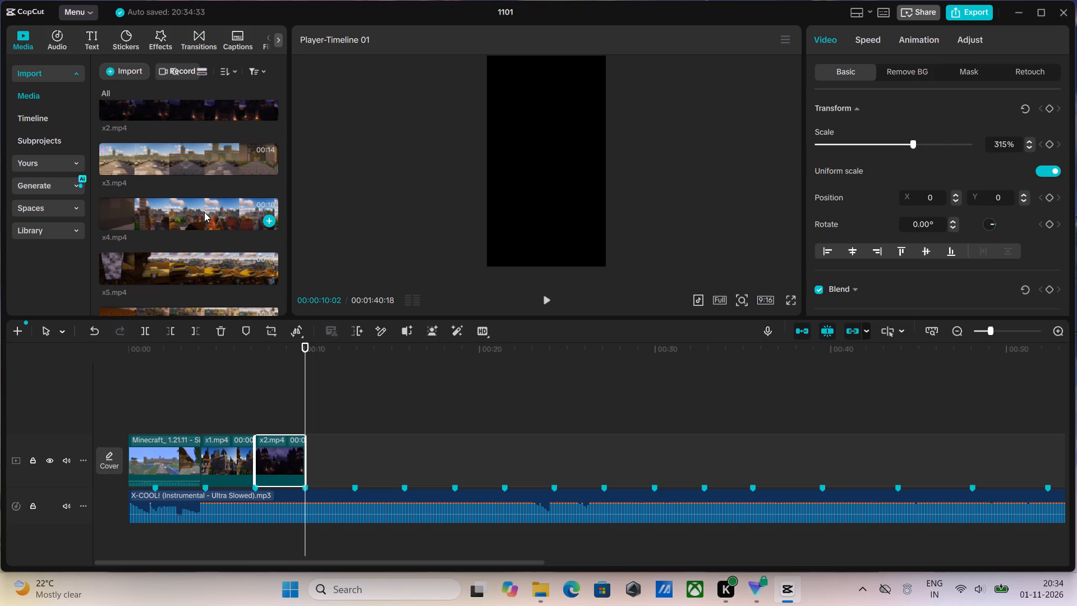
left_click_drag(204, 212, 309, 458)
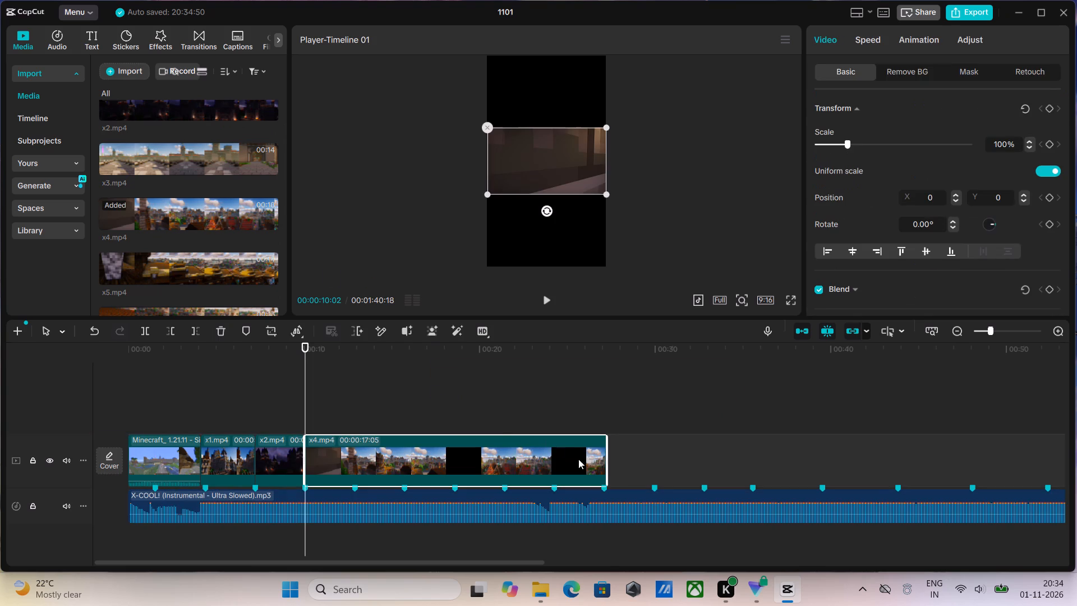
left_click_drag(605, 193, 655, 329)
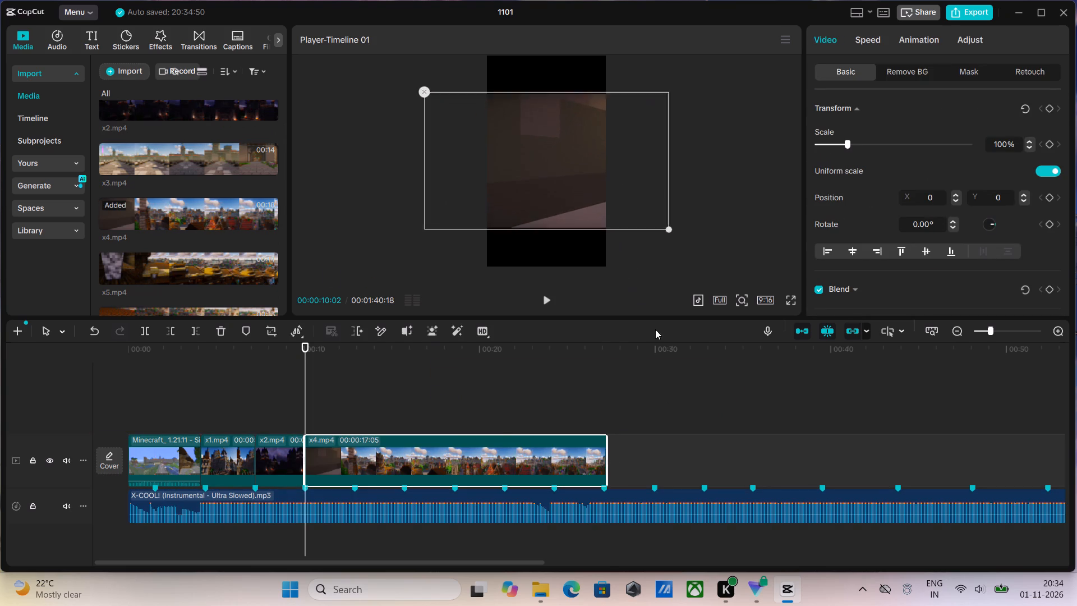
left_click_drag(655, 329, 716, 414)
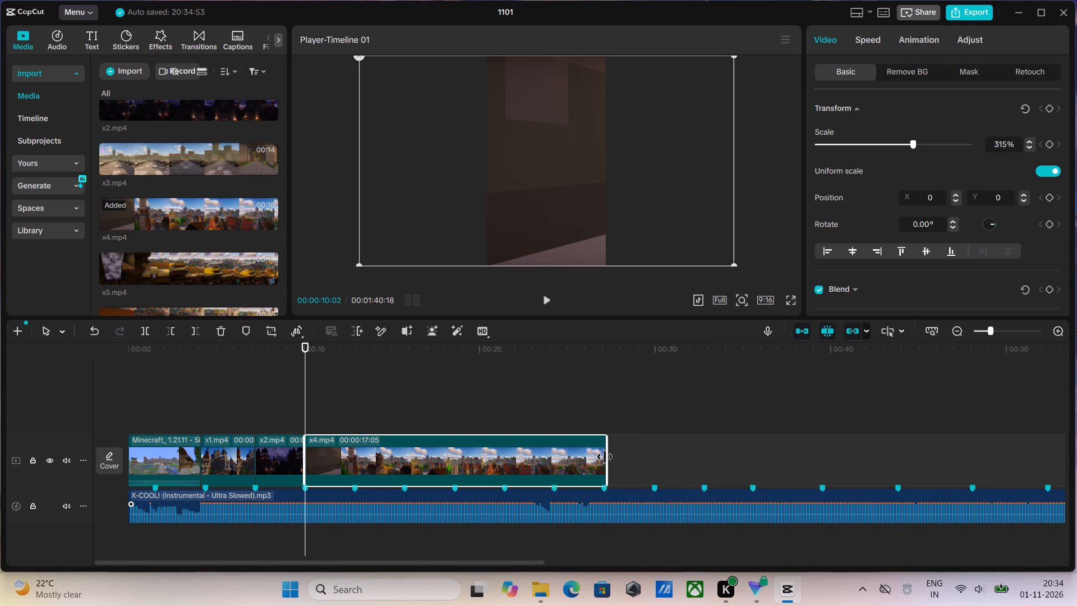
Preview x4.mp4 and trim its end to the seventh beat marker, giving it a duration of 00:00:08:16.
left_click_drag(605, 457, 399, 469)
key("space")
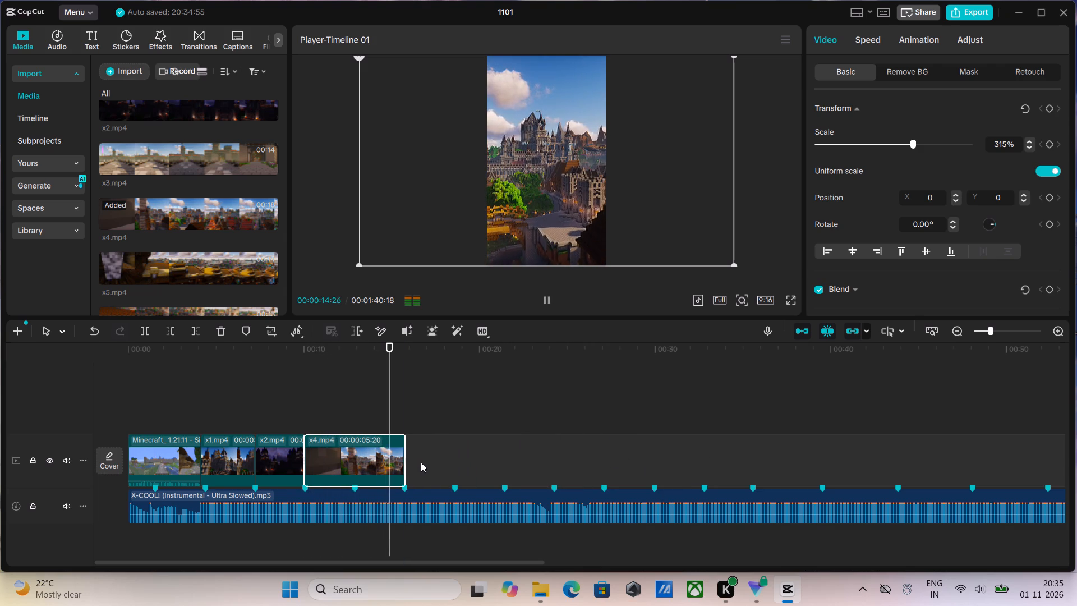
key("space")
left_click_drag(406, 461, 450, 469)
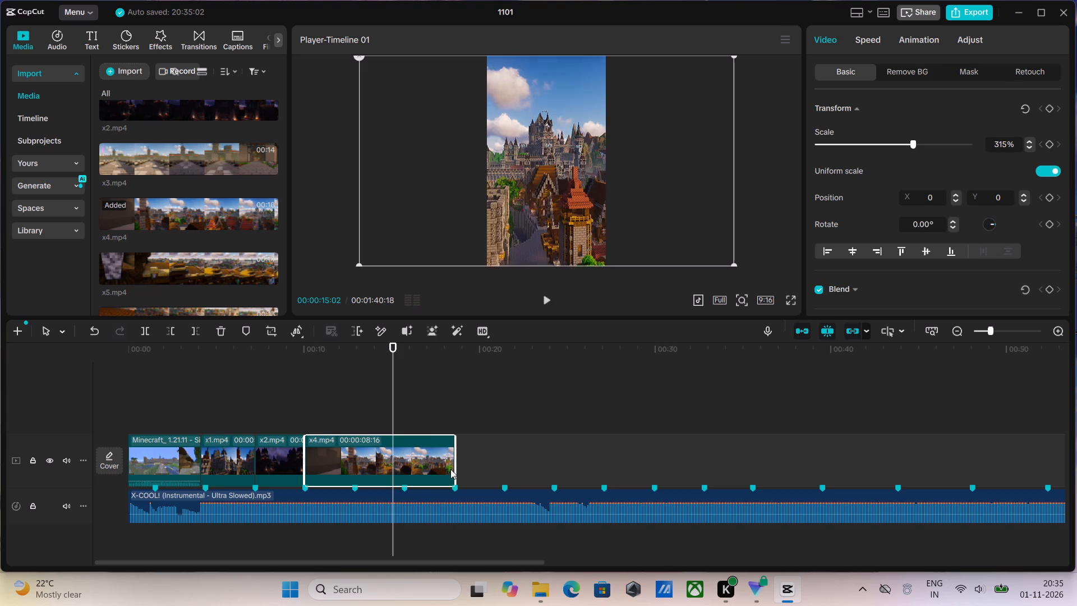
Place x5.mp4 directly after x4.mp4 and trim its end to the tenth beat marker, giving it a duration of 00:00:08:15.
key("space")
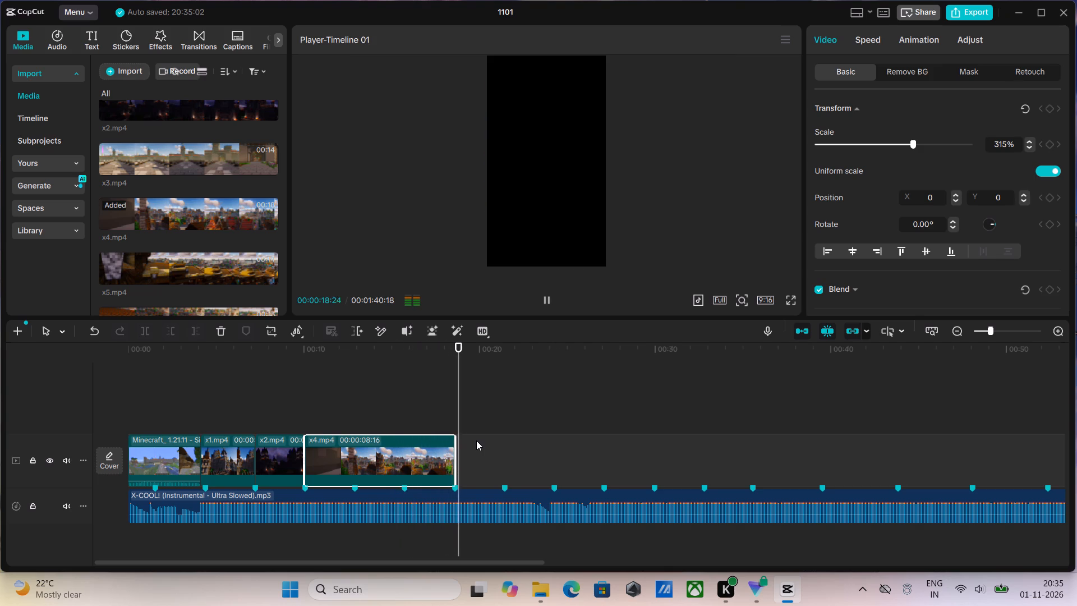
key("space")
left_click_drag(470, 344, 458, 357)
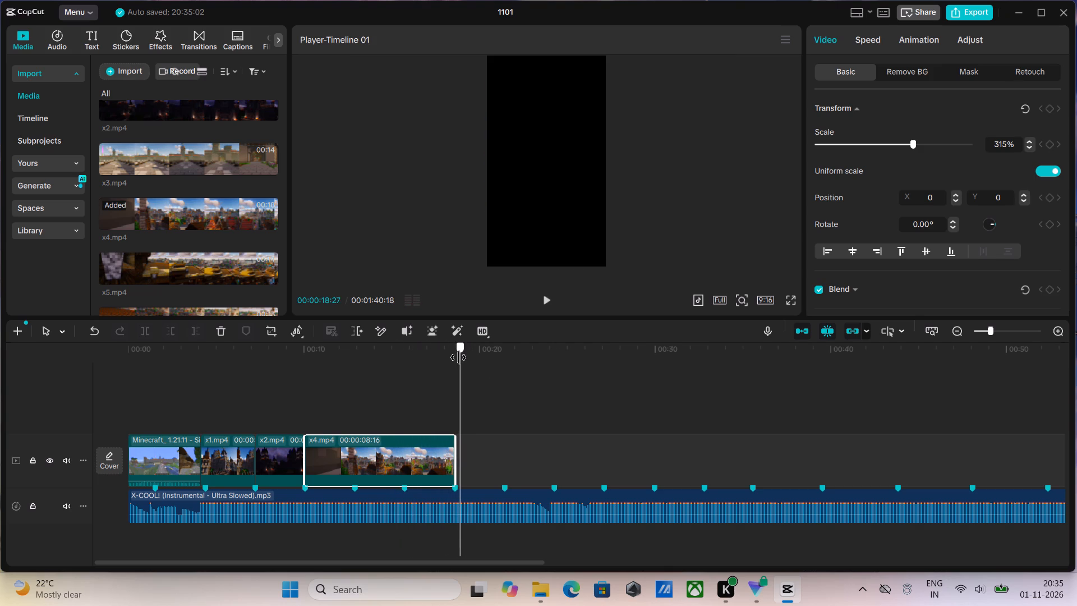
left_click_drag(458, 357, 457, 359)
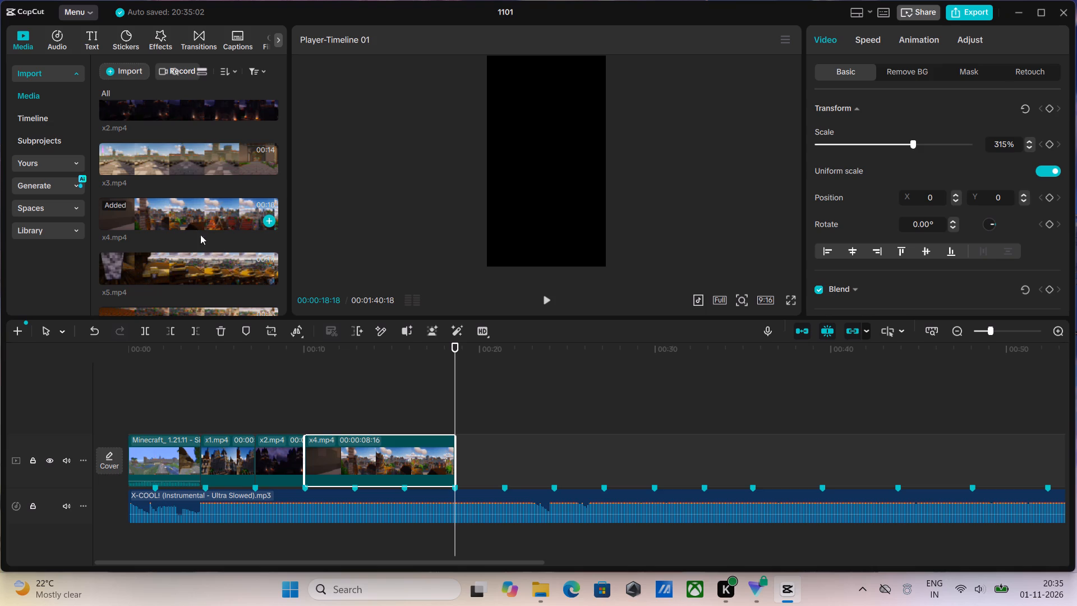
scroll(209, 282, "down", 1)
left_click_drag(188, 204, 452, 460)
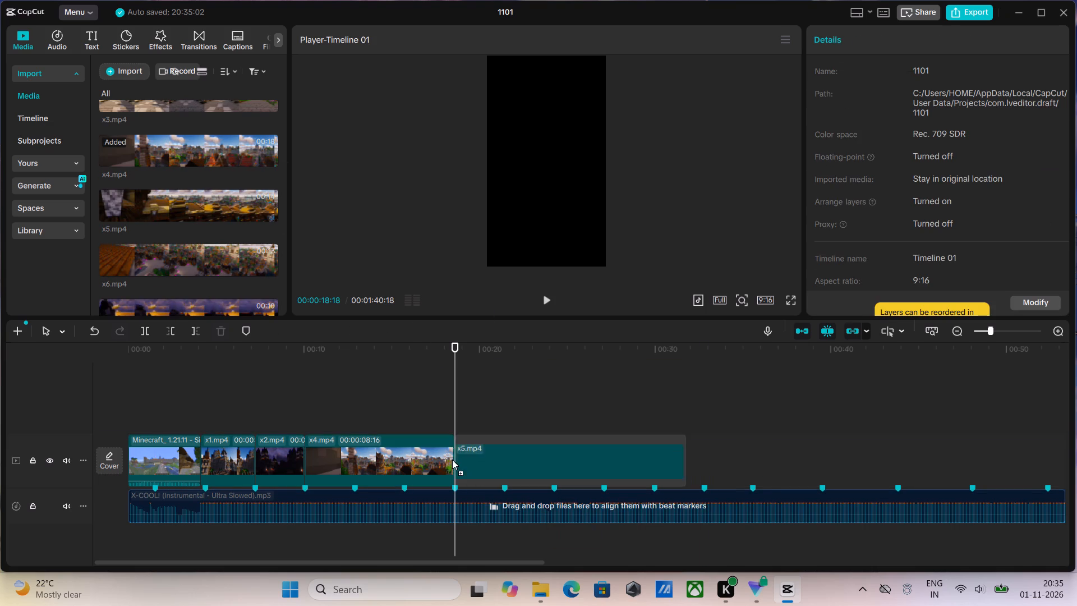
left_click_drag(452, 460, 458, 460)
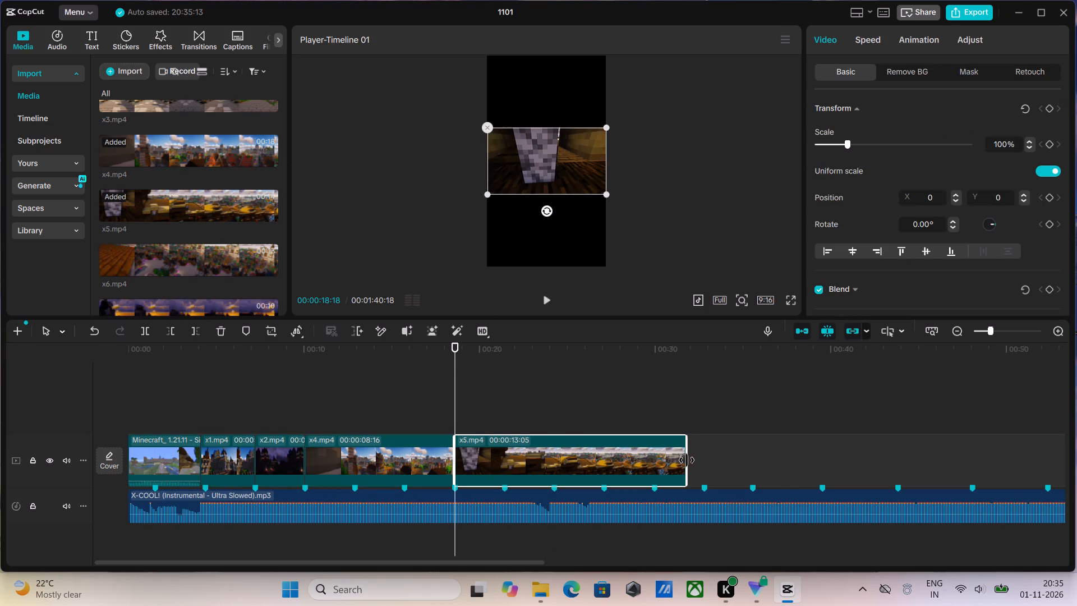
left_click_drag(687, 460, 606, 479)
key("space")
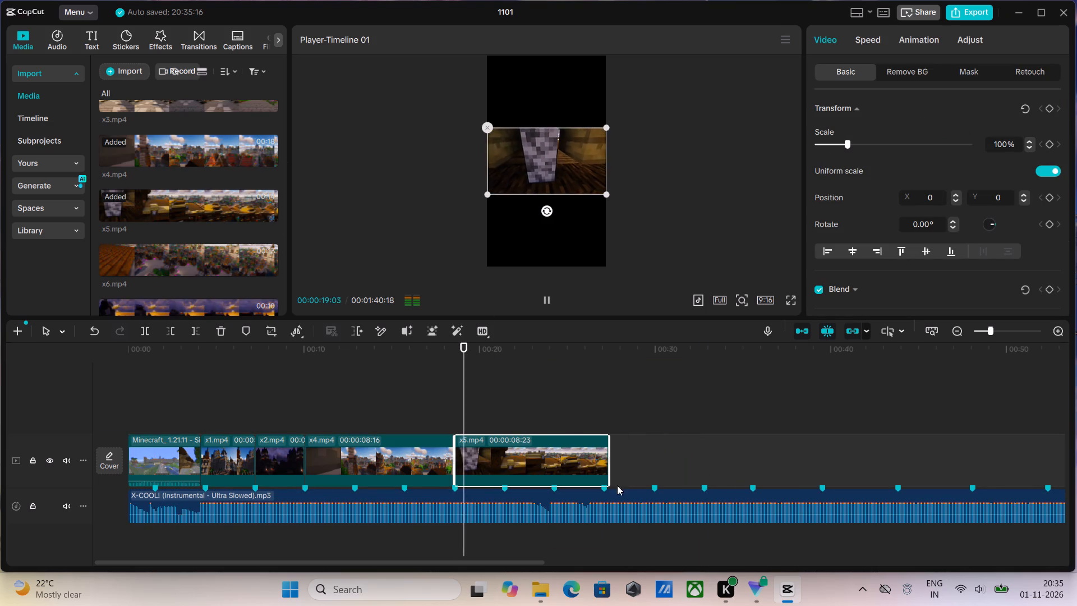
left_click_drag(607, 465, 599, 465)
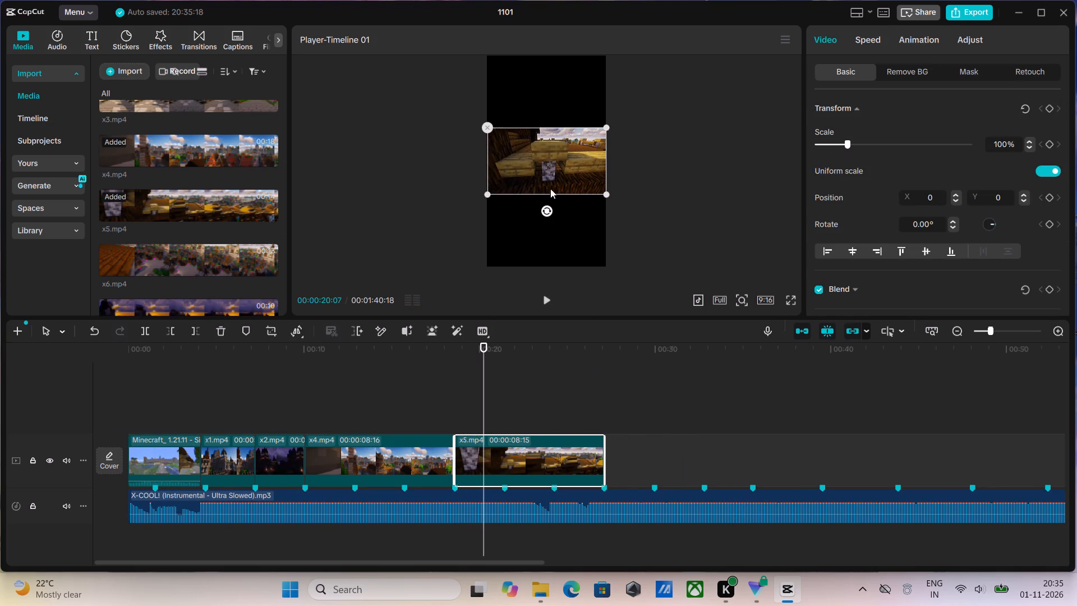
Scale x5.mp4 to 315% to fill the vertical frame and play part of it.
left_click_drag(604, 194, 714, 387)
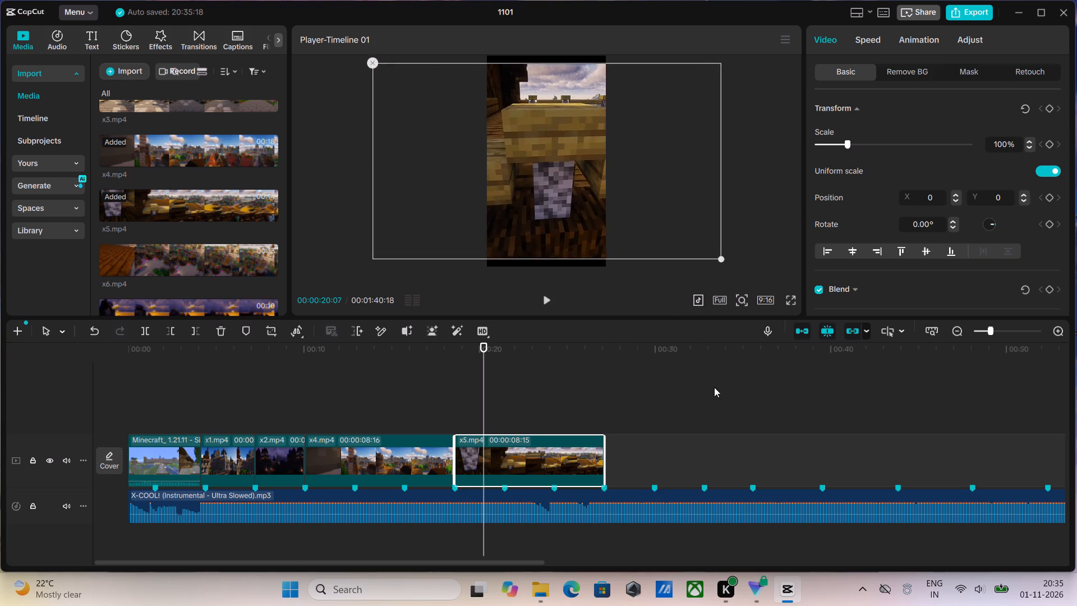
left_click_drag(714, 387, 722, 401)
key("space")
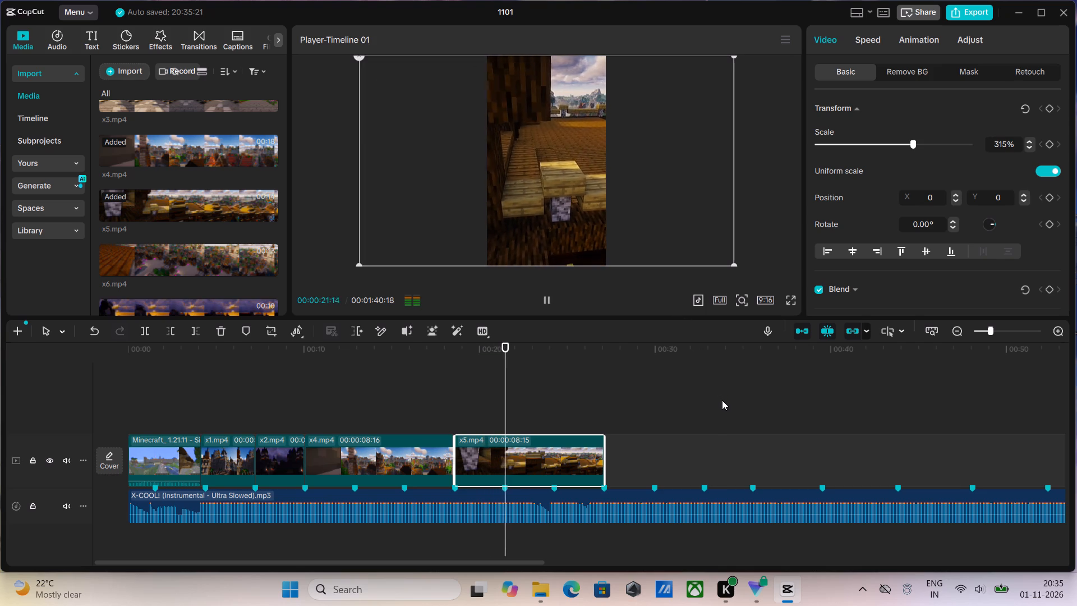
key("space")
Trim x5.mp4's opening until 00:00:05:20 remains, extend its end to the tenth beat marker for 00:00:08:15, and preview it.
left_click_drag(455, 461, 472, 463)
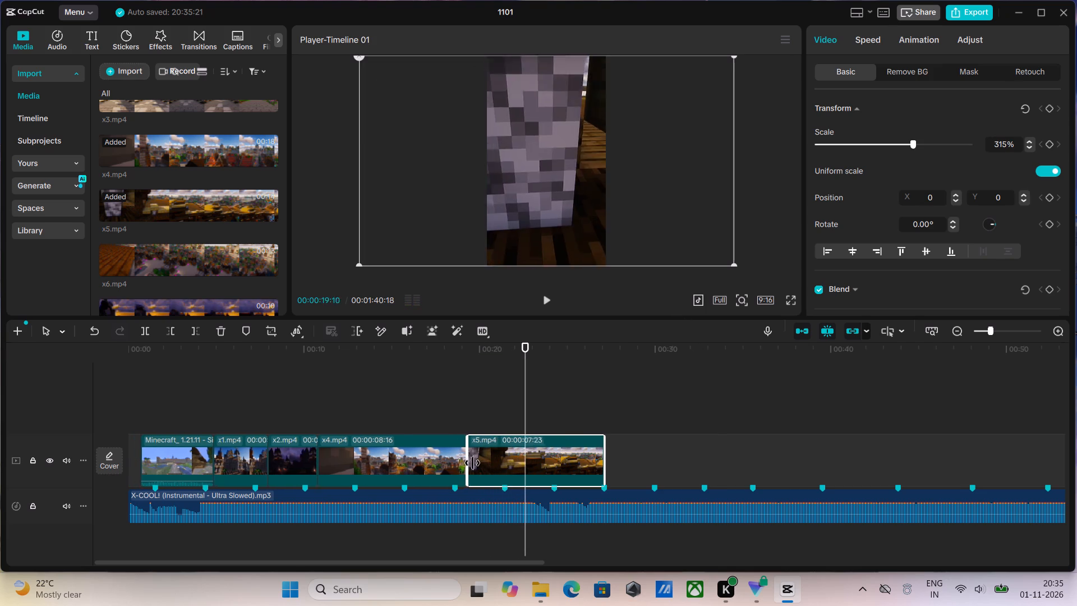
left_click_drag(472, 463, 501, 471)
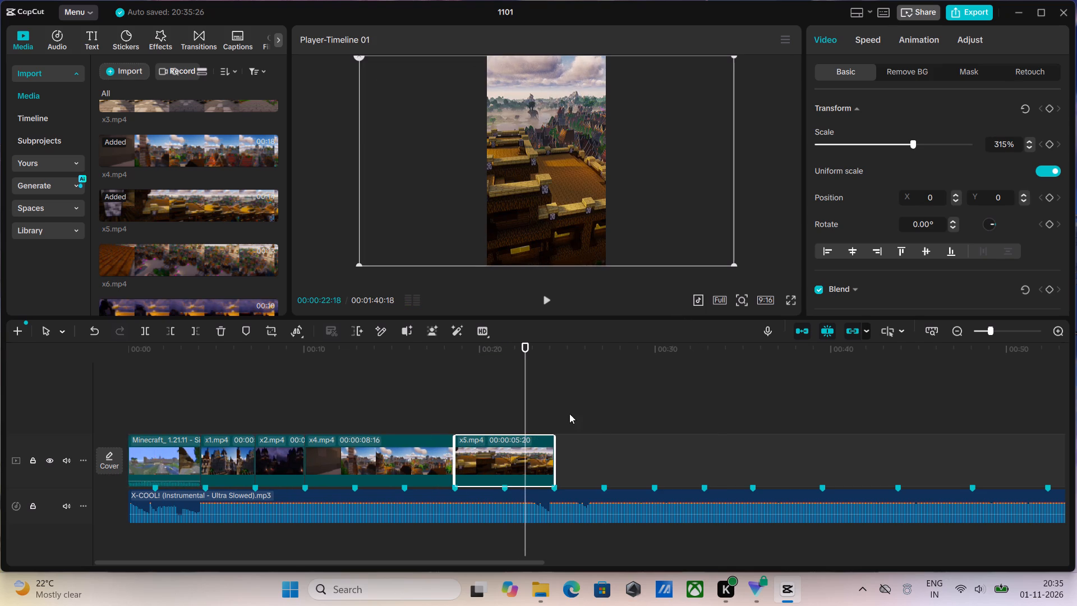
left_click_drag(555, 457, 600, 465)
key("space")
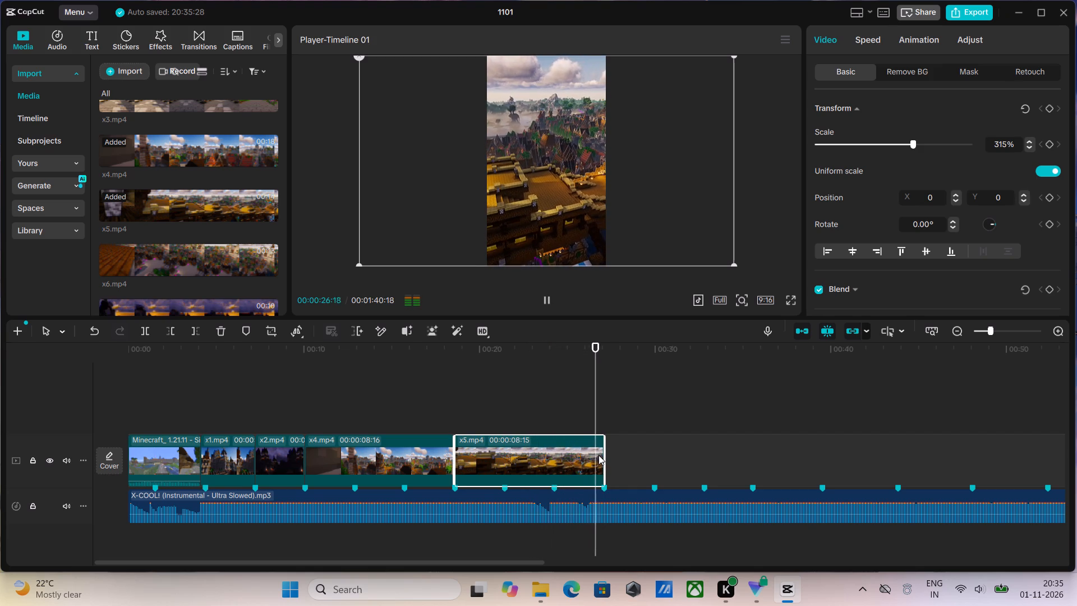
key("space")
Place x10.mp4 directly after x5.mp4 and trim its end to the thirteenth beat marker, giving it a duration of 00:00:08:14.
left_click_drag(609, 348, 599, 353)
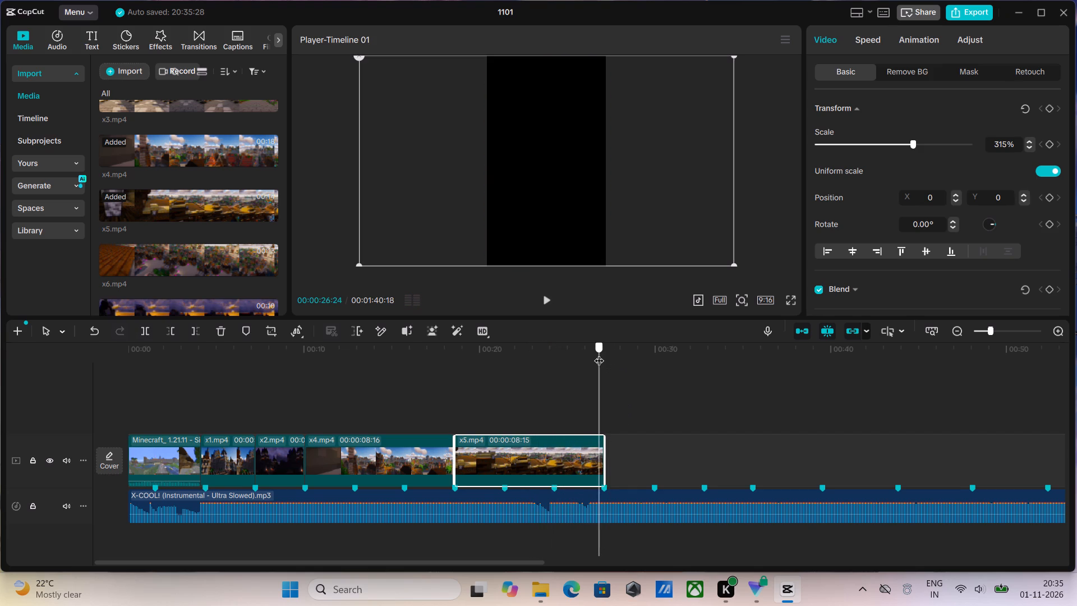
left_click_drag(599, 353, 605, 356)
scroll(218, 229, "down", 4)
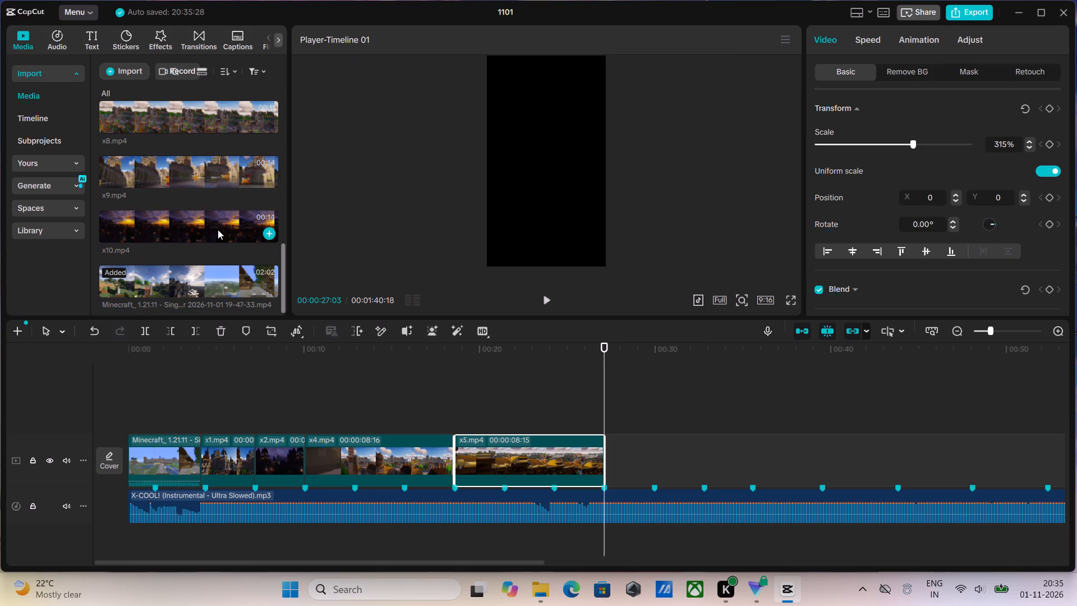
scroll(218, 229, "down", 2)
scroll(218, 233, "up", 1)
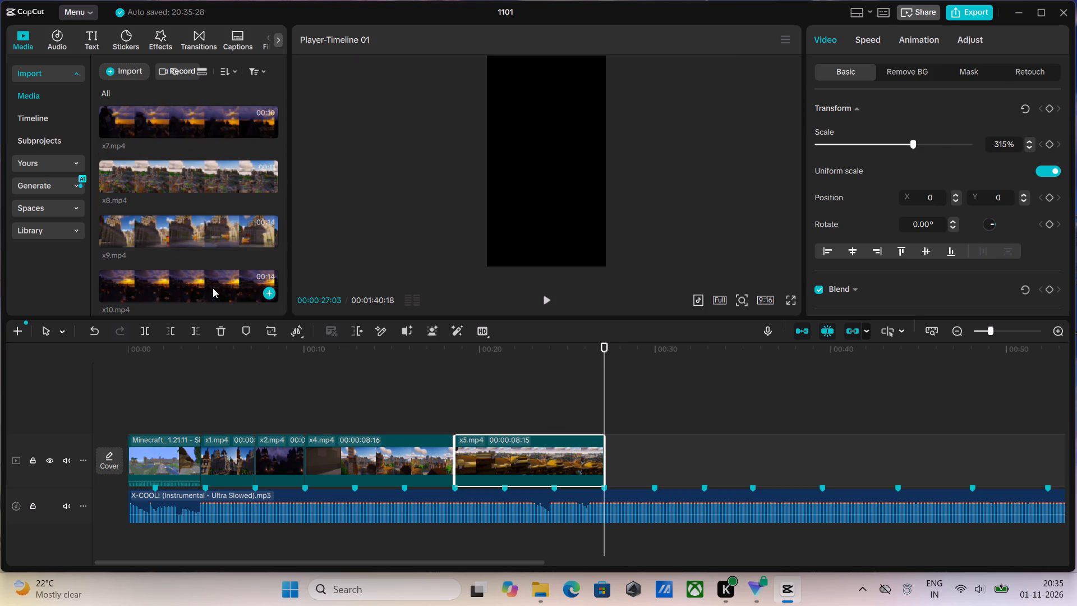
left_click_drag(213, 288, 605, 467)
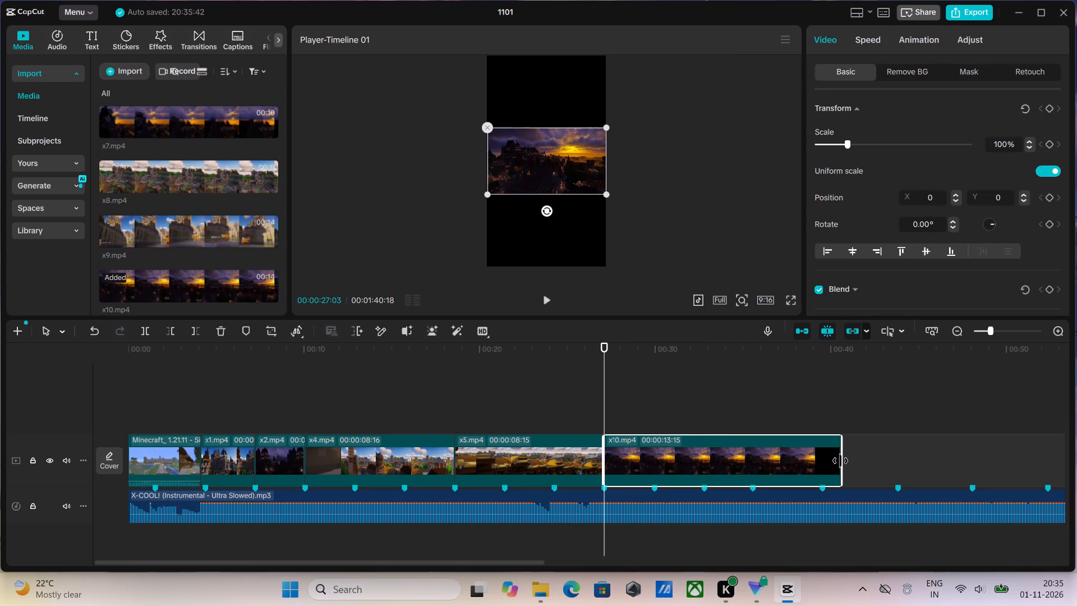
left_click_drag(840, 461, 724, 485)
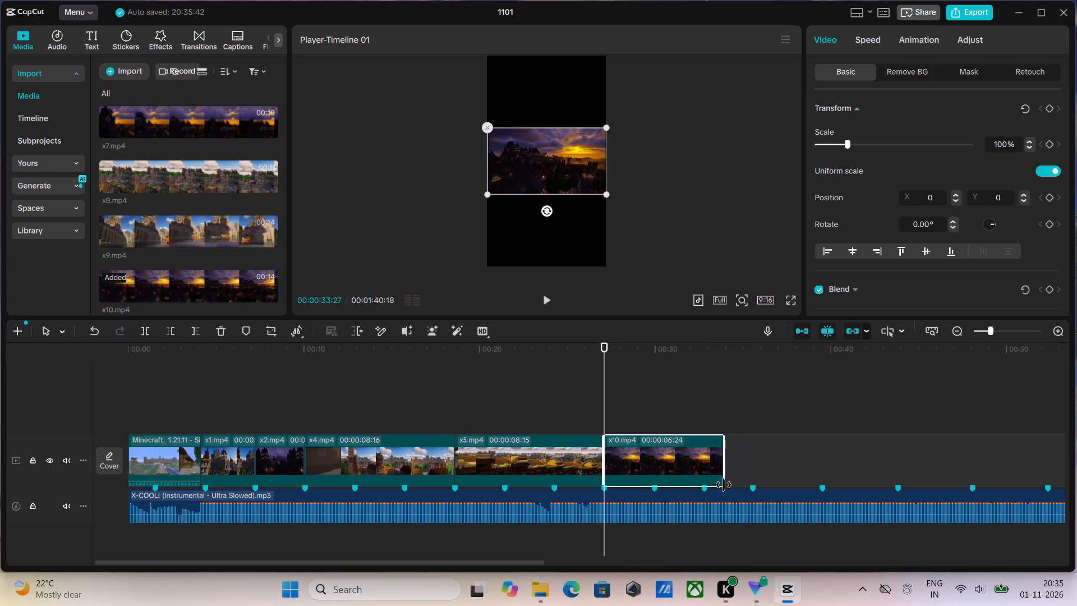
left_click_drag(724, 485, 749, 485)
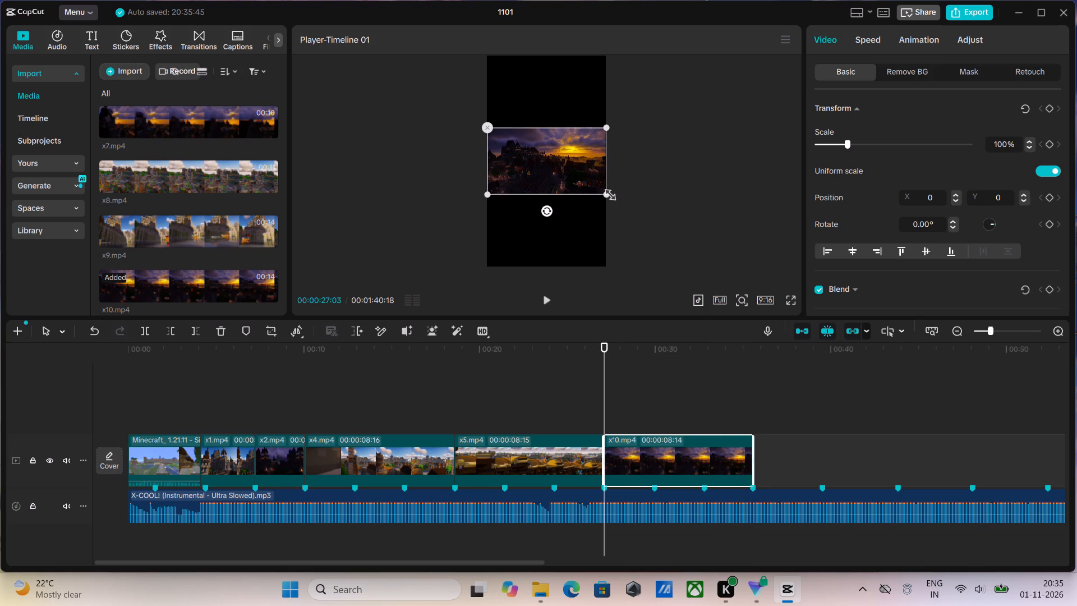
Scale x10.mp4 to 314% so it fills the vertical frame.
left_click_drag(607, 192, 757, 401)
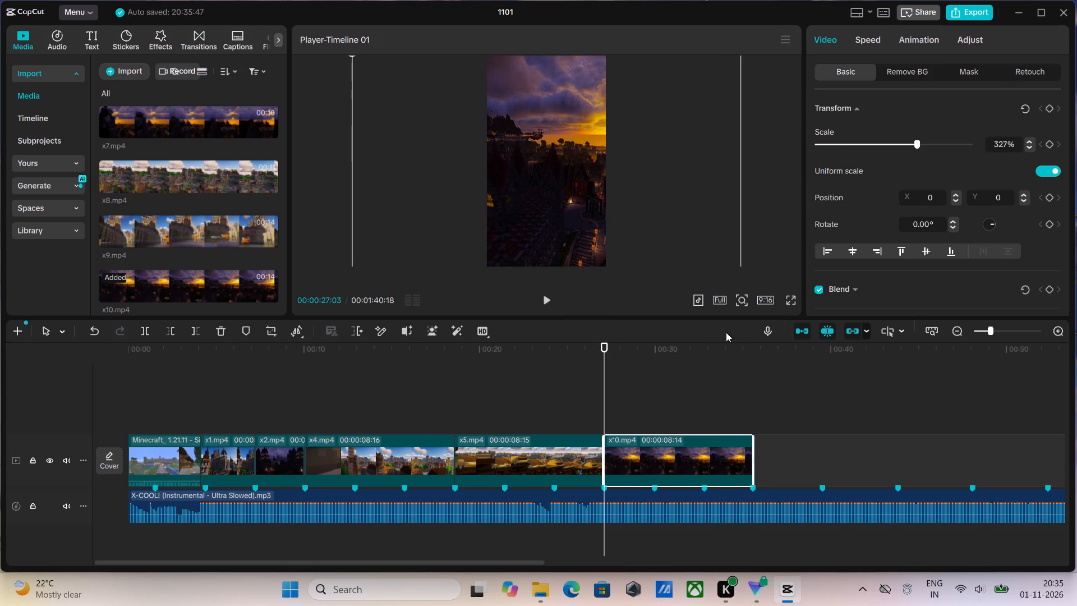
left_click(567, 169)
scroll(629, 177, "down", 4)
scroll(673, 195, "down", 2, "ctrl")
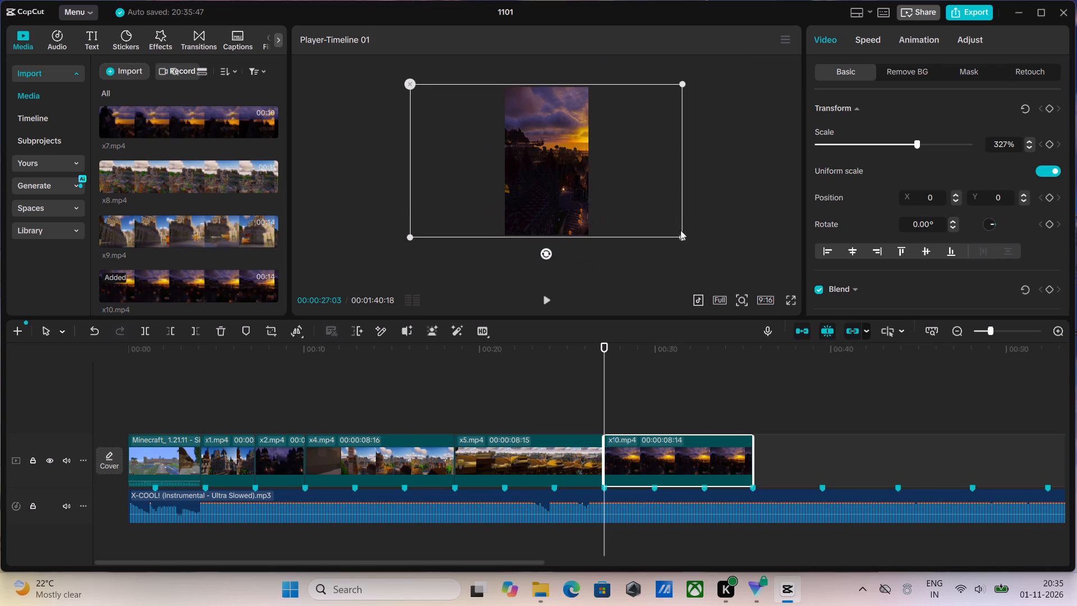
left_click_drag(680, 233, 670, 231)
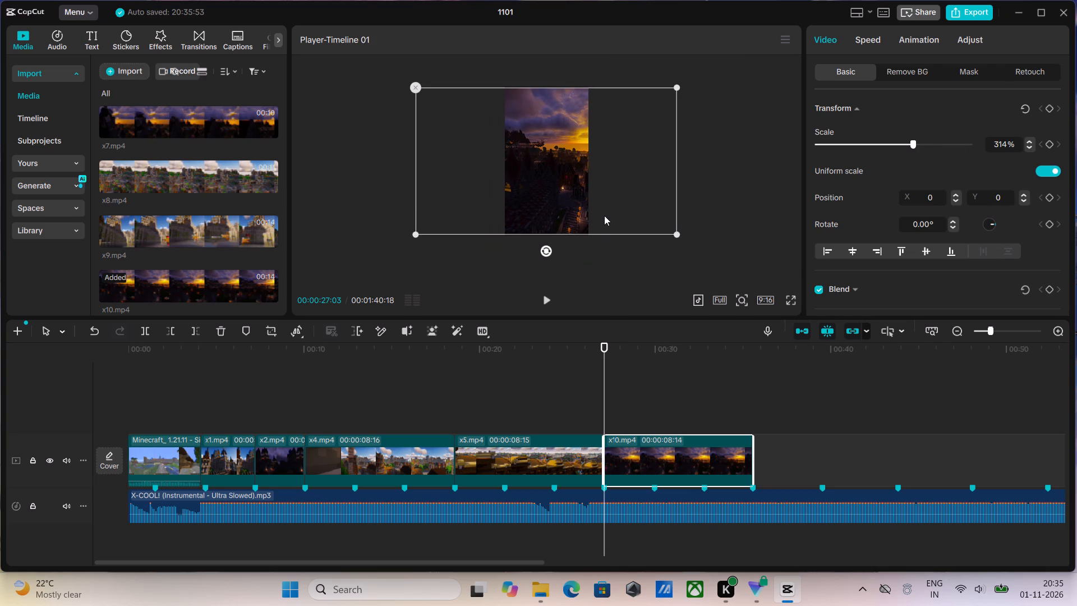
scroll(604, 215, "up", 2, "ctrl")
Preview x10.mp4, shorten its end to the twelfth beat marker for a duration of 00:00:05:21, and replay its ending.
key("space")
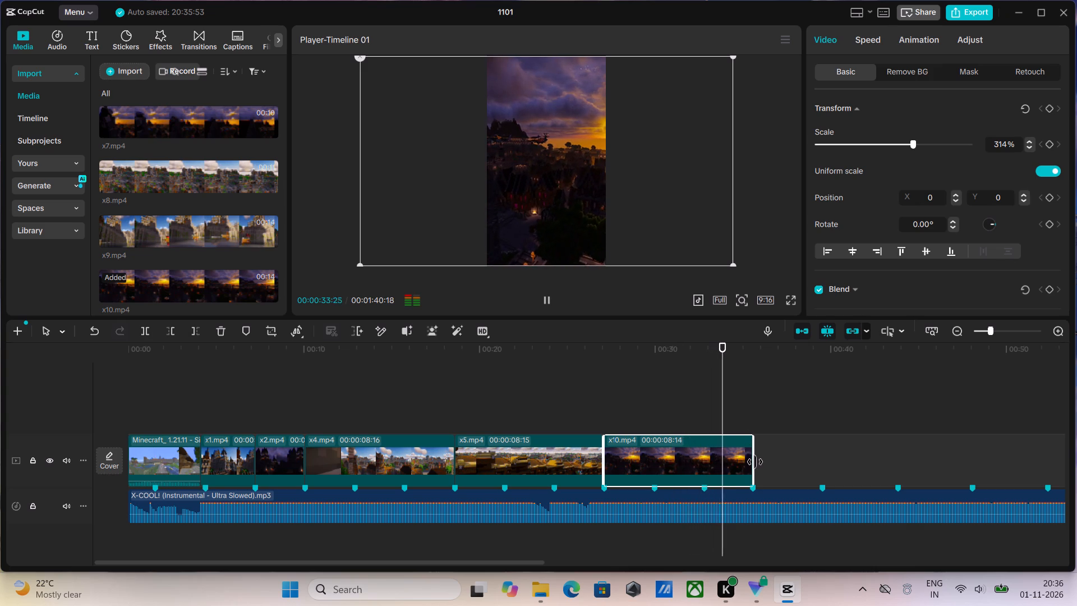
left_click_drag(754, 462, 706, 471)
key("space")
left_click_drag(742, 343, 682, 371)
key("space")
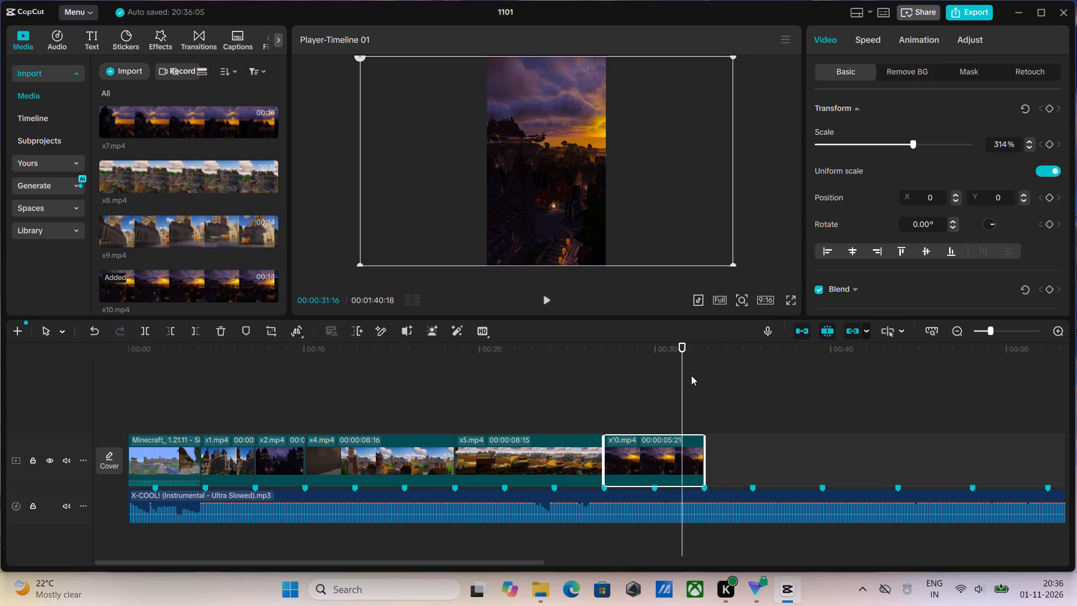
key("space")
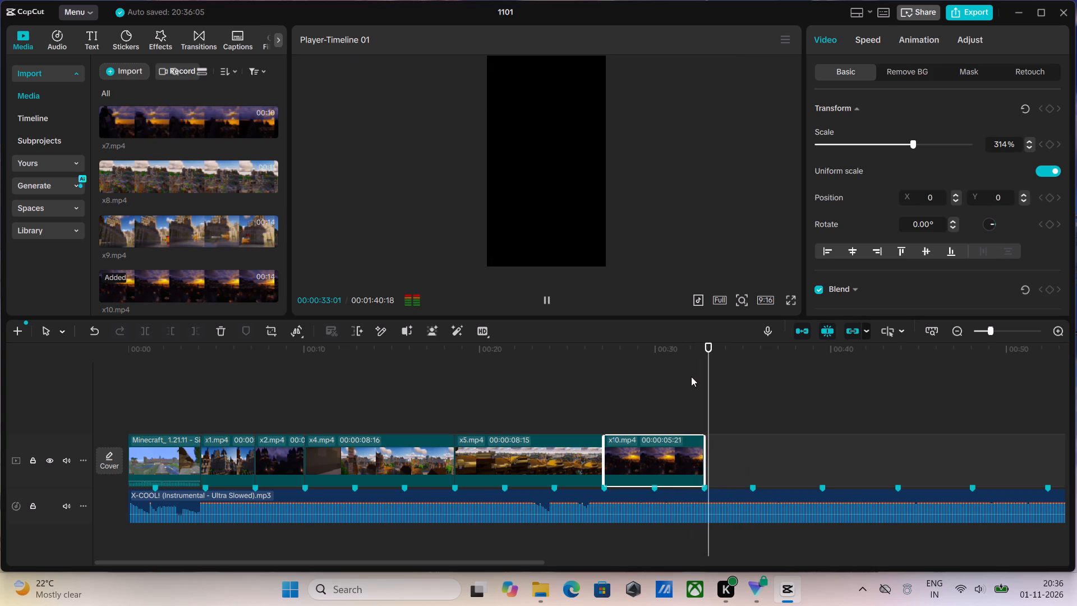
key("space")
Look through the imported clips and place x7.mp4 directly after x10.mp4.
scroll(156, 218, "down", 1)
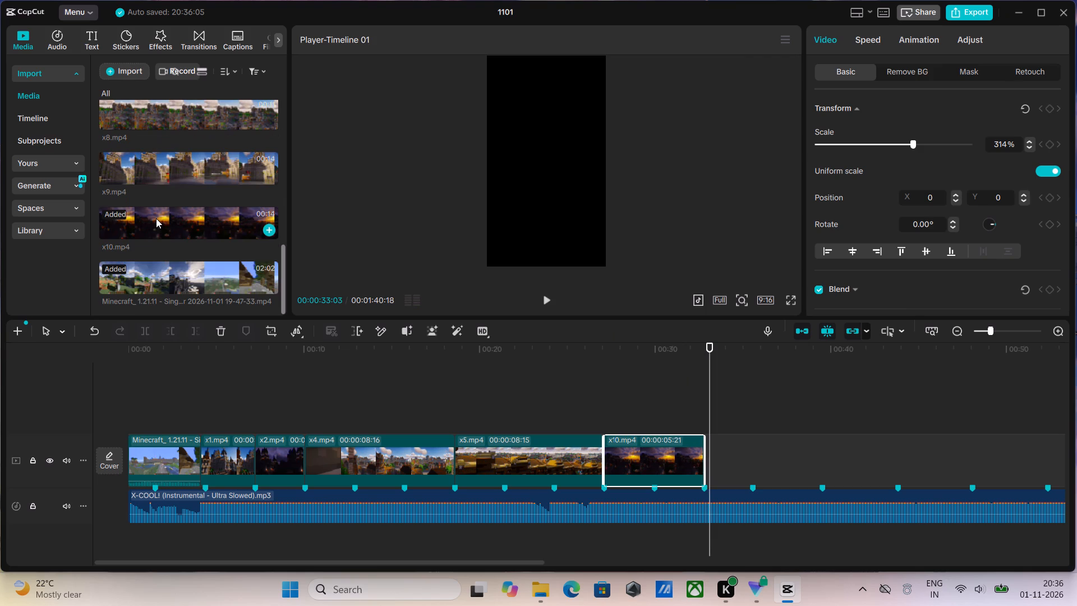
scroll(156, 218, "down", 1)
scroll(156, 218, "up", 5)
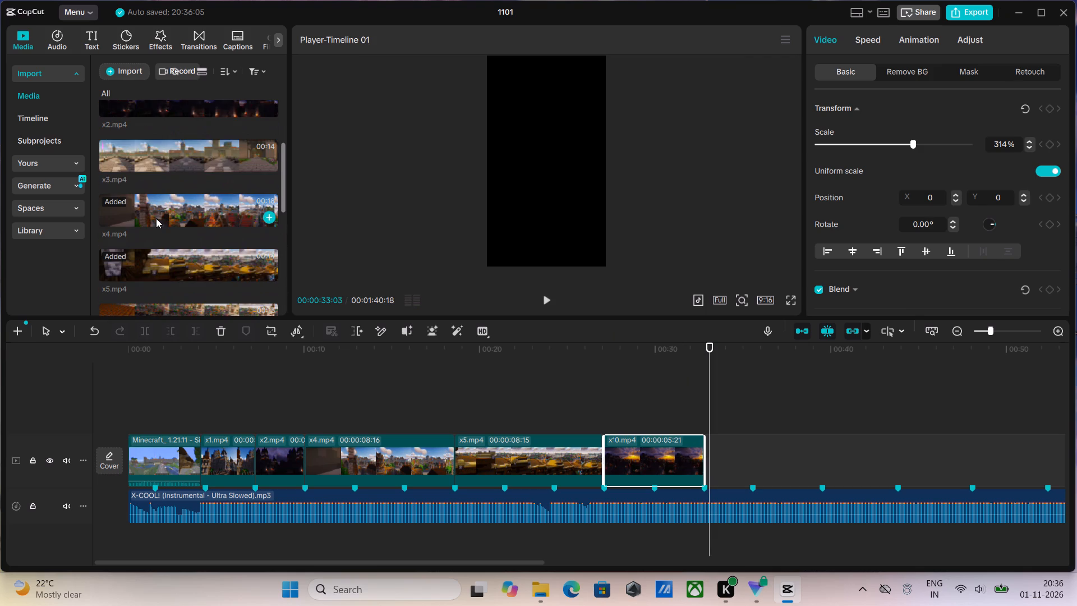
scroll(156, 218, "up", 2)
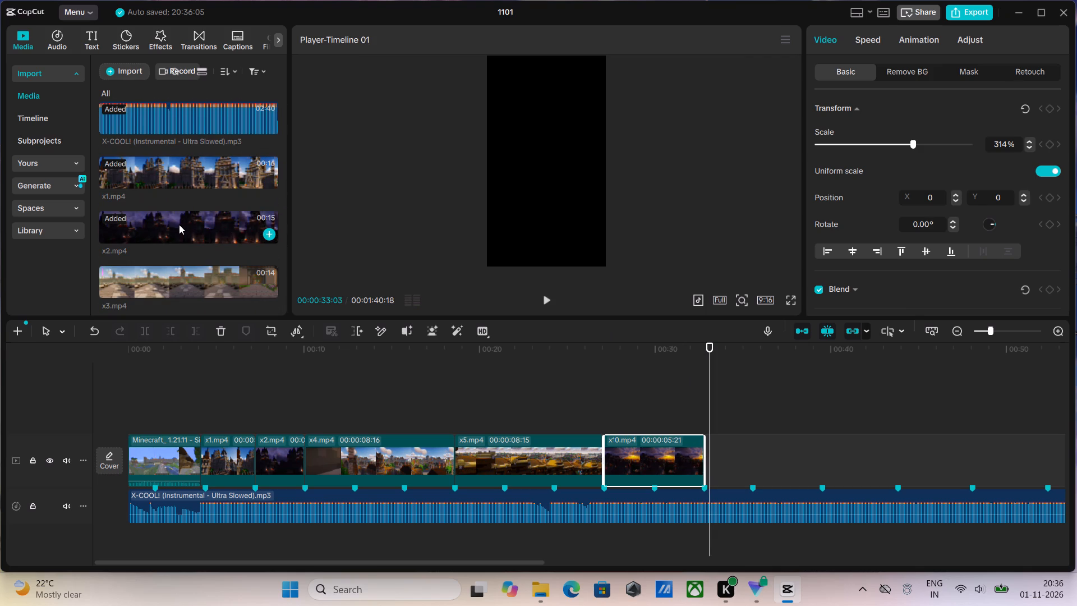
scroll(172, 224, "down", 2)
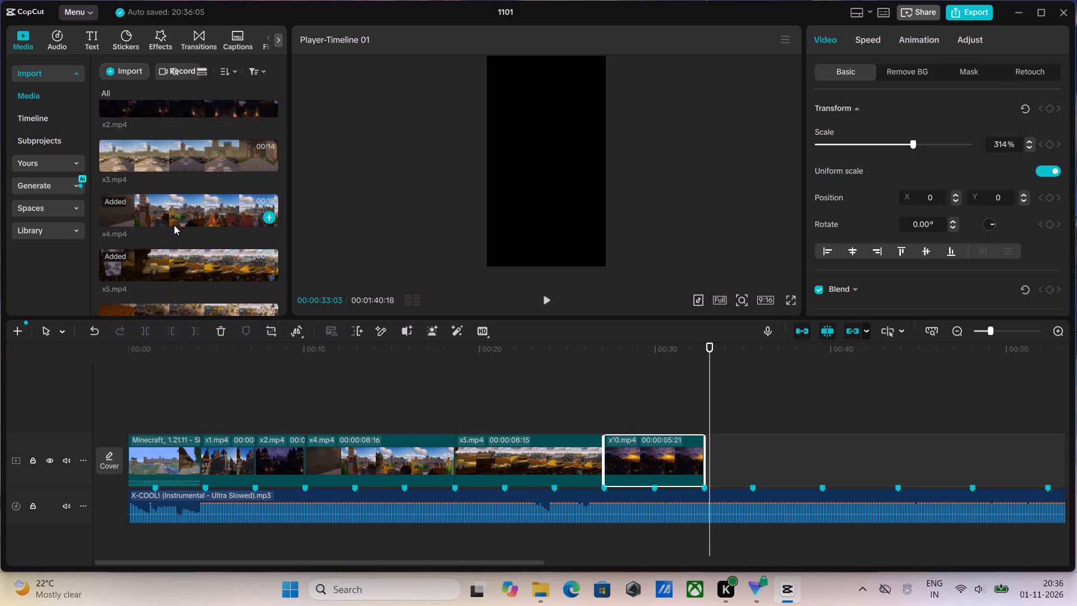
scroll(243, 267, "down", 3)
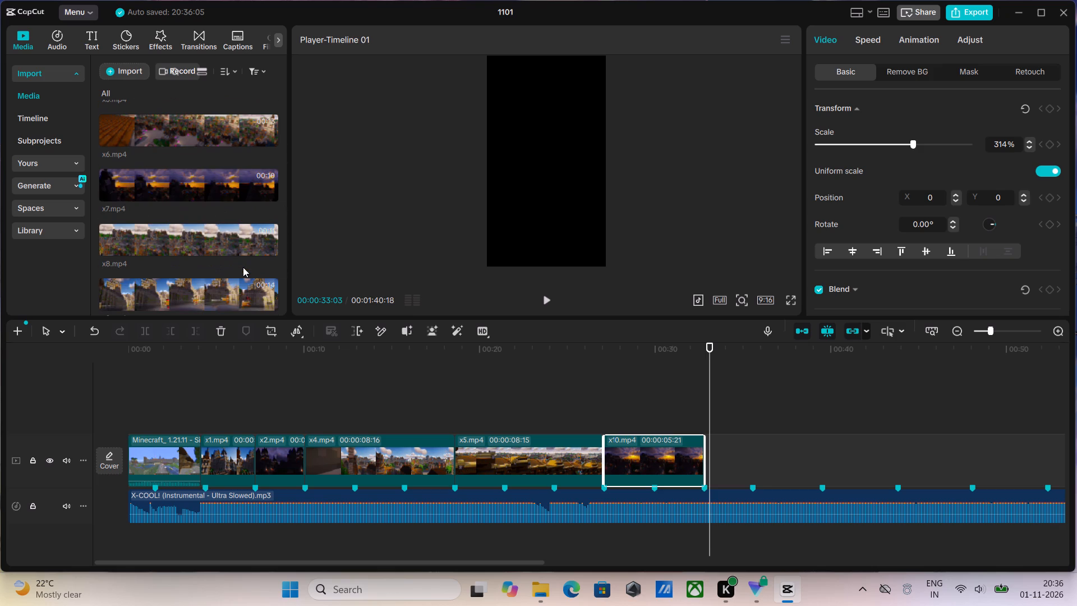
scroll(243, 267, "down", 3)
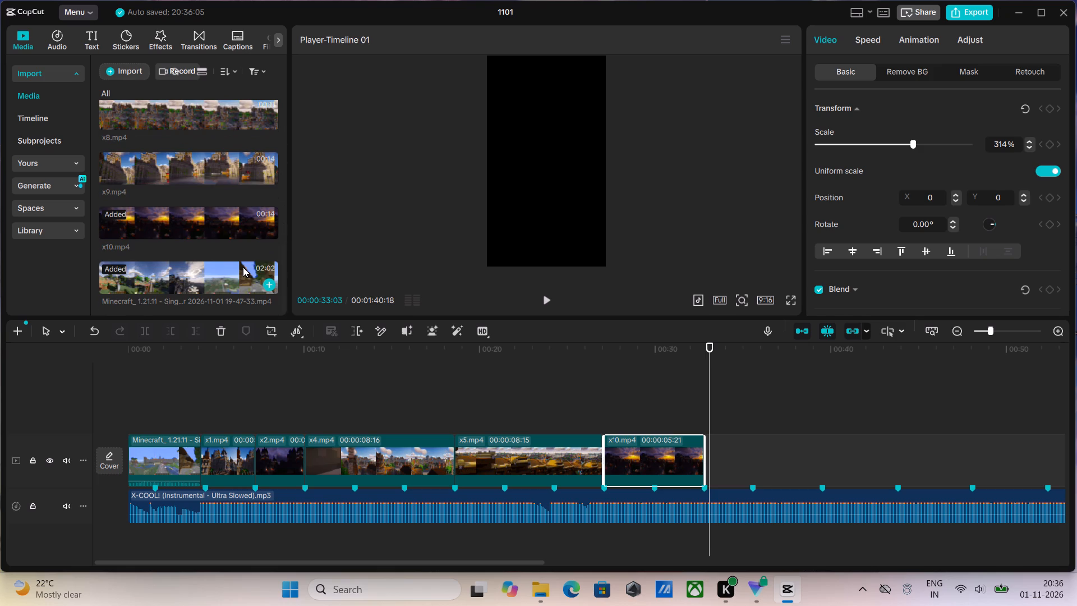
scroll(243, 267, "down", 1)
scroll(243, 267, "up", 11)
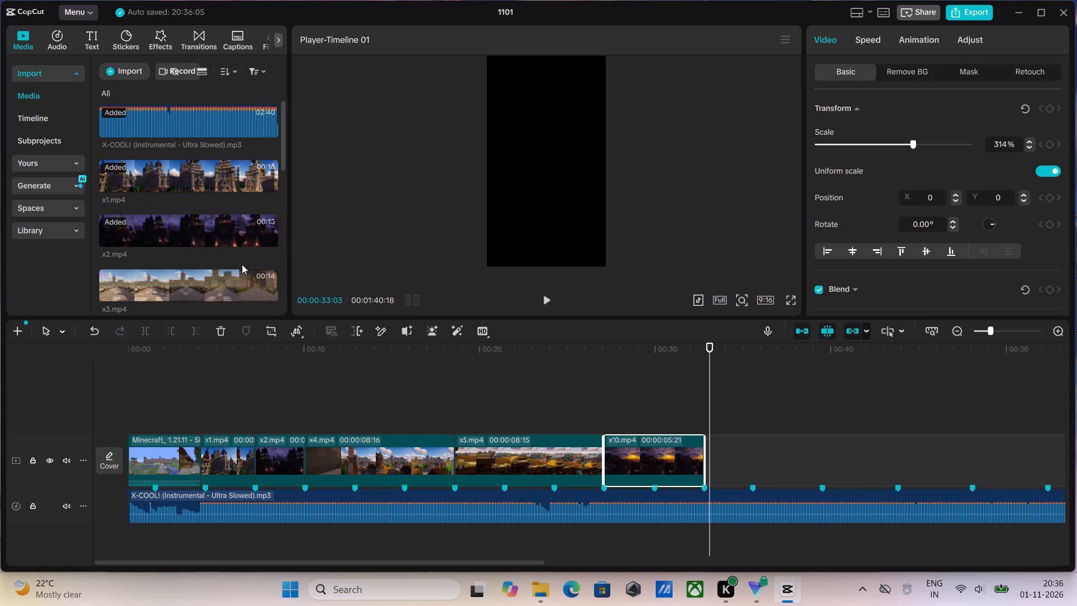
scroll(242, 264, "down", 3)
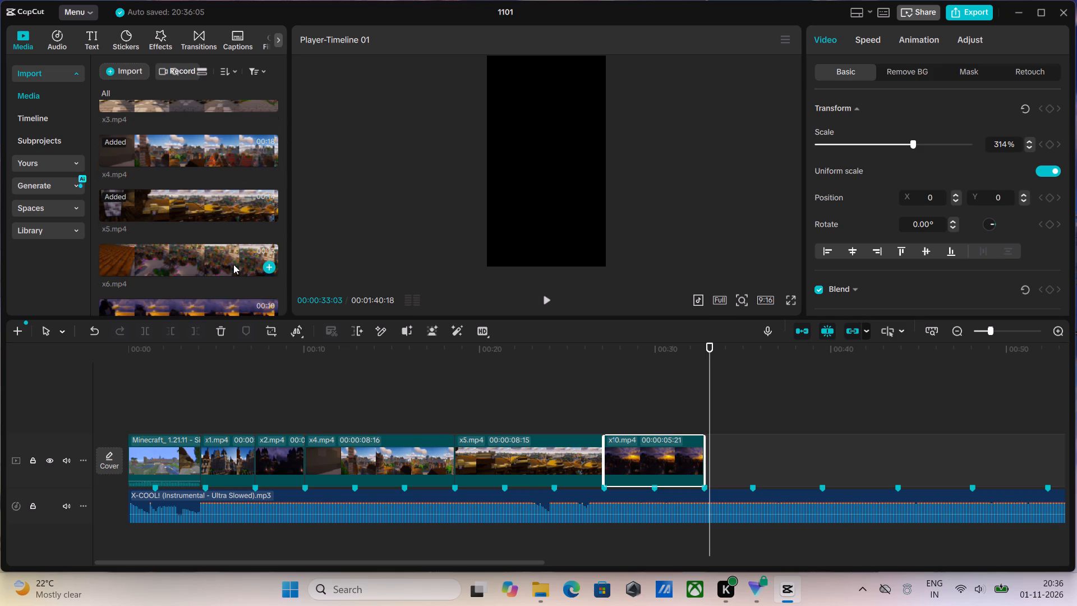
scroll(200, 250, "down", 2)
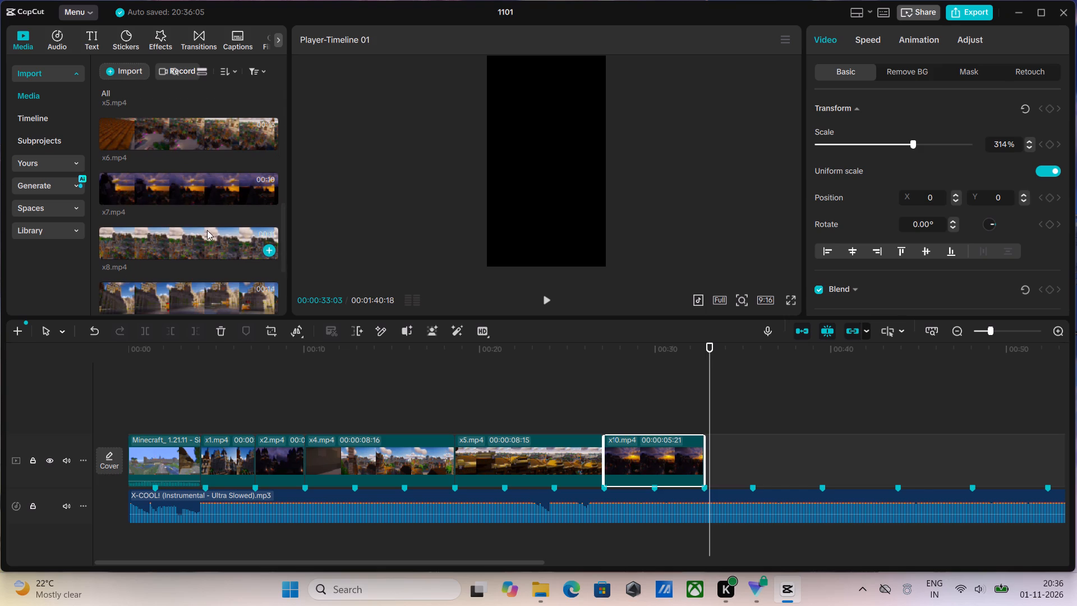
left_click_drag(167, 182, 710, 461)
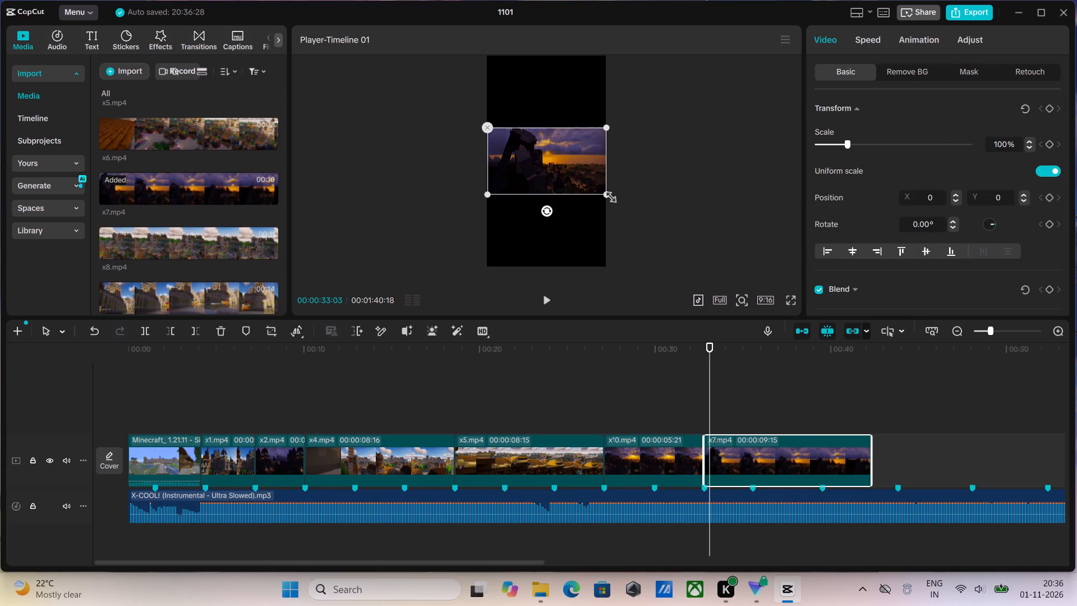
Scale x7.mp4 to 315% so it fills the vertical frame.
left_click_drag(606, 194, 740, 395)
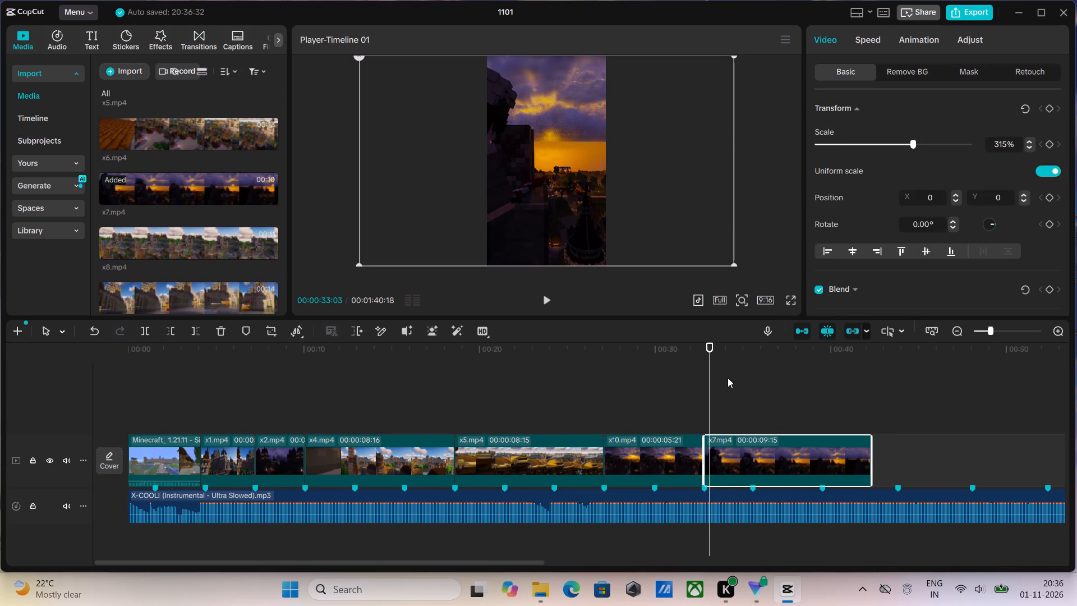
key("space")
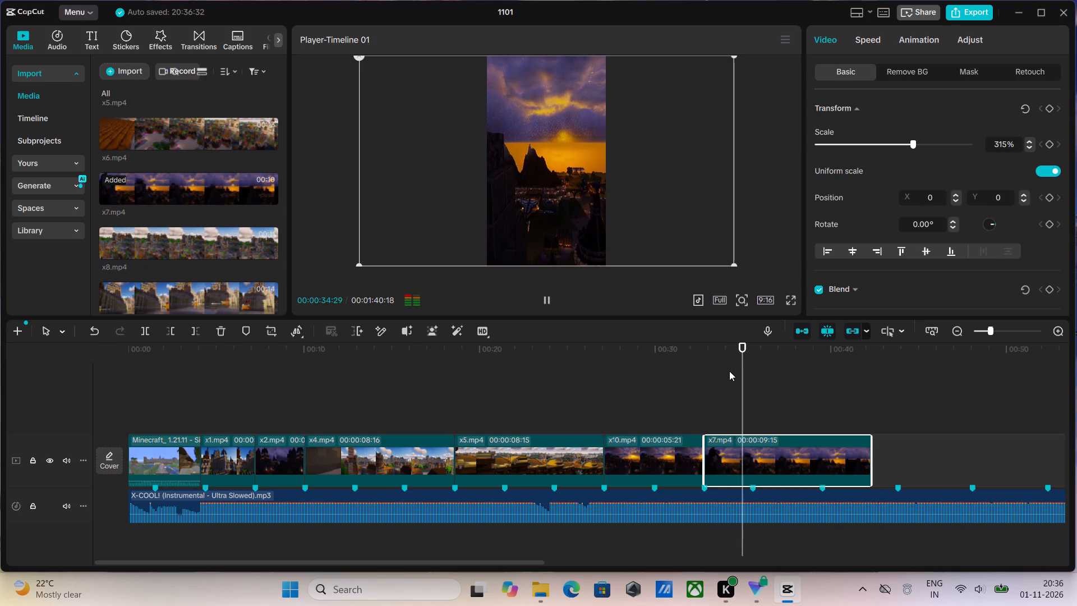
Reposition x7.mp4 horizontally in the frame to X 1223, Y 0 and play it through to its end.
left_click_drag(554, 219, 560, 219)
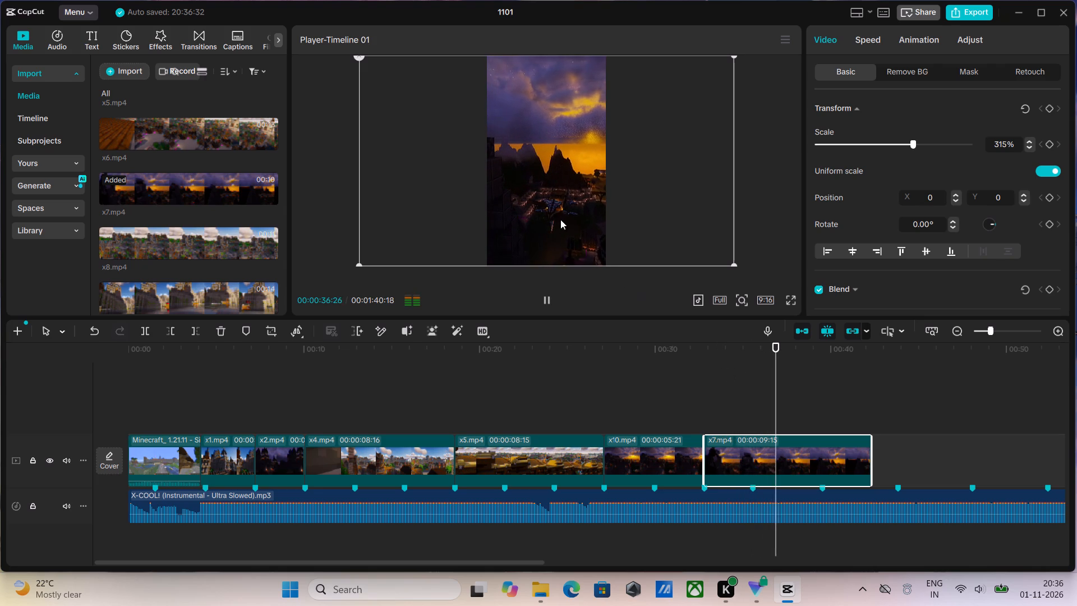
left_click_drag(560, 219, 623, 224)
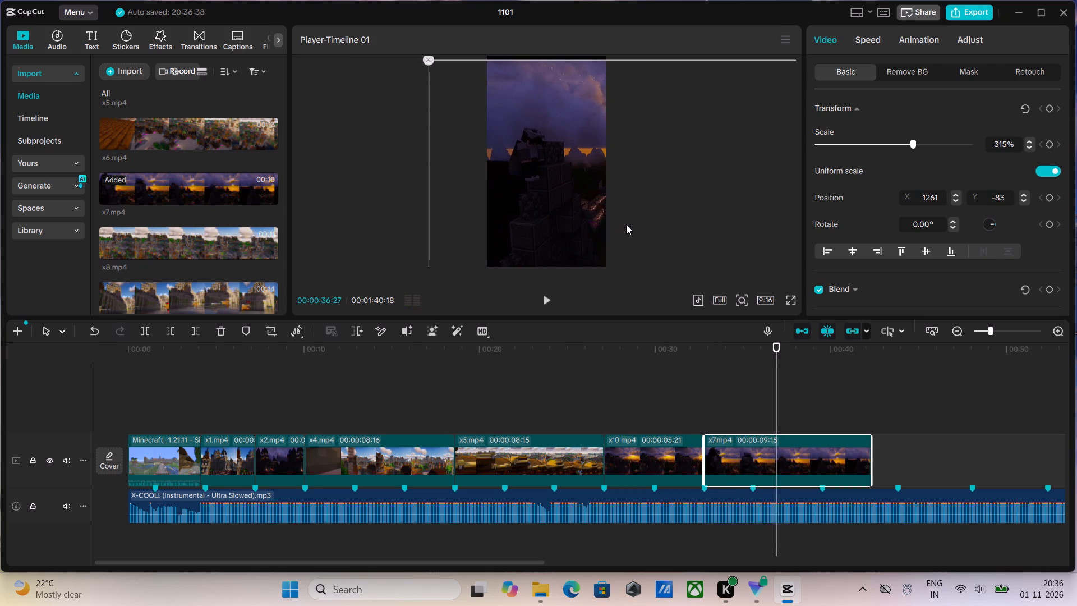
key("space")
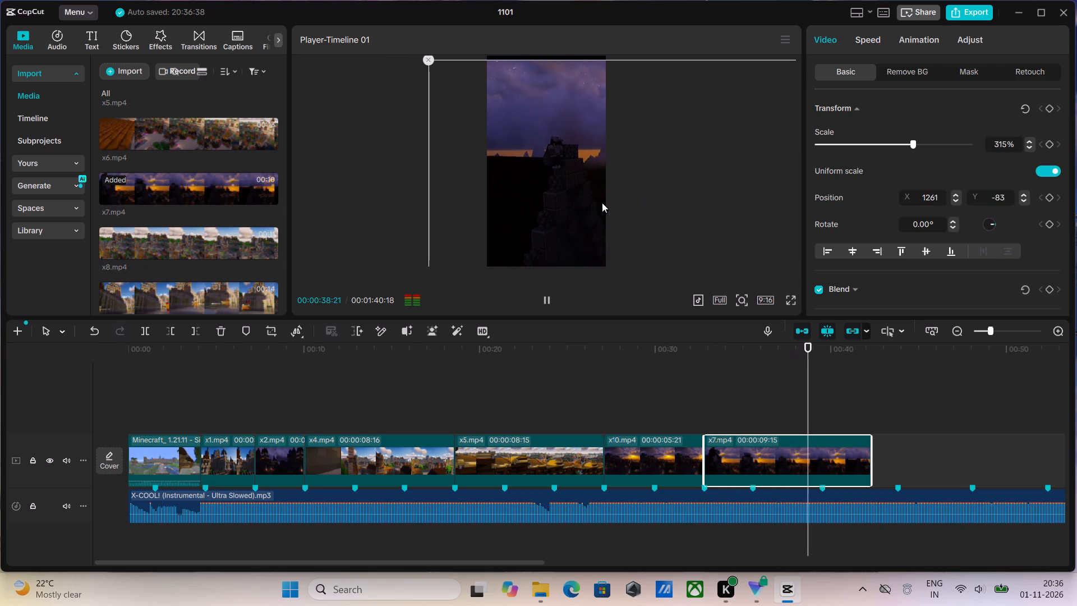
left_click(599, 204)
key("space")
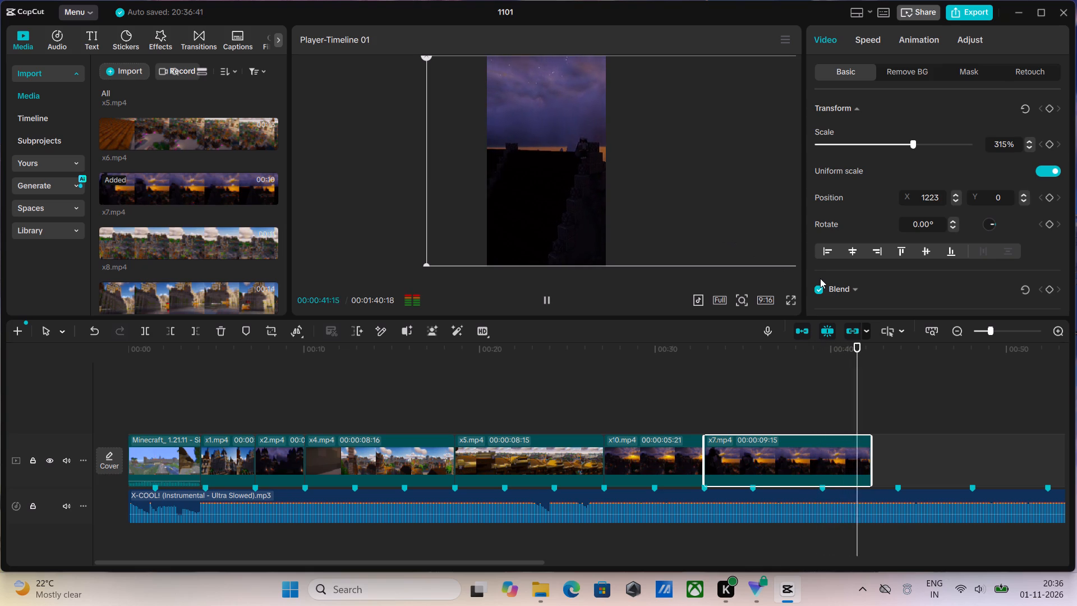
key("space")
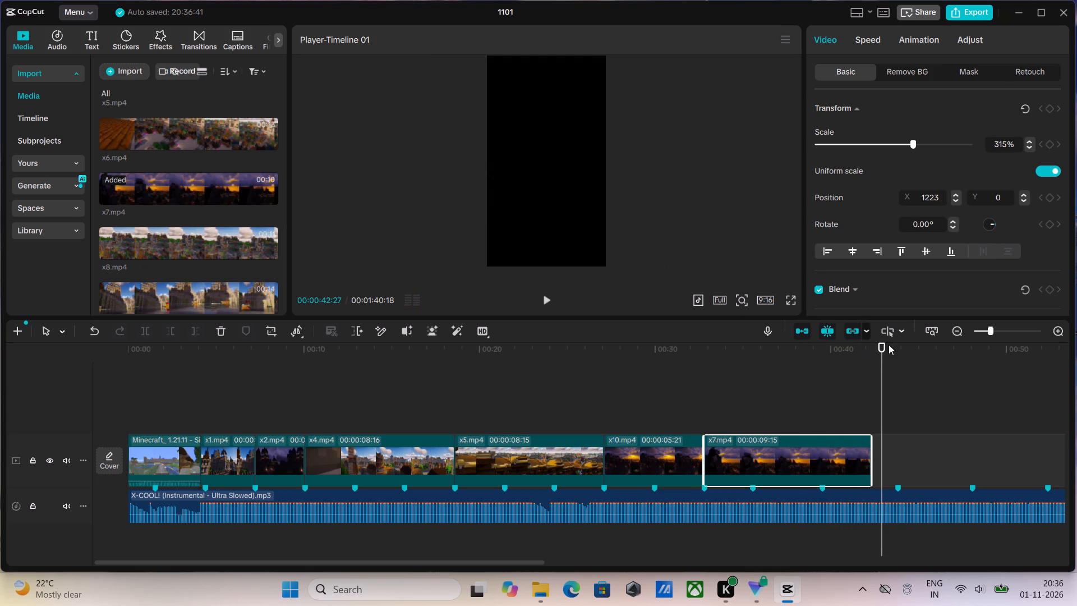
Replay x7.mp4 and trim its end to the fourteenth beat marker, giving it a duration of 00:00:06:22.
left_click_drag(871, 349, 724, 379)
key("space")
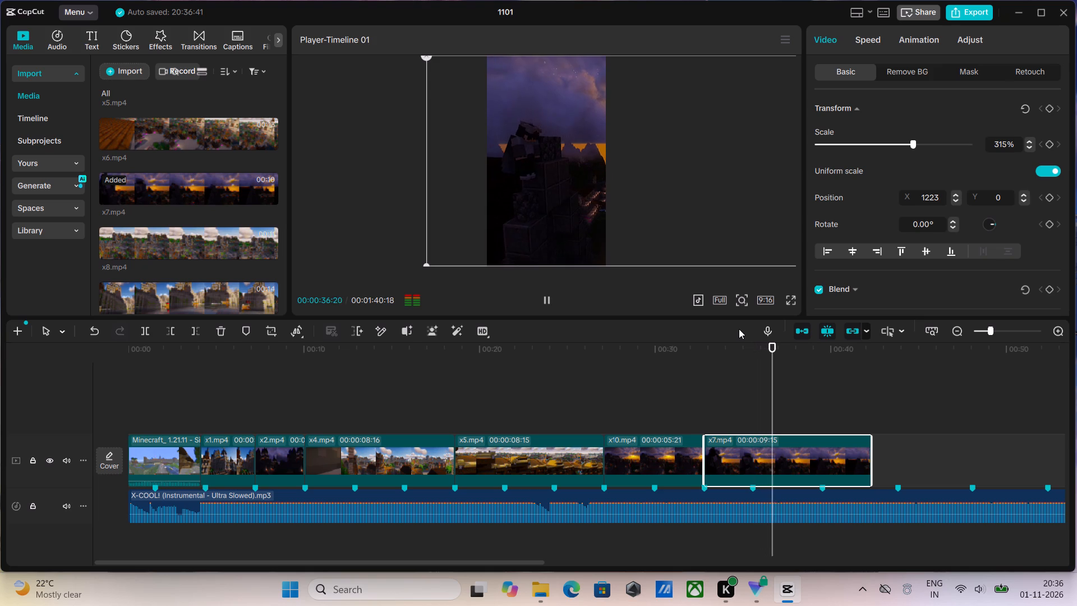
key("space")
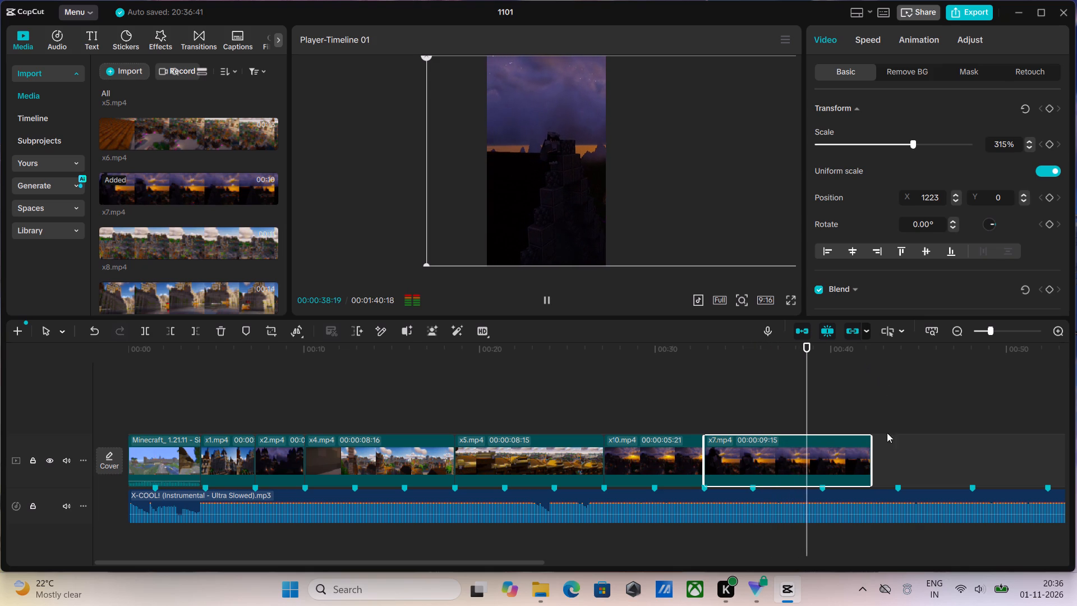
left_click_drag(869, 457, 818, 469)
left_click(818, 469)
key("space")
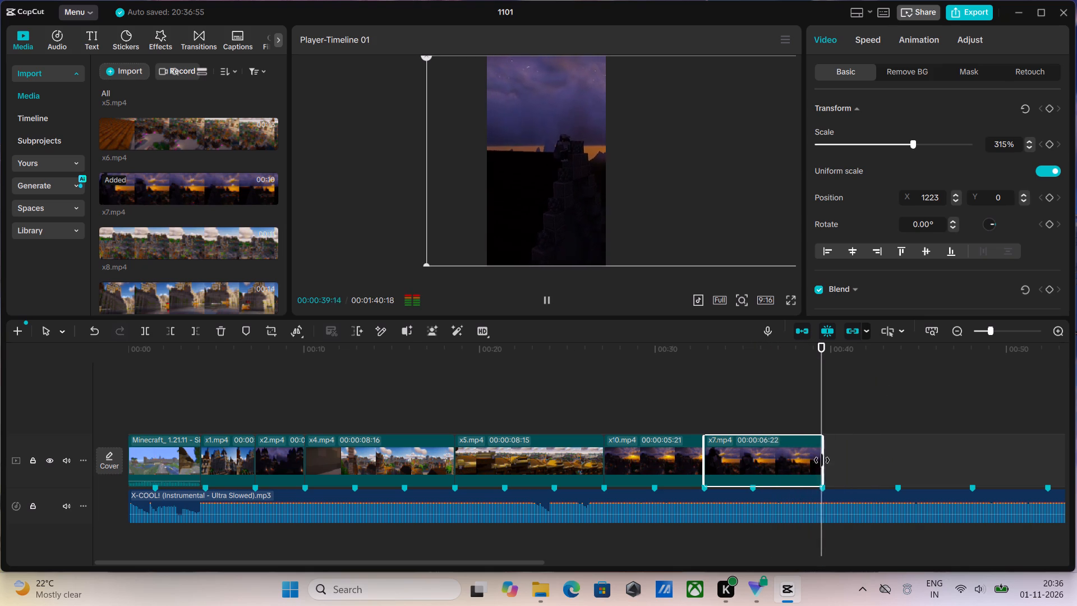
key("space")
left_click_drag(831, 347, 775, 364)
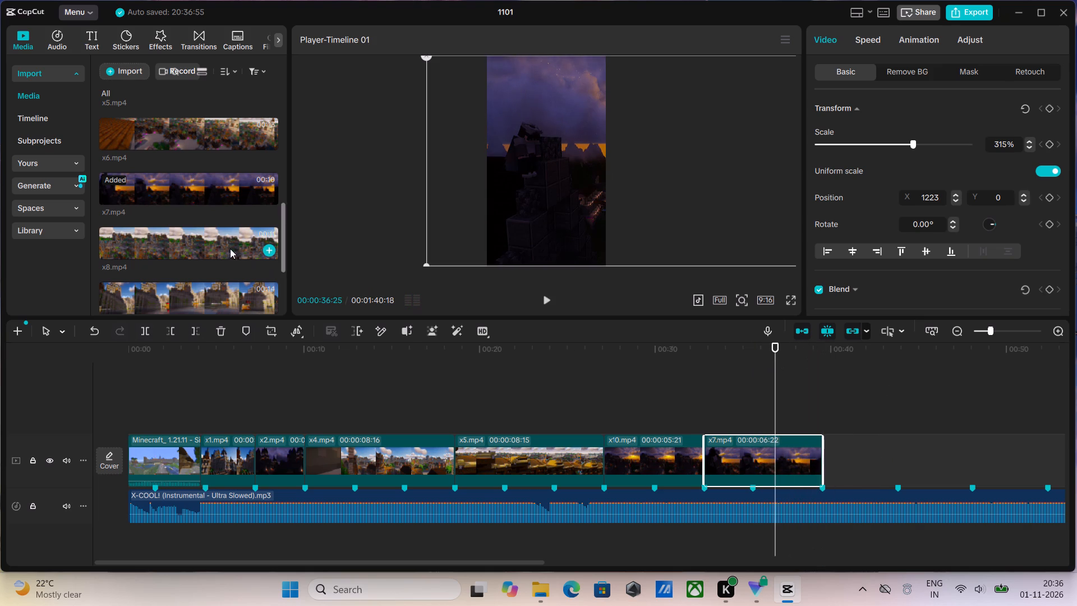
Place x9.mp4 directly after x7.mp4 and play across the end of x7.mp4.
scroll(230, 249, "down", 1)
left_click_drag(186, 234, 827, 456)
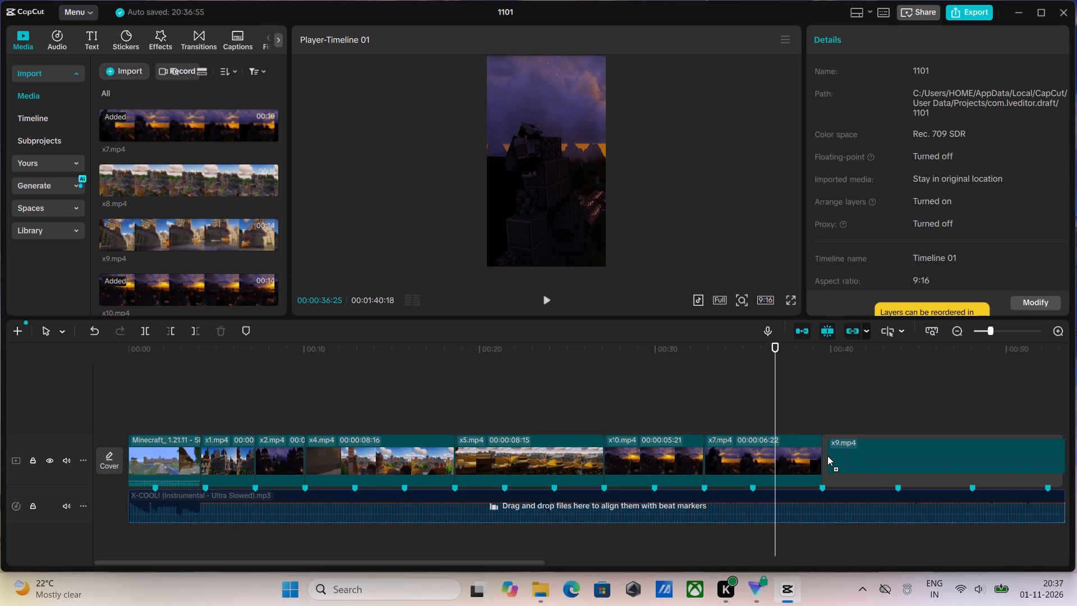
left_click_drag(827, 456, 826, 456)
key("space")
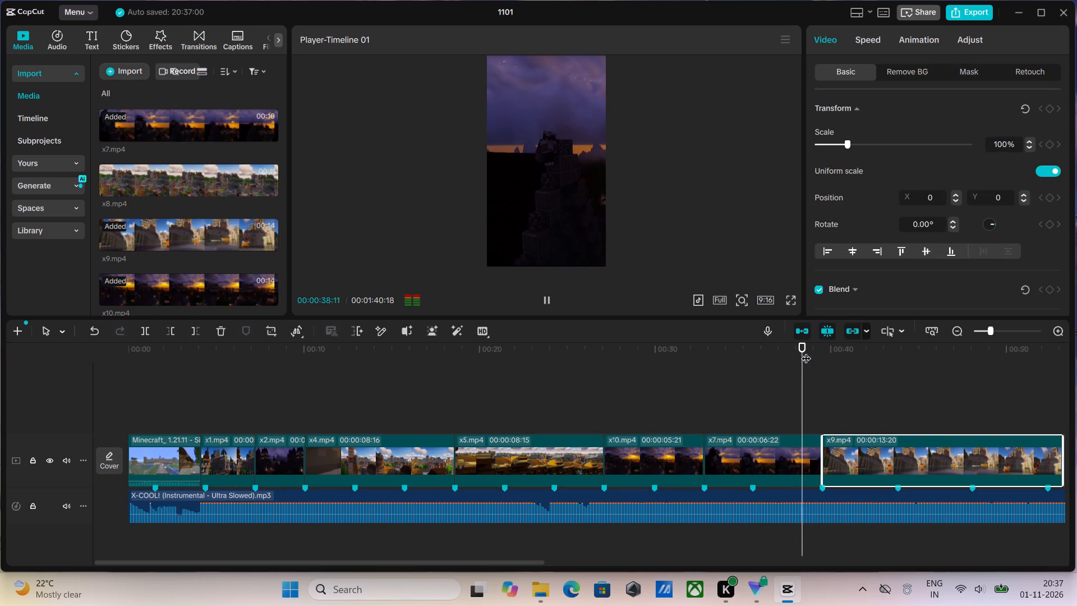
Scale x9.mp4 to 315% so it fills the vertical frame.
left_click_drag(804, 347, 577, 417)
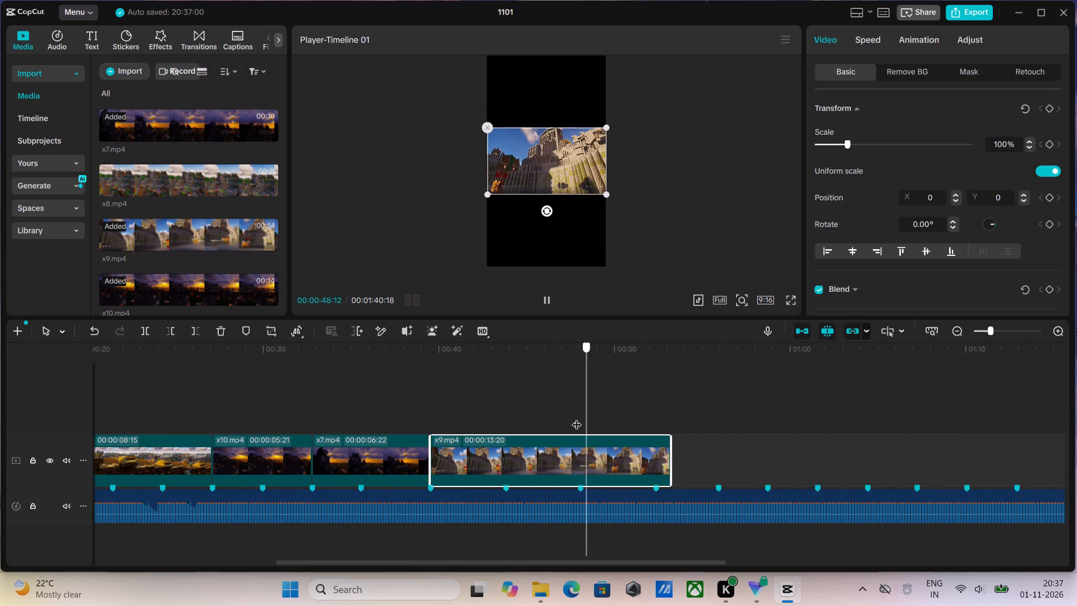
left_click_drag(577, 417, 572, 420)
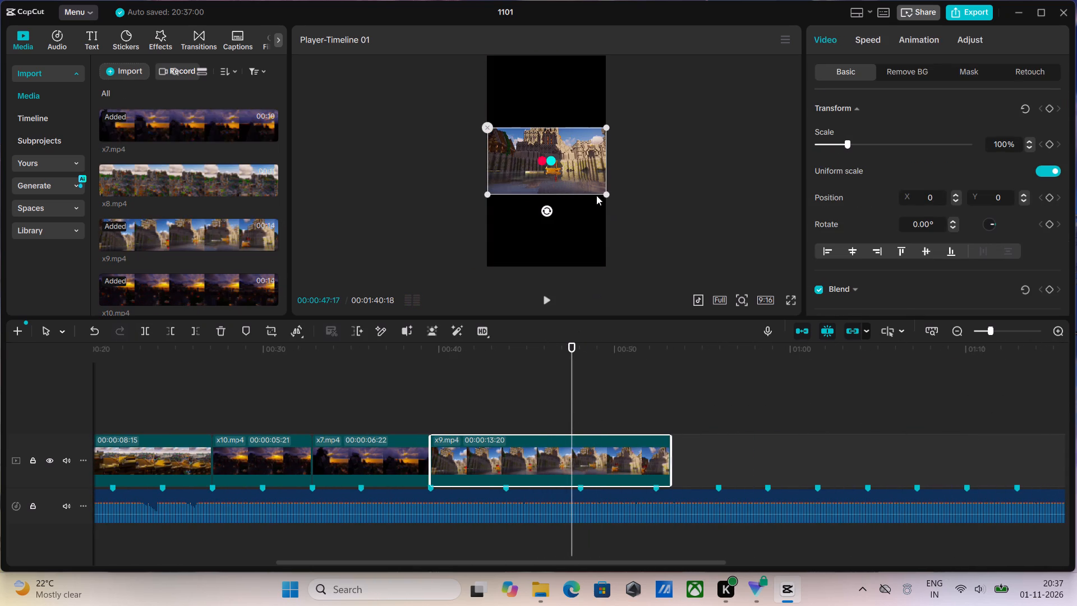
left_click_drag(603, 192, 719, 391)
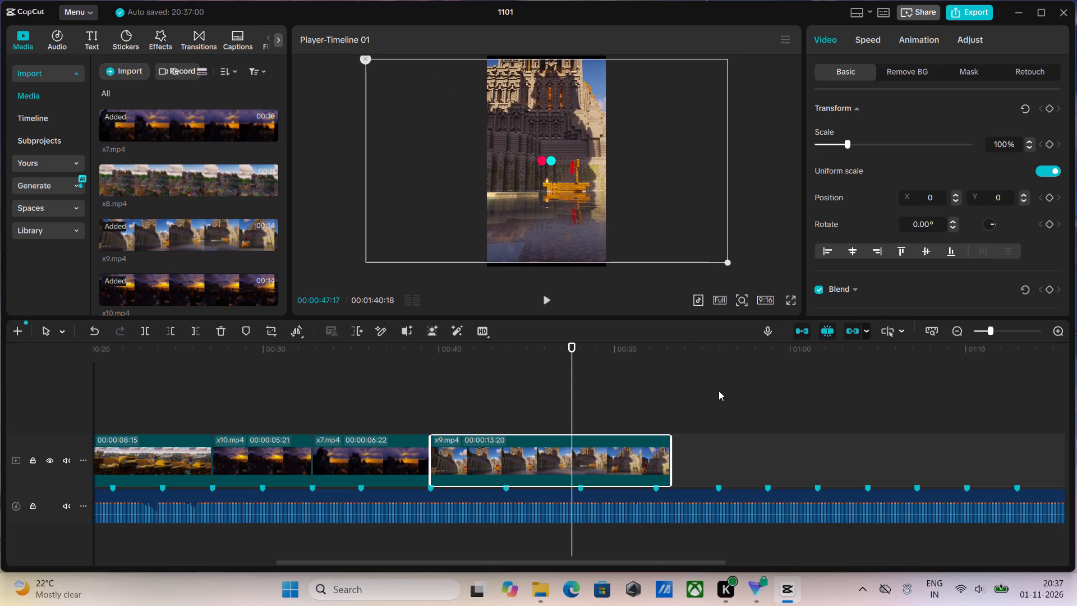
left_click_drag(719, 391, 721, 394)
Trim x9.mp4's end to the sixteenth beat marker for a duration of 00:00:08:16 and preview it.
left_click_drag(673, 460, 587, 480)
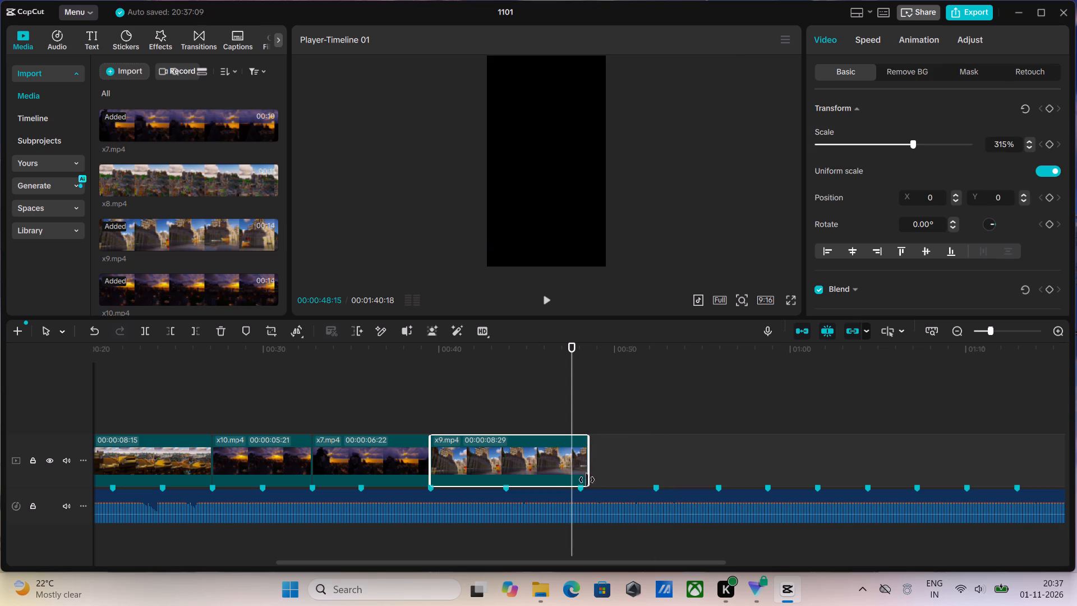
left_click_drag(587, 480, 582, 481)
left_click_drag(570, 356, 418, 411)
key("space")
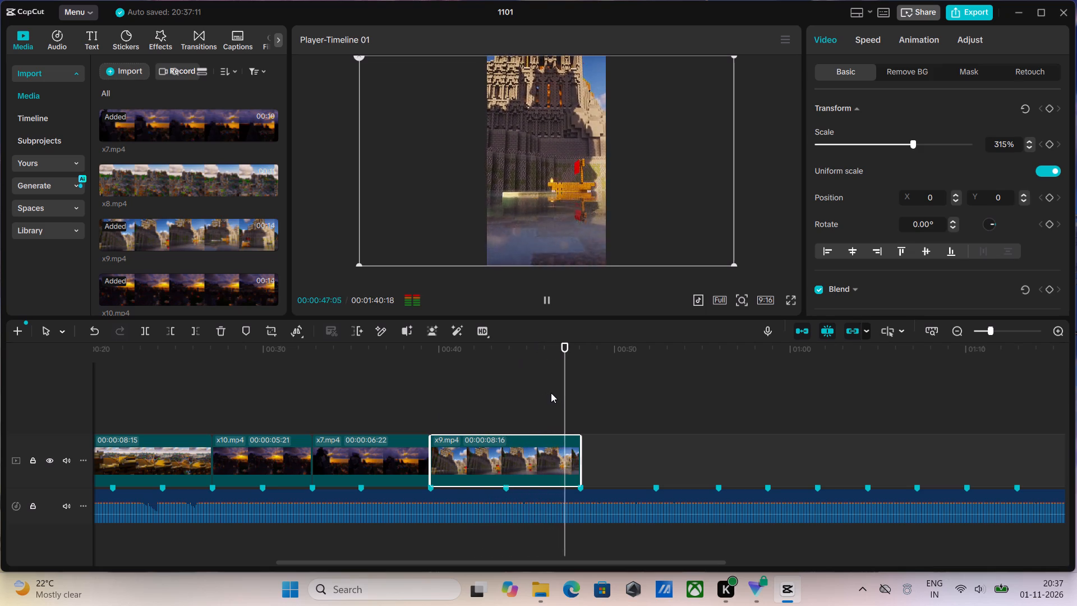
key("space")
left_click_drag(581, 344, 464, 381)
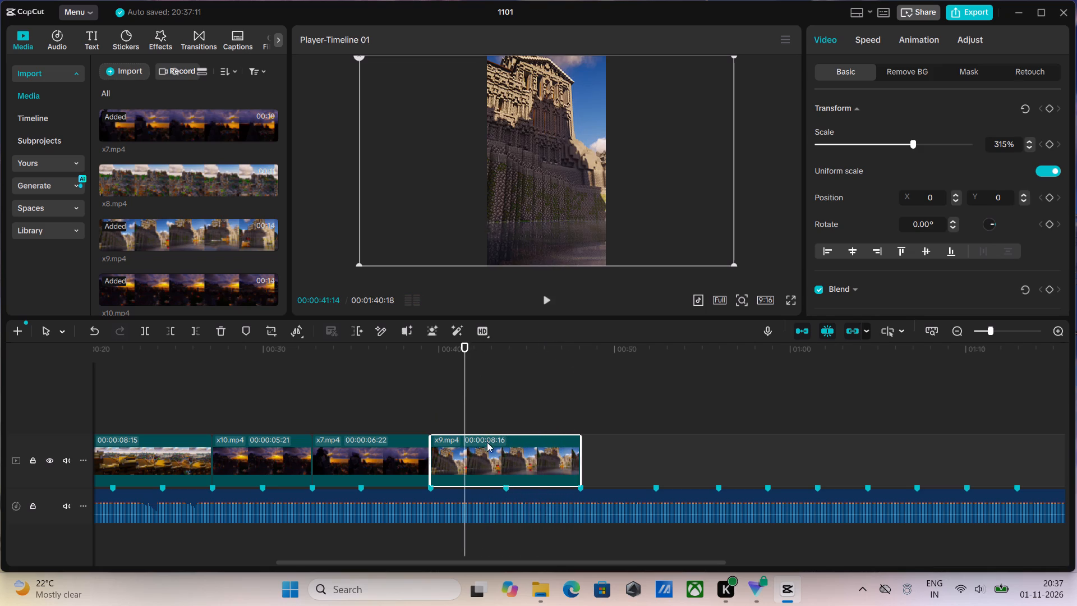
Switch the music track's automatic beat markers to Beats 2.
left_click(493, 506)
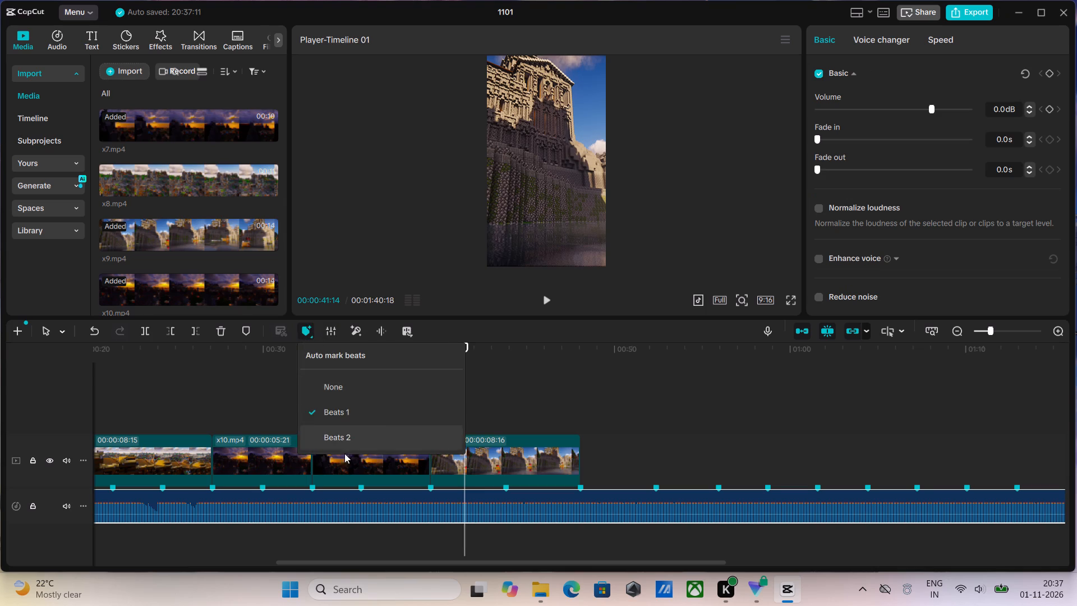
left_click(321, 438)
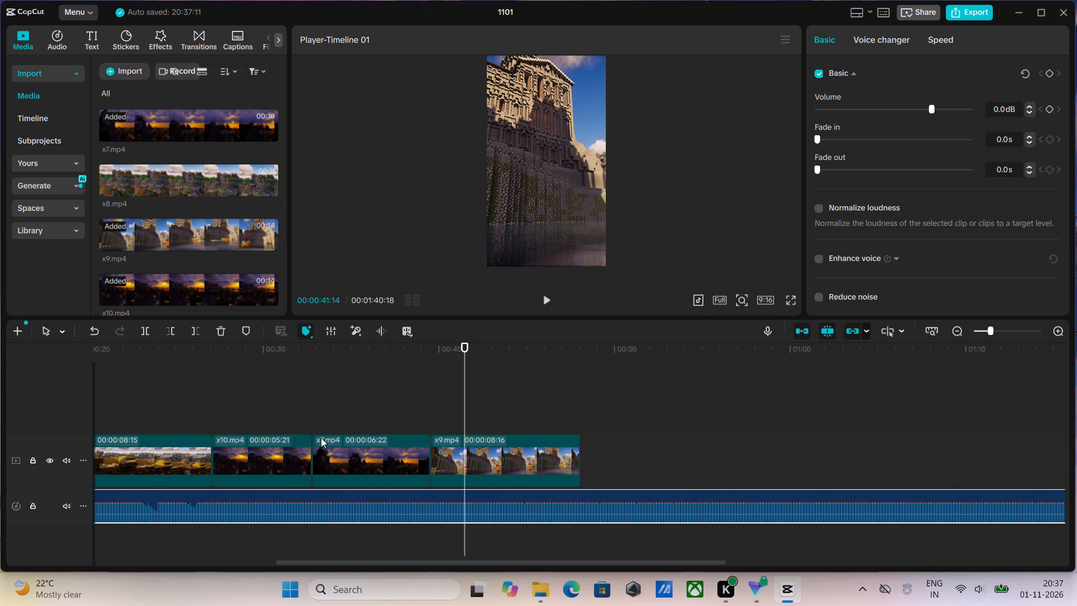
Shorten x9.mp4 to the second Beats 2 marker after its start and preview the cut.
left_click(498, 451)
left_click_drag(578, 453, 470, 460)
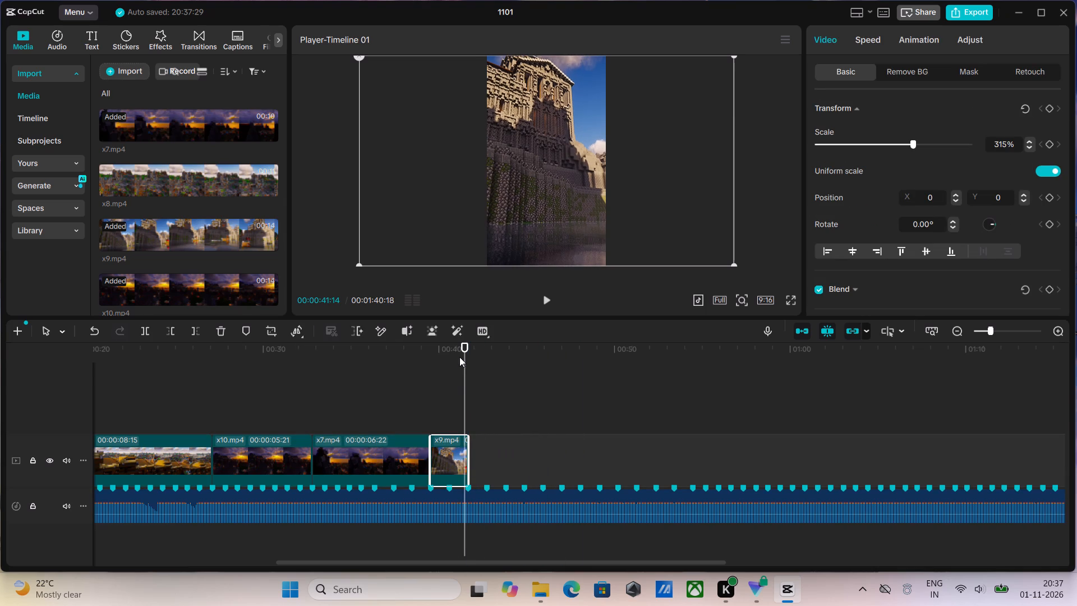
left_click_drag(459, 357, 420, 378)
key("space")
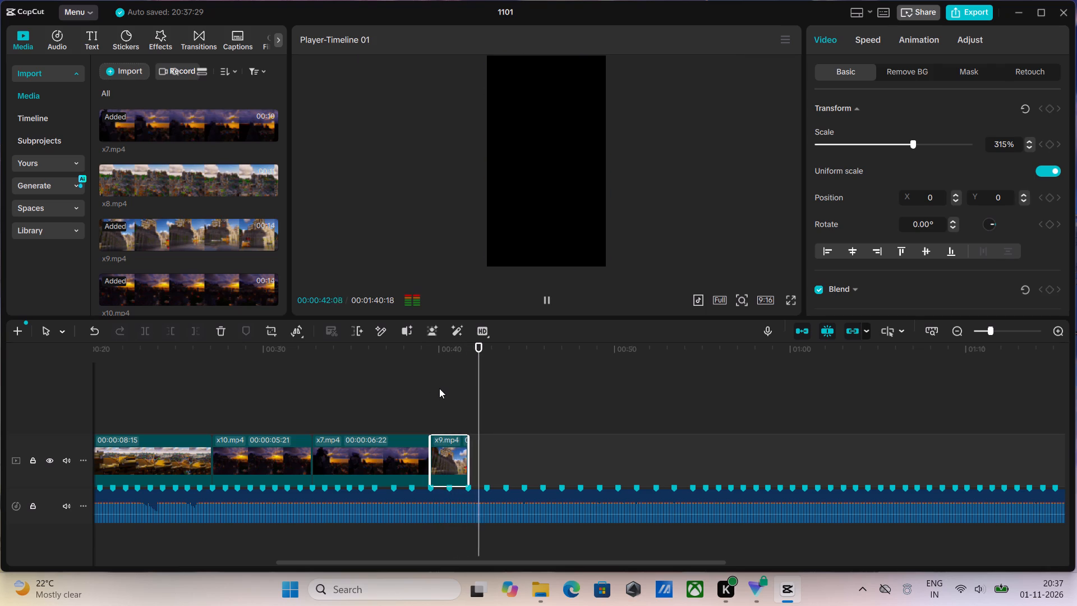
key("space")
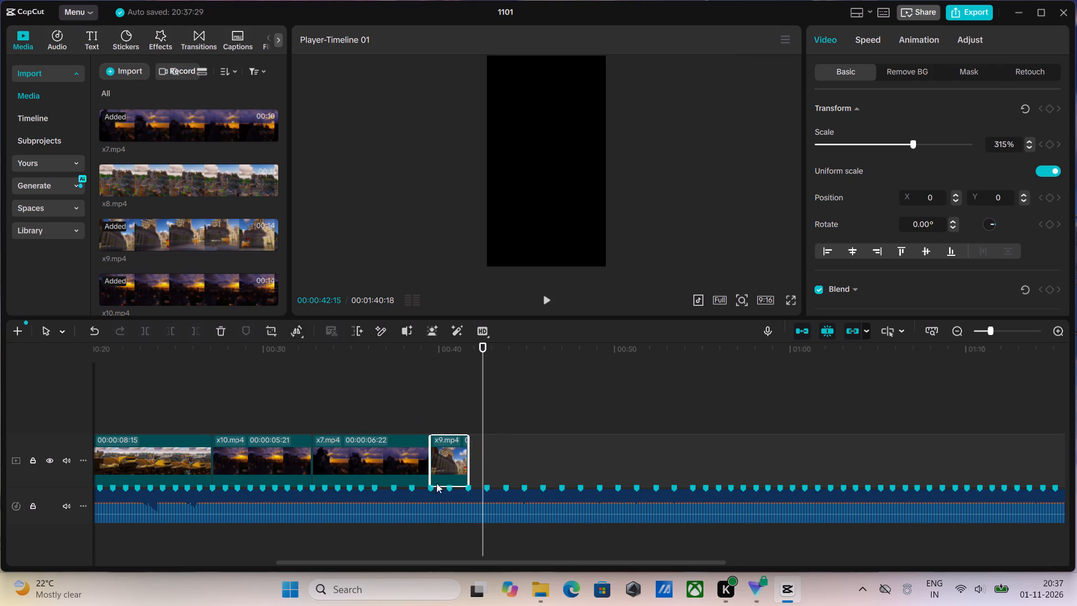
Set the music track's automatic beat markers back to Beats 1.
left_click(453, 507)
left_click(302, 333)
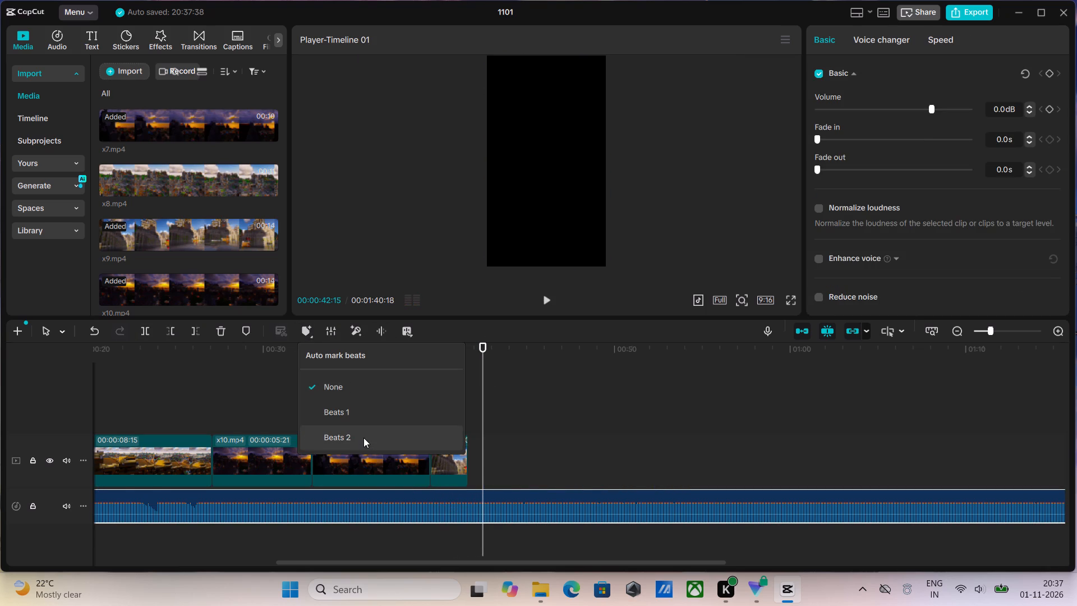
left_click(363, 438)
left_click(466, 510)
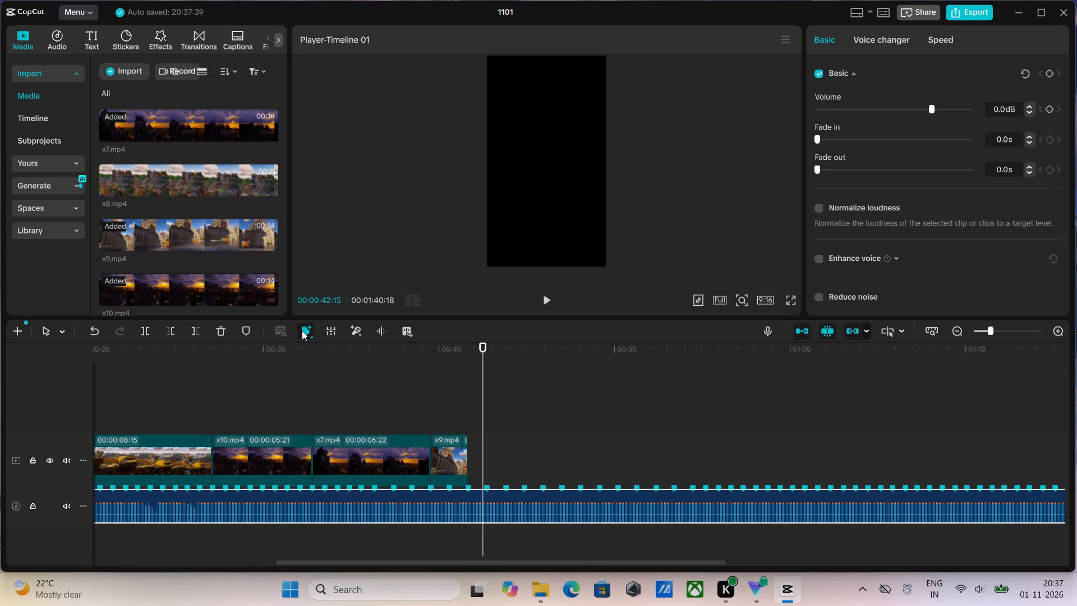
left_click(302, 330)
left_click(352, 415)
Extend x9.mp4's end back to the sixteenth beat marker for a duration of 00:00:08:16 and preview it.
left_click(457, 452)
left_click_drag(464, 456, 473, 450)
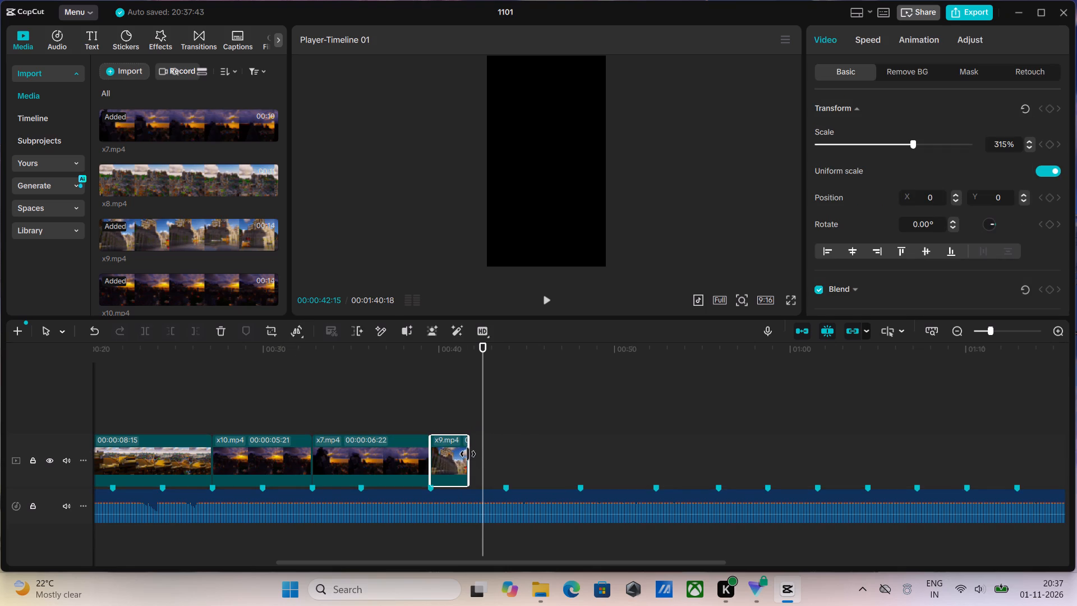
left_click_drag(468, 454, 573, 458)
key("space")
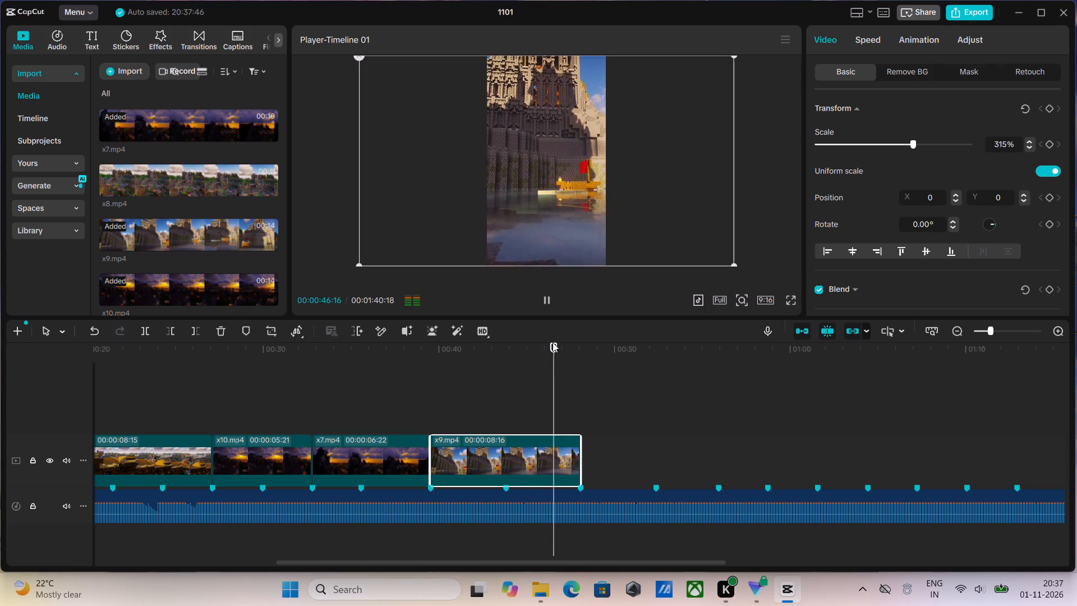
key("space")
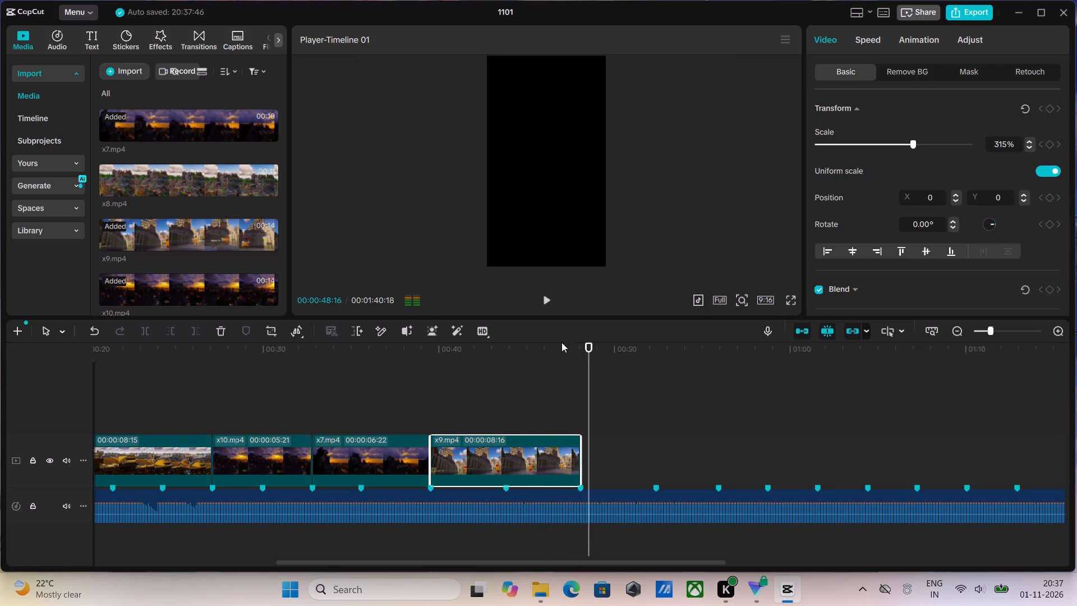
Preview the edit from the beginning and trim x4.mp4's start to the frame at 00:00:12:21, leaving a duration of 00:00:05:27.
left_click_drag(590, 347, 134, 436)
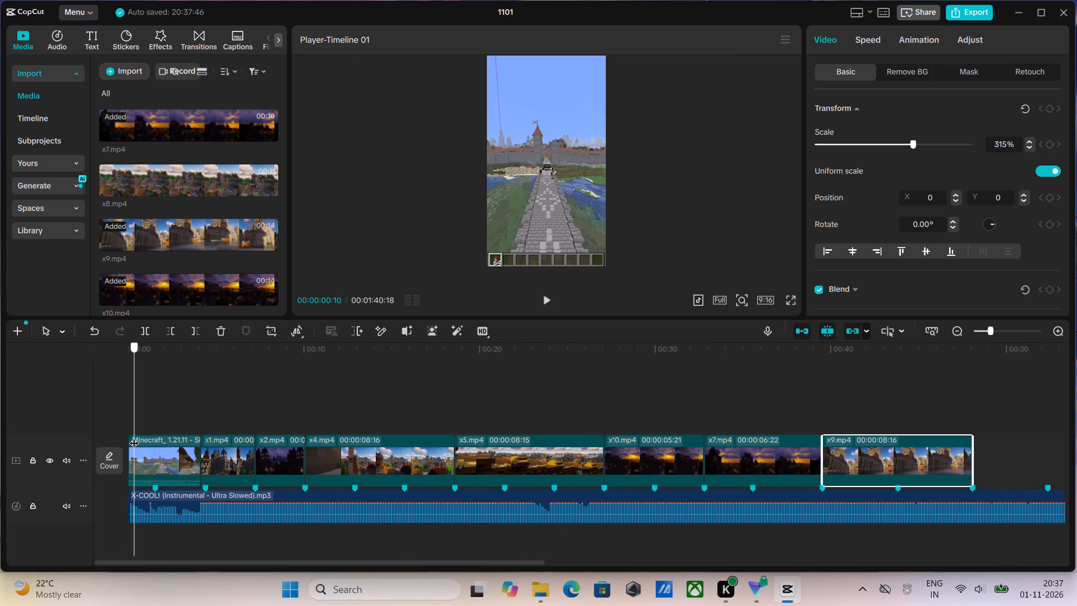
left_click_drag(134, 436, 135, 436)
key("space")
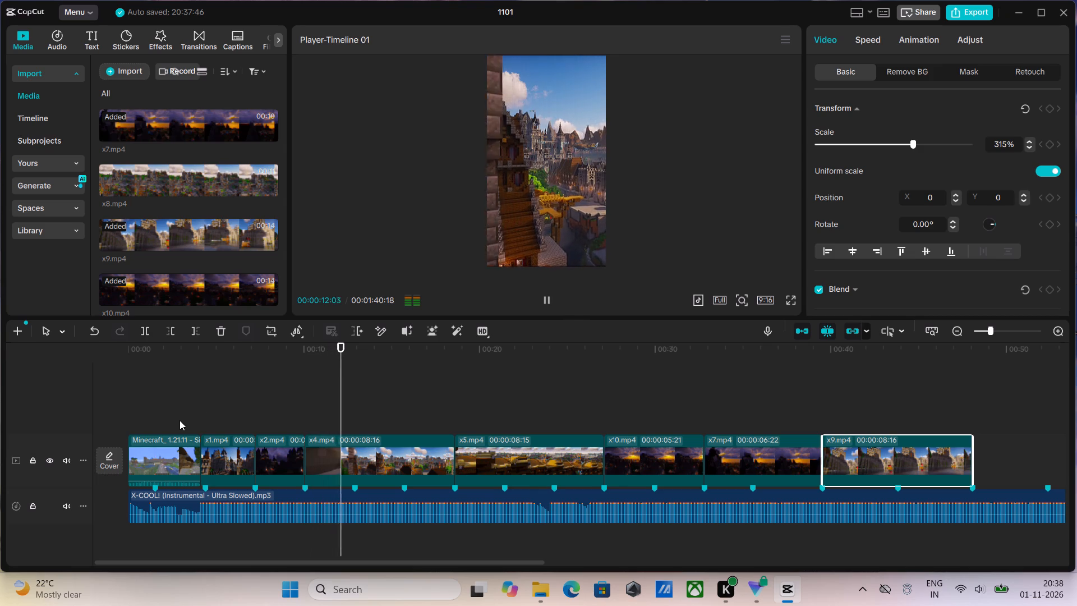
key("space")
left_click(330, 463)
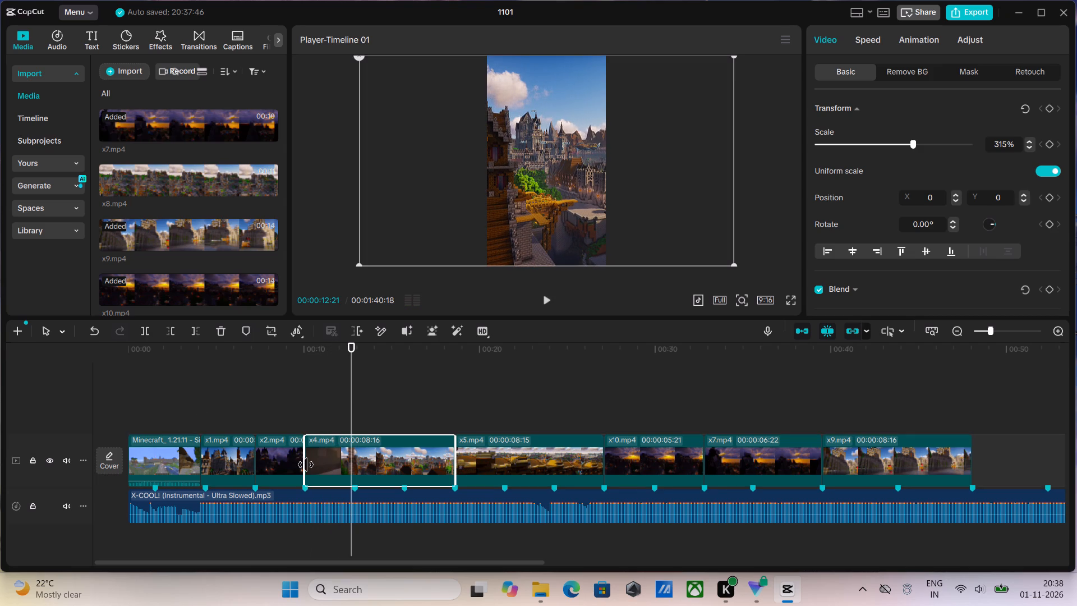
left_click_drag(305, 465, 352, 472)
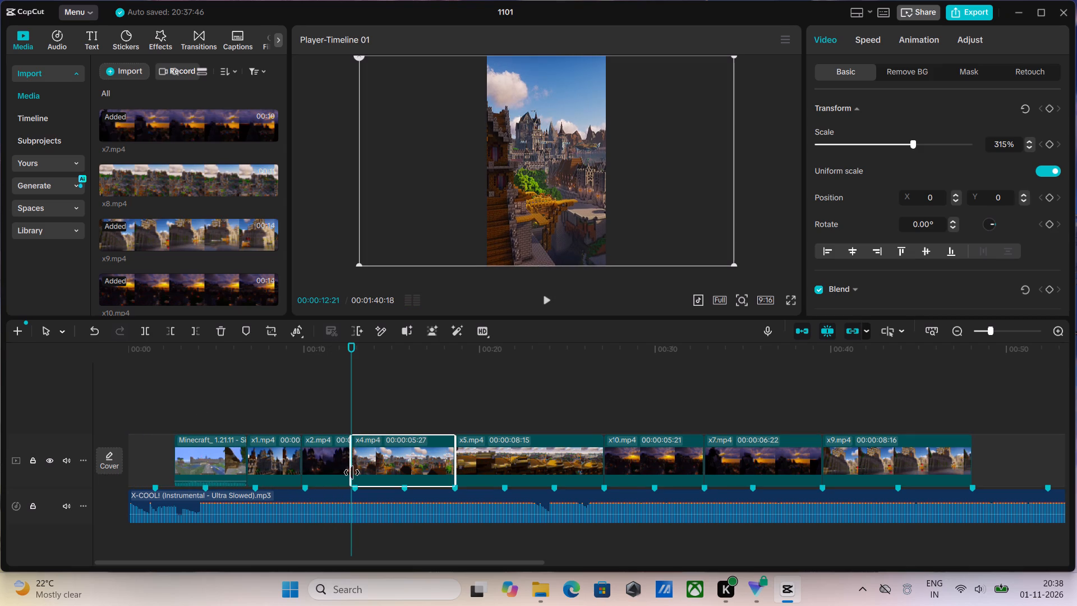
left_click_drag(352, 472, 353, 472)
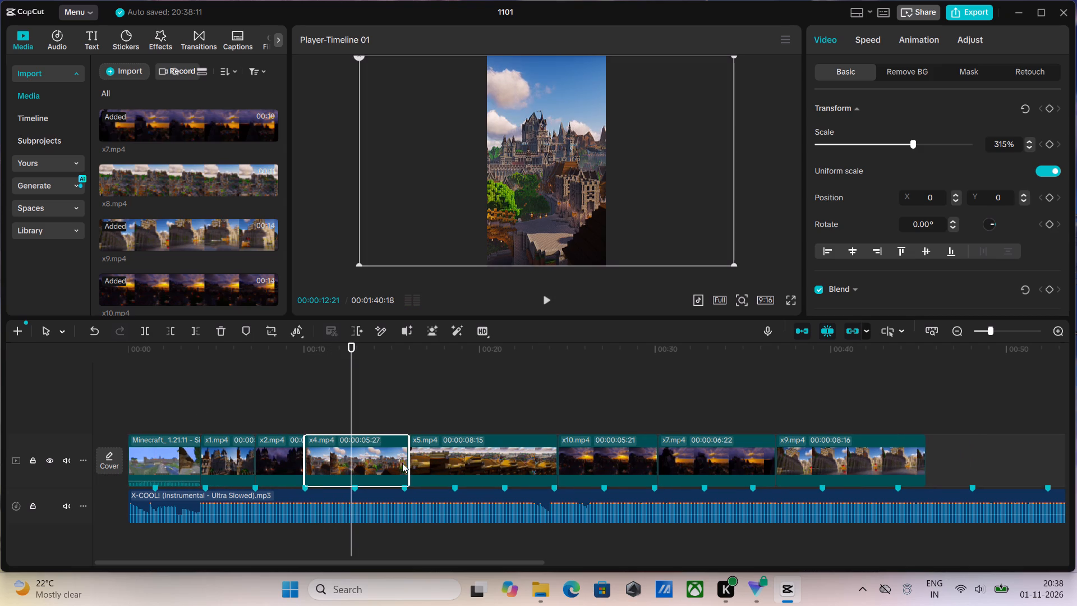
Extend x4.mp4's end to the seventh beat marker for a duration of 00:00:08:16 and replay it.
left_click_drag(408, 464, 449, 469)
left_click_drag(350, 347, 301, 370)
key("space")
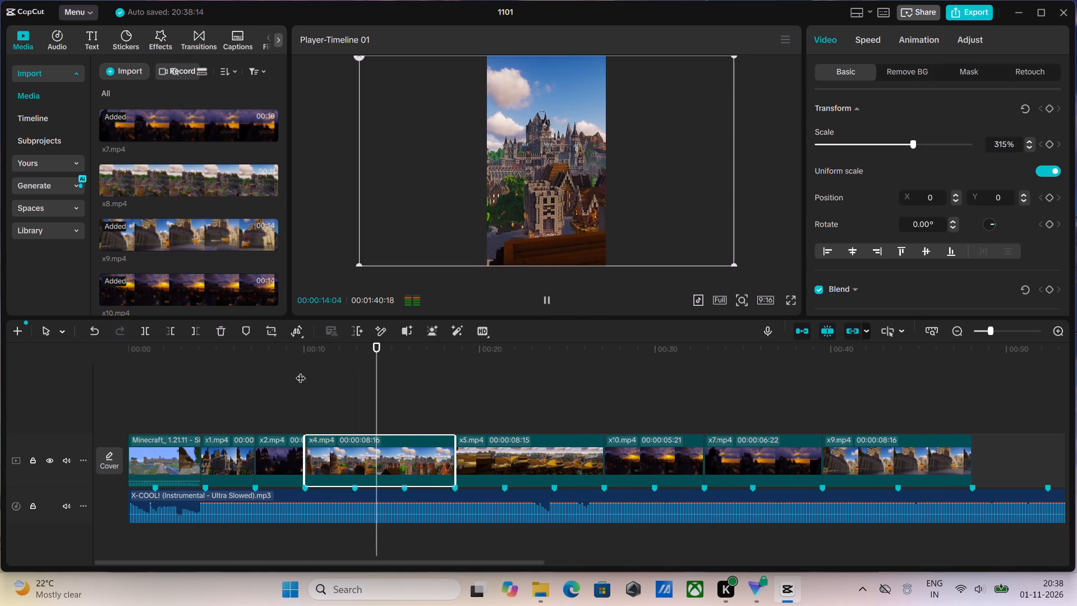
Trim x4.mp4's end back to the sixth beat marker for a duration of 00:00:05:20 and preview the cut to x5.mp4.
left_click_drag(456, 458, 416, 471)
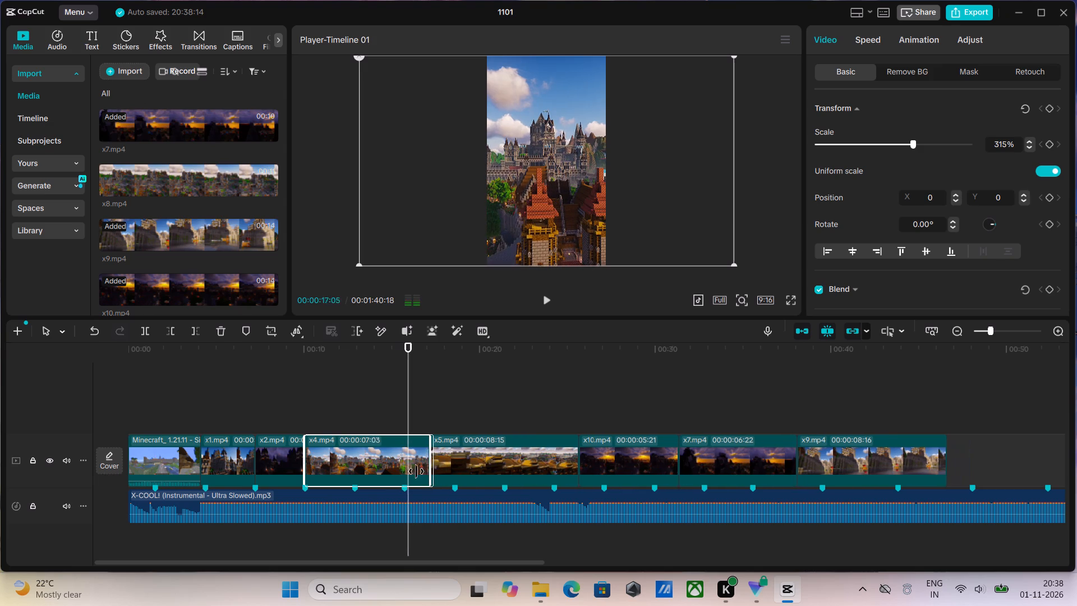
left_click_drag(416, 471, 403, 475)
left_click_drag(409, 473, 404, 474)
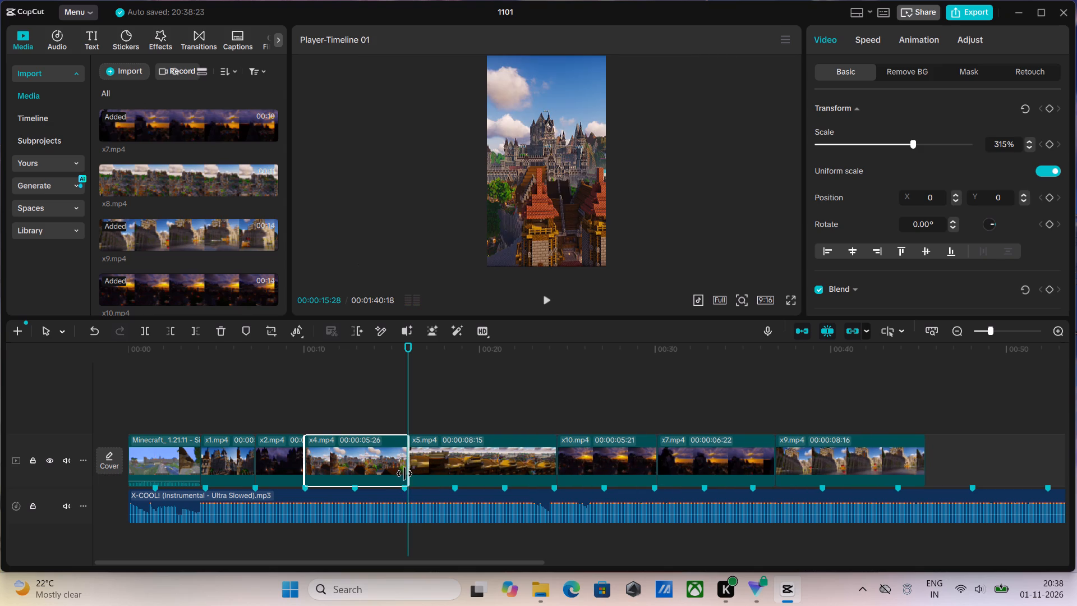
left_click_drag(404, 474, 399, 475)
left_click_drag(408, 352, 367, 366)
key("space")
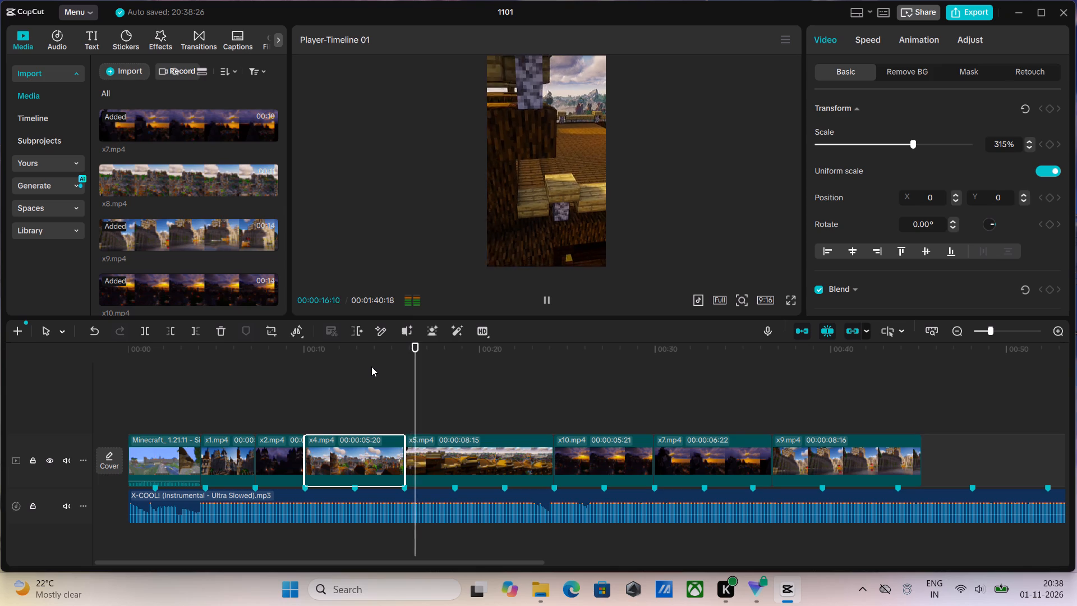
key("space")
Trim x5.mp4's start to a duration of 00:00:05:19, readjust it to 00:00:05:29, and preview the cut from x4.mp4.
left_click(445, 465)
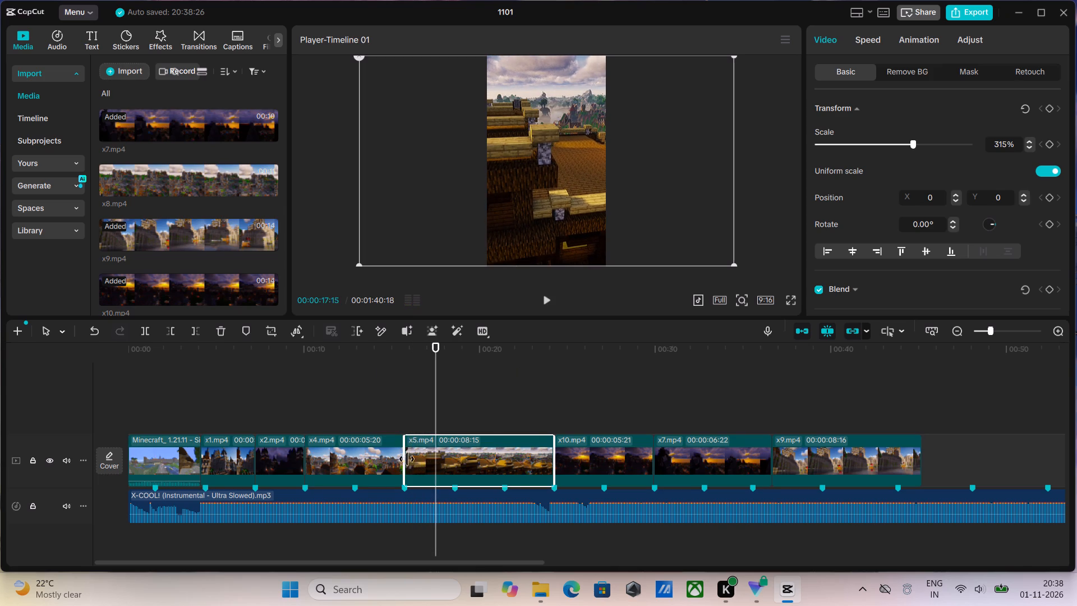
left_click_drag(405, 458, 456, 470)
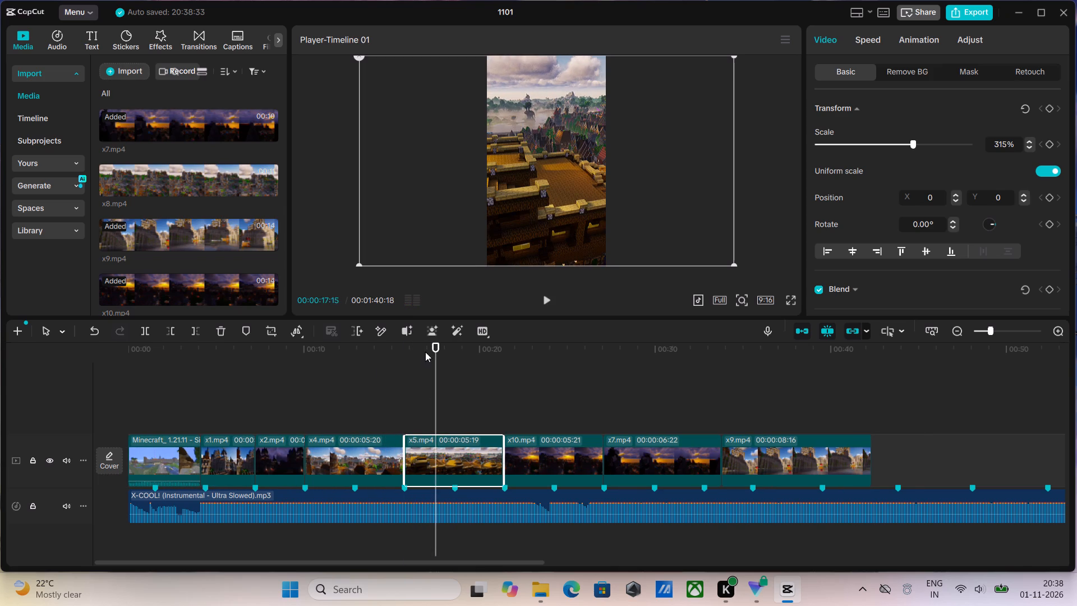
left_click_drag(429, 352, 379, 380)
key("space")
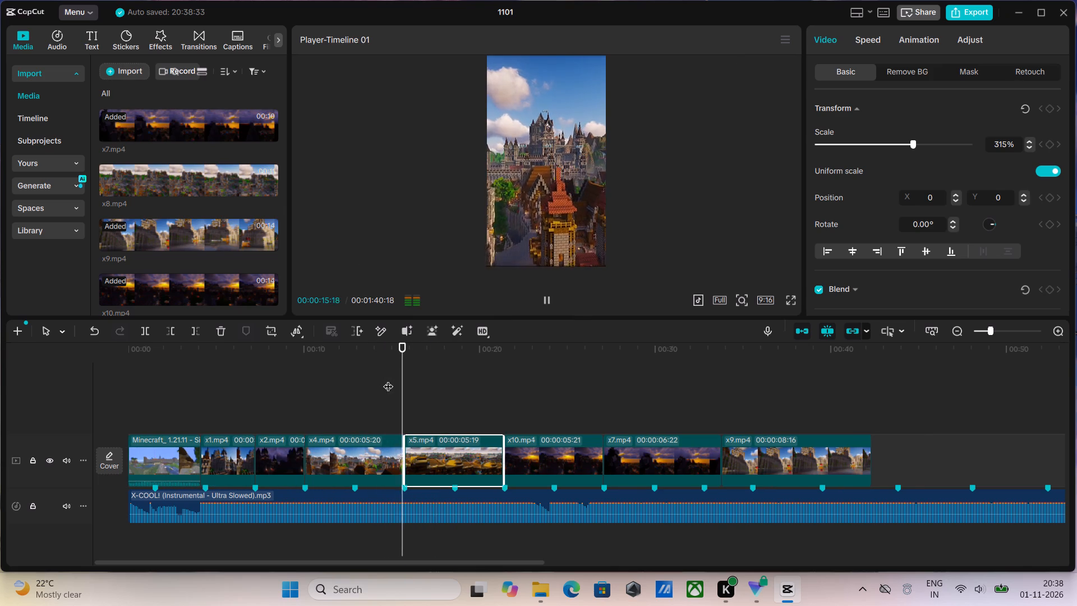
key("space")
left_click(404, 462)
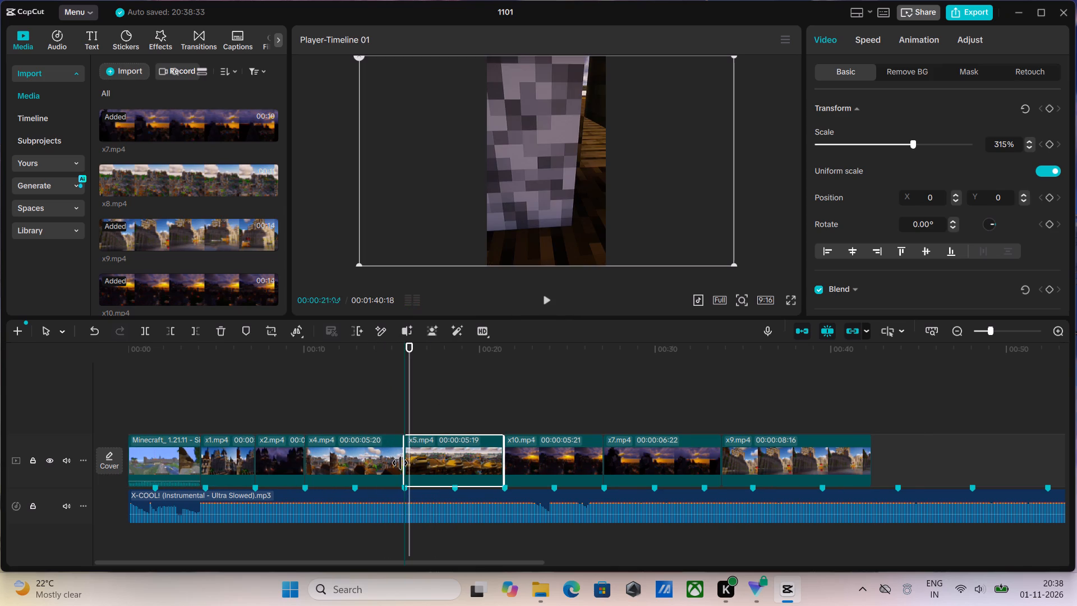
left_click_drag(407, 348, 374, 364)
key("space")
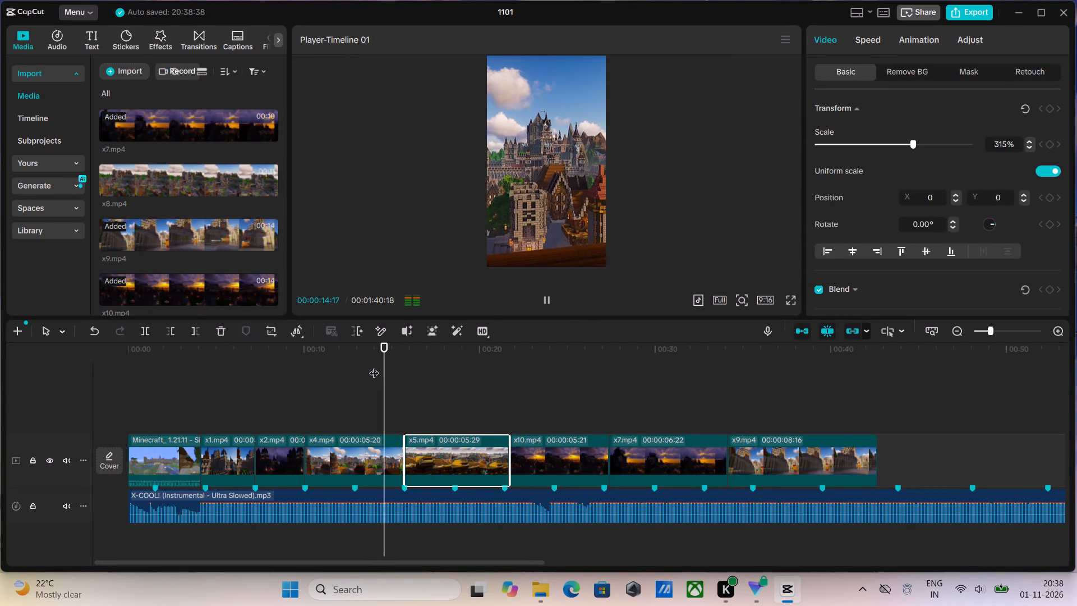
key("space")
Trim x4.mp4's end to a duration of 00:00:05:11 and play through the cut to x5.mp4.
left_click(367, 462)
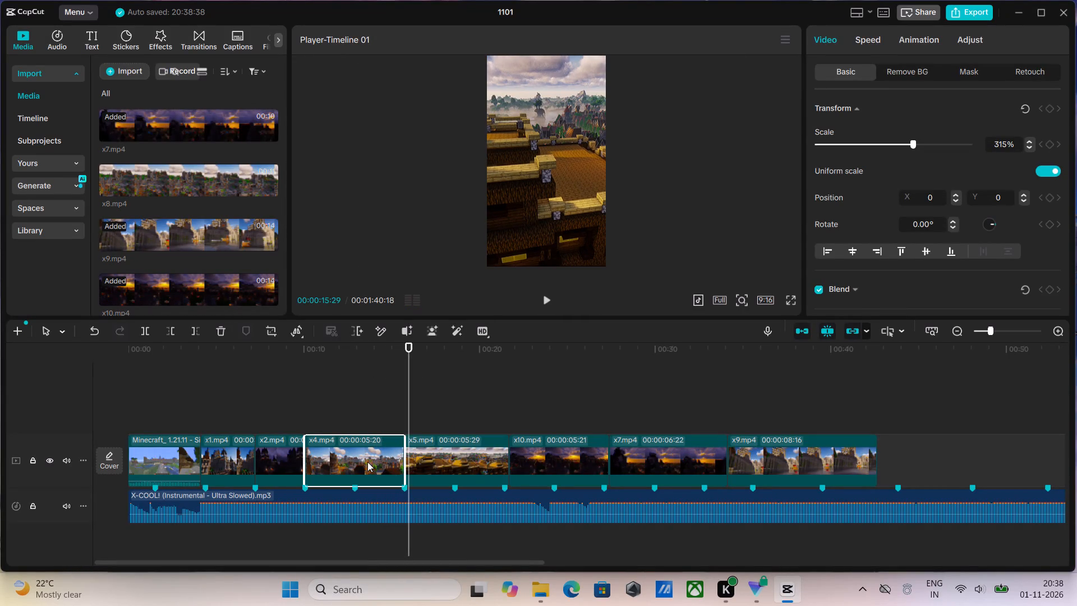
left_click_drag(404, 465, 399, 466)
left_click_drag(407, 356, 371, 377)
key("space")
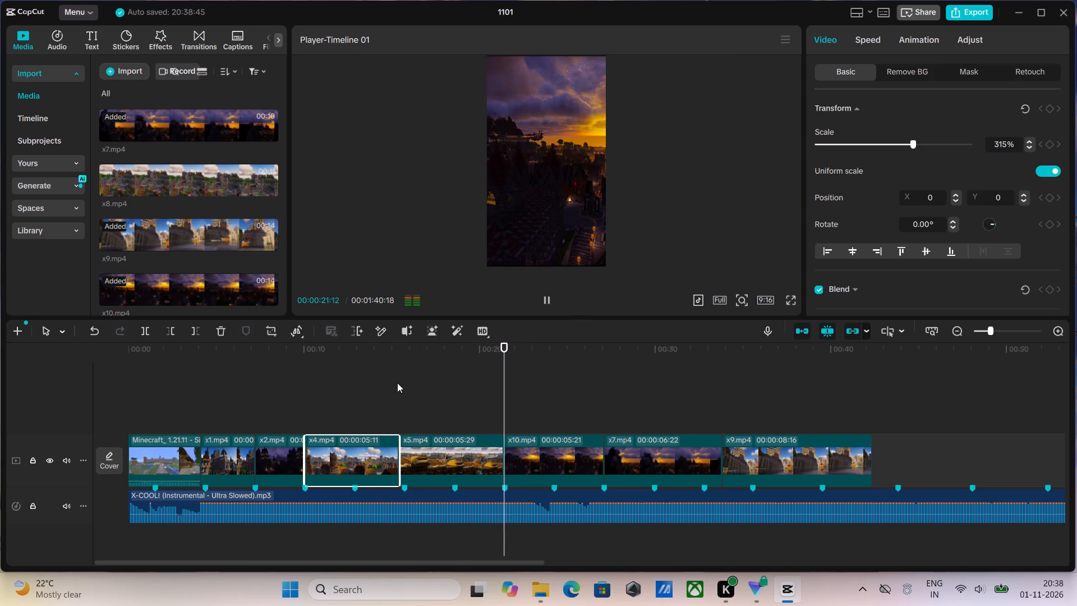
key("space")
Trim x5.mp4's end to a duration of 00:00:05:20 and play on through x10.mp4.
left_click(498, 459)
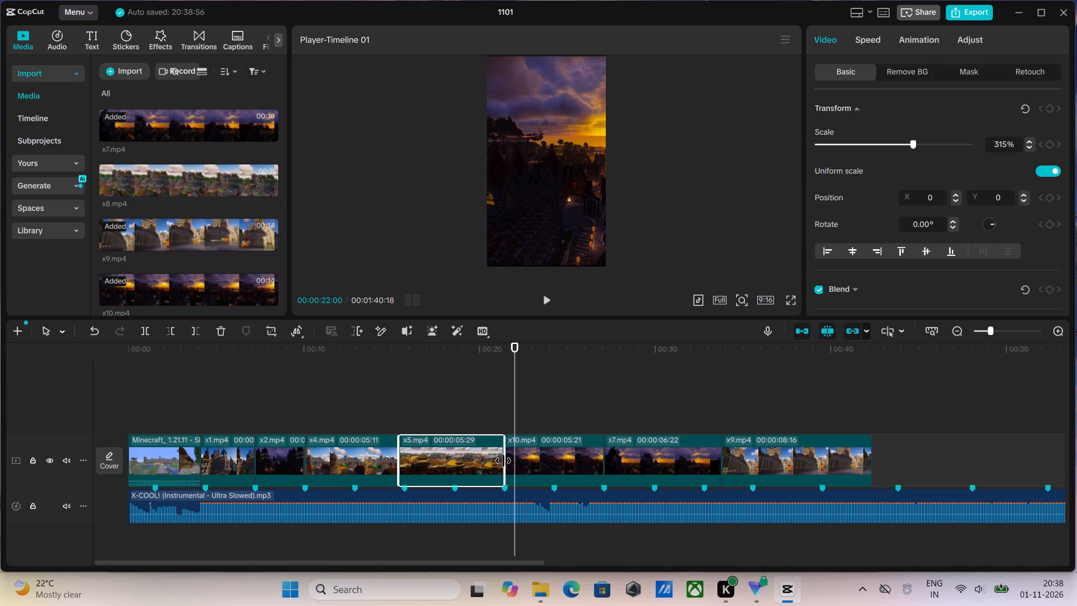
left_click_drag(503, 461, 498, 459)
left_click_drag(511, 348, 489, 368)
key("space")
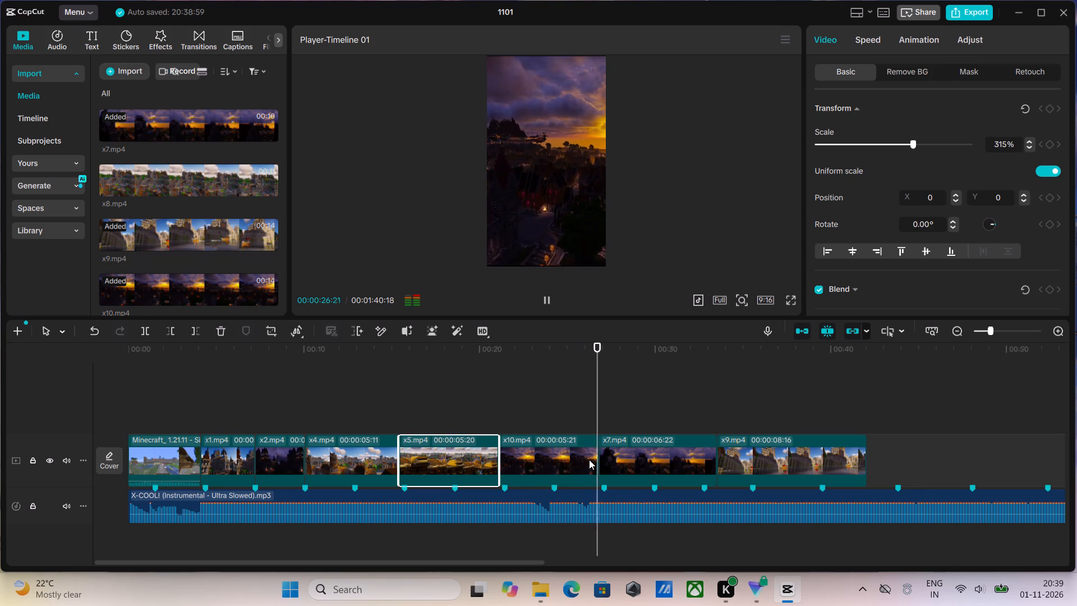
key("space")
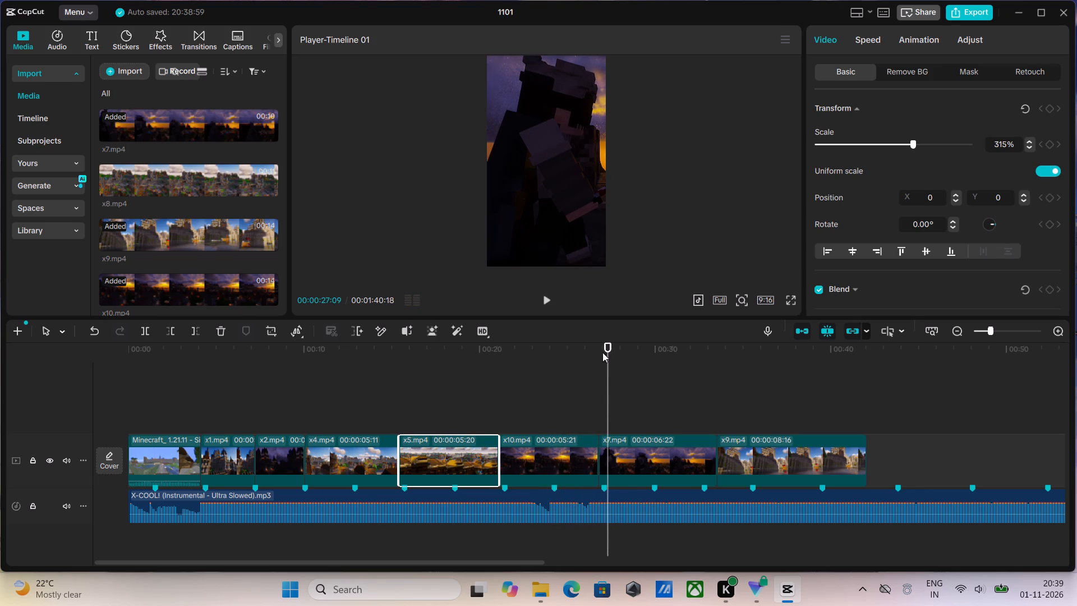
Preview from the end of x10.mp4 through x7.mp4, trim x7.mp4's end to a duration of 00:00:05:18, and replay the cut.
left_click_drag(604, 352, 584, 363)
key("space")
key("space")
key("space")
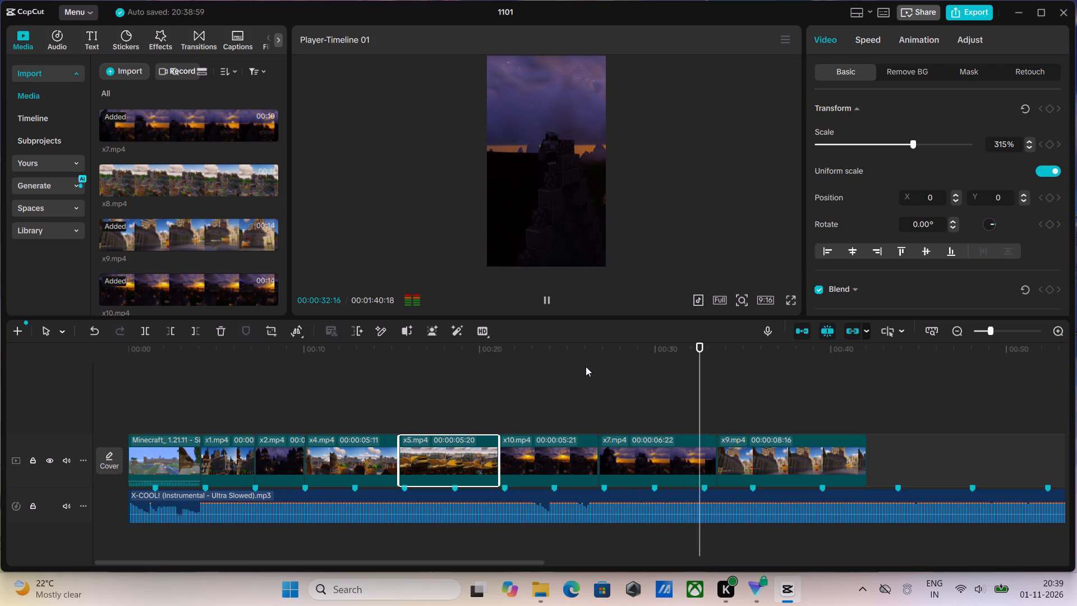
key("space")
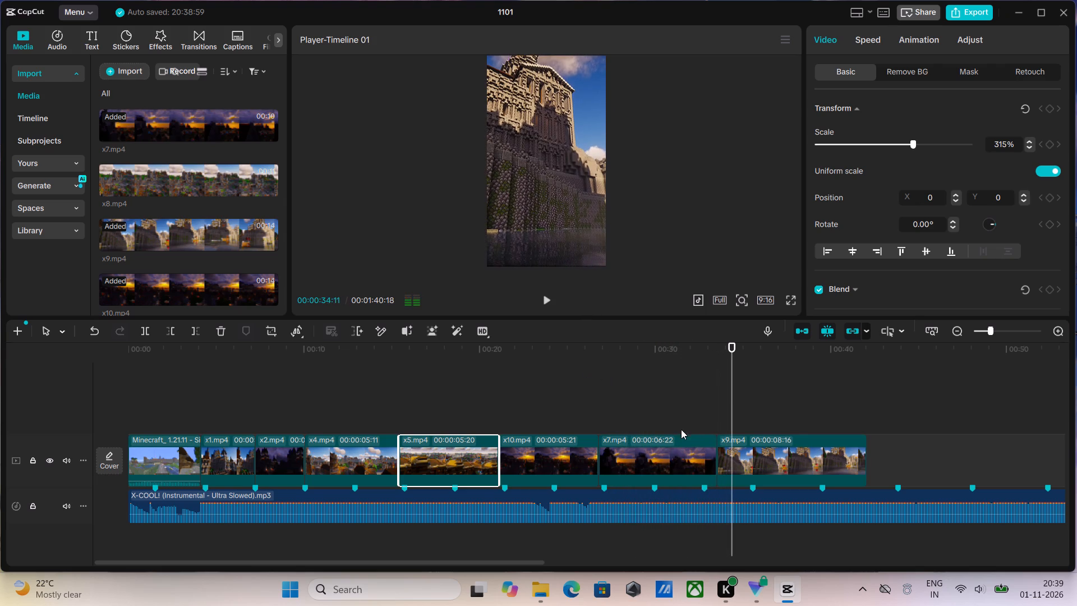
left_click(716, 462)
left_click(707, 460)
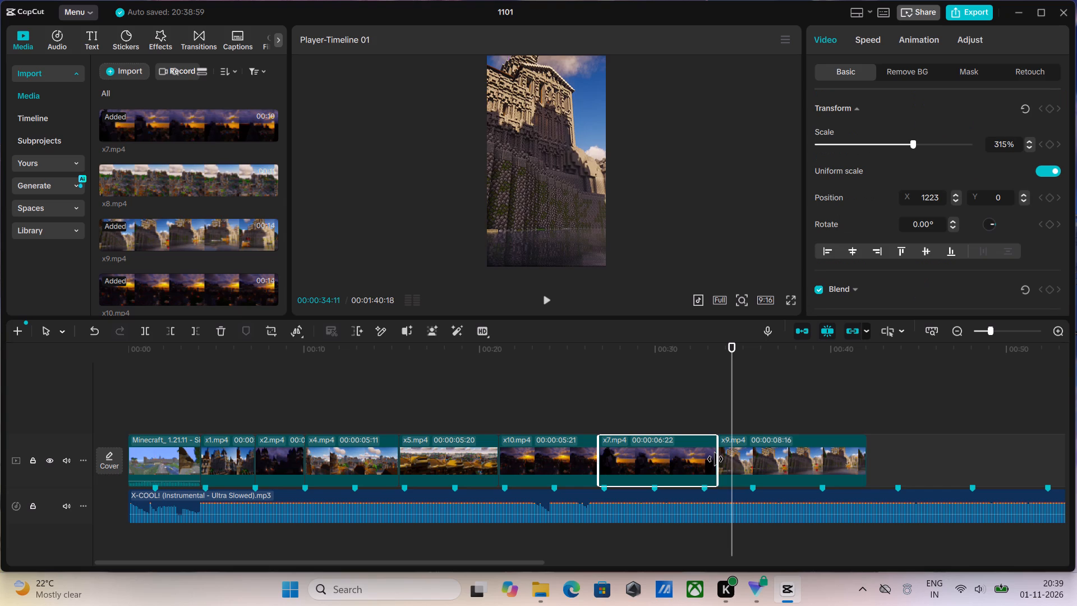
left_click_drag(715, 459, 695, 462)
left_click_drag(734, 352, 692, 384)
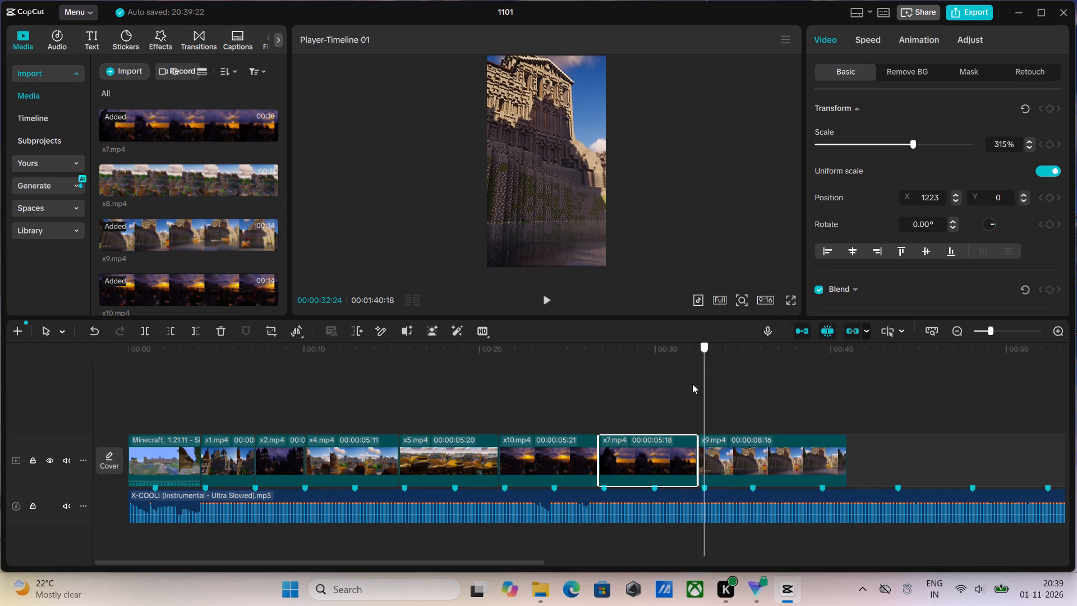
left_click_drag(692, 384, 676, 394)
key("space")
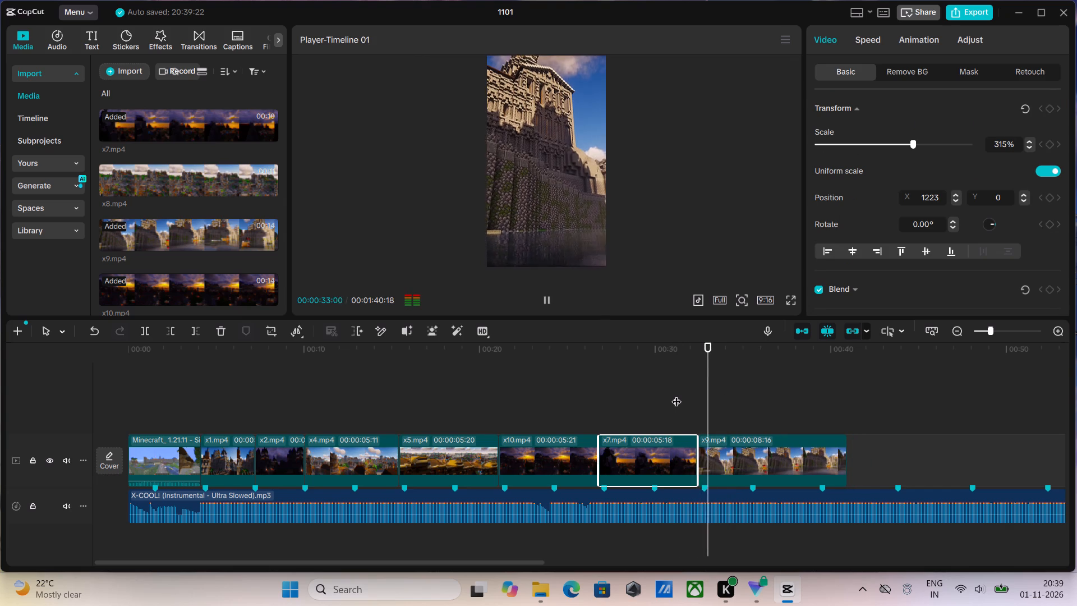
Trim x9.mp4's end back to the fourteenth beat marker for a duration of 00:00:07:04 and play to the end.
left_click(833, 463)
left_click_drag(846, 462, 822, 469)
key("space")
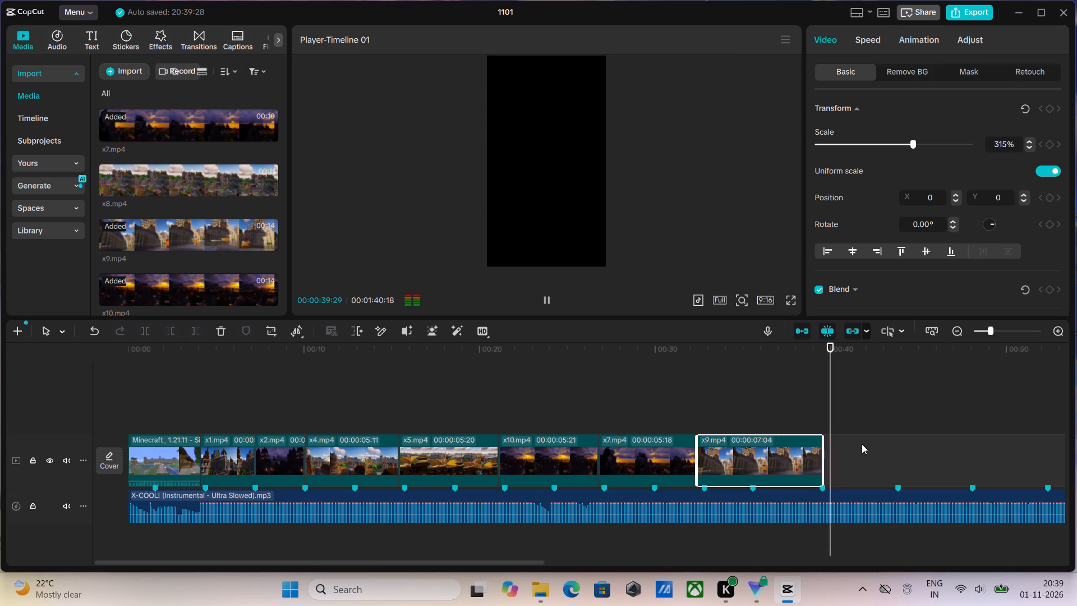
key("space")
Split the music track at x9.mp4's end, 00:00:39:16, and delete the remaining audio after it.
left_click_drag(837, 350, 834, 354)
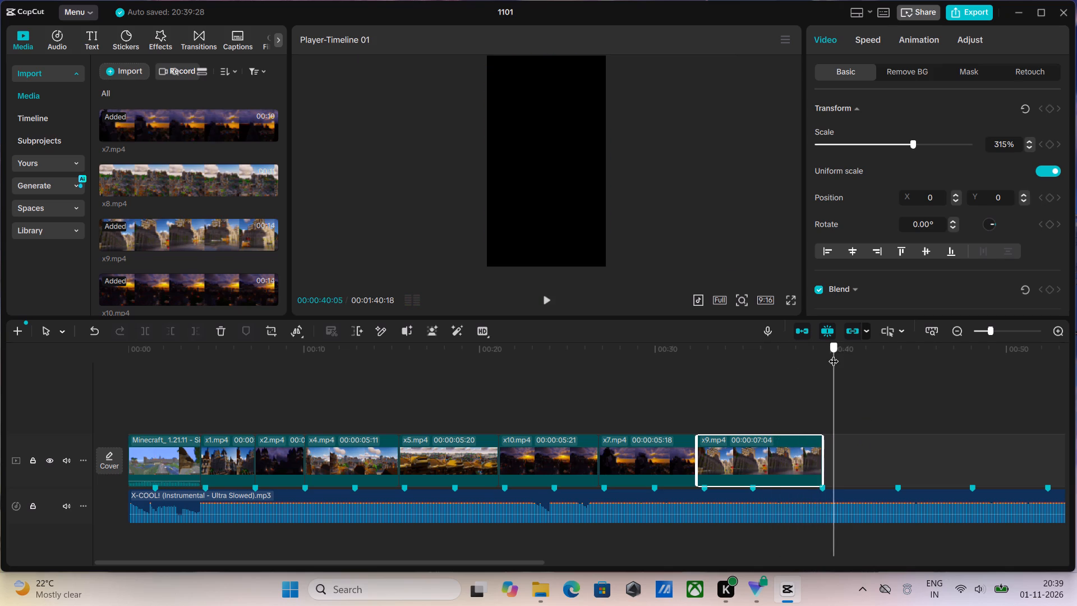
left_click_drag(834, 354, 826, 364)
left_click(875, 520)
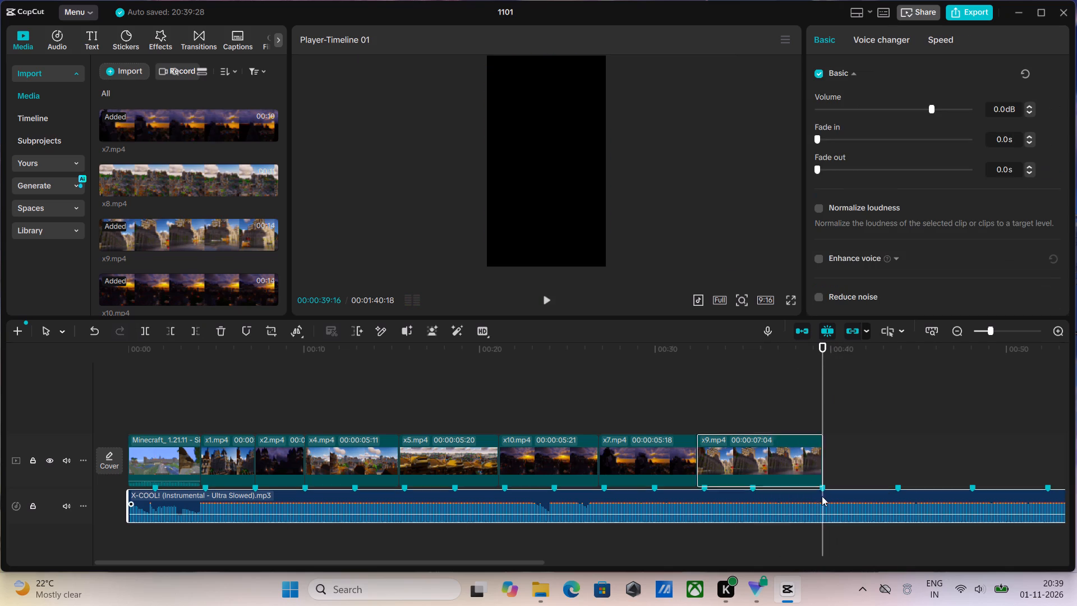
left_click(151, 331)
key("Delete")
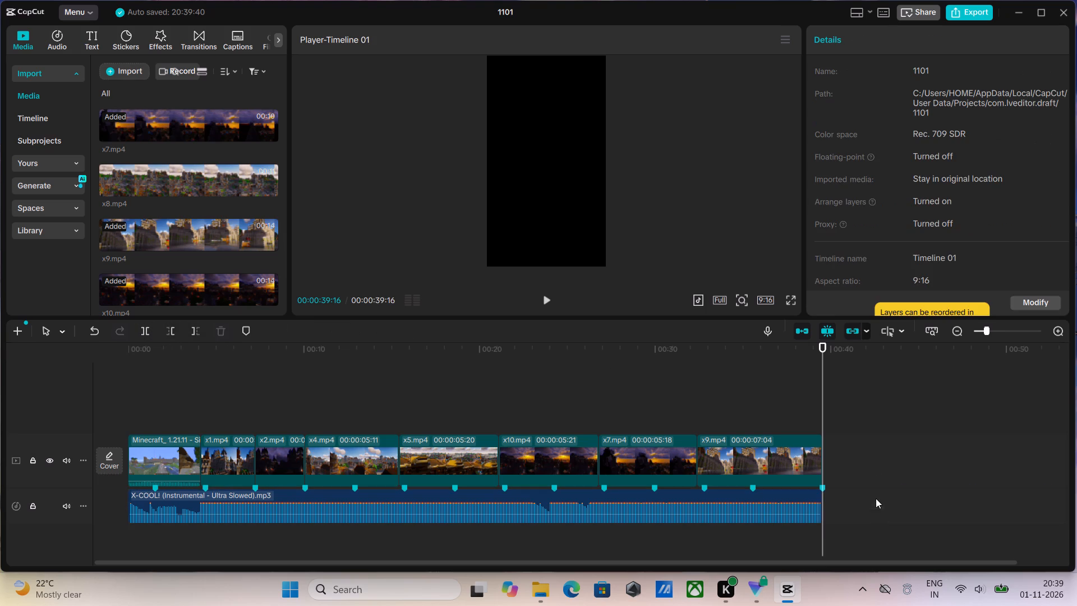
Scrub from the beginning to the start of x1.mp4 at 00:00:04:04 and look through the transitions.
left_click_drag(819, 345, 121, 462)
left_click(196, 39)
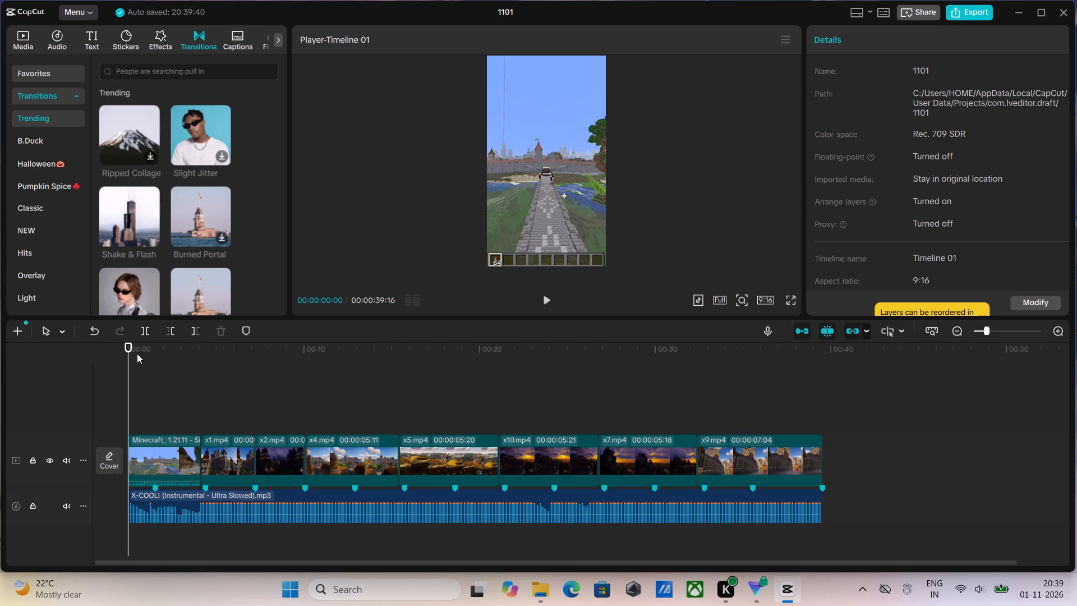
left_click_drag(128, 350, 172, 362)
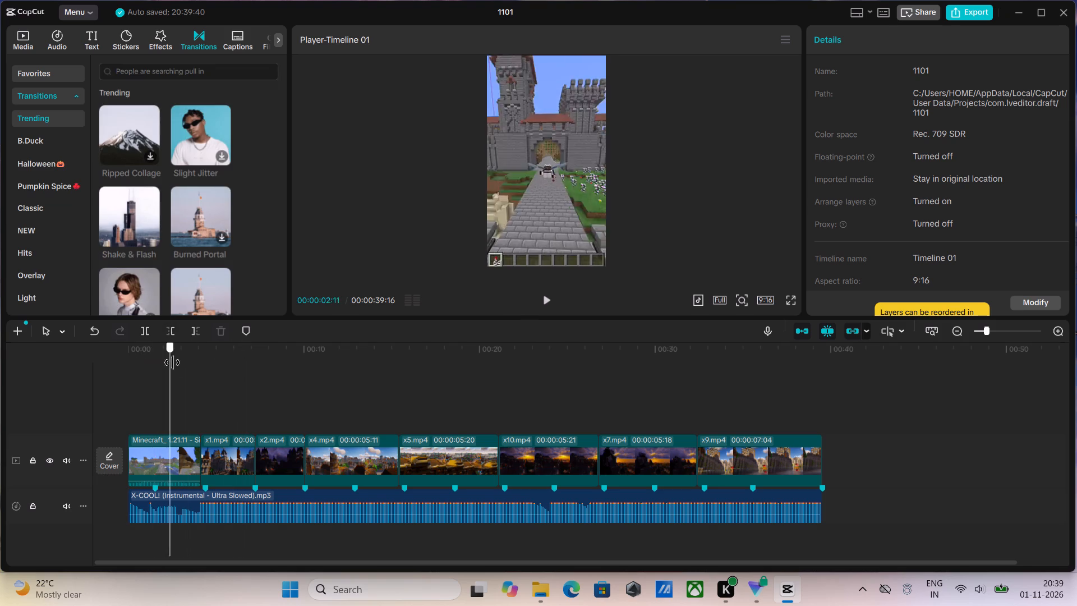
left_click_drag(172, 362, 199, 362)
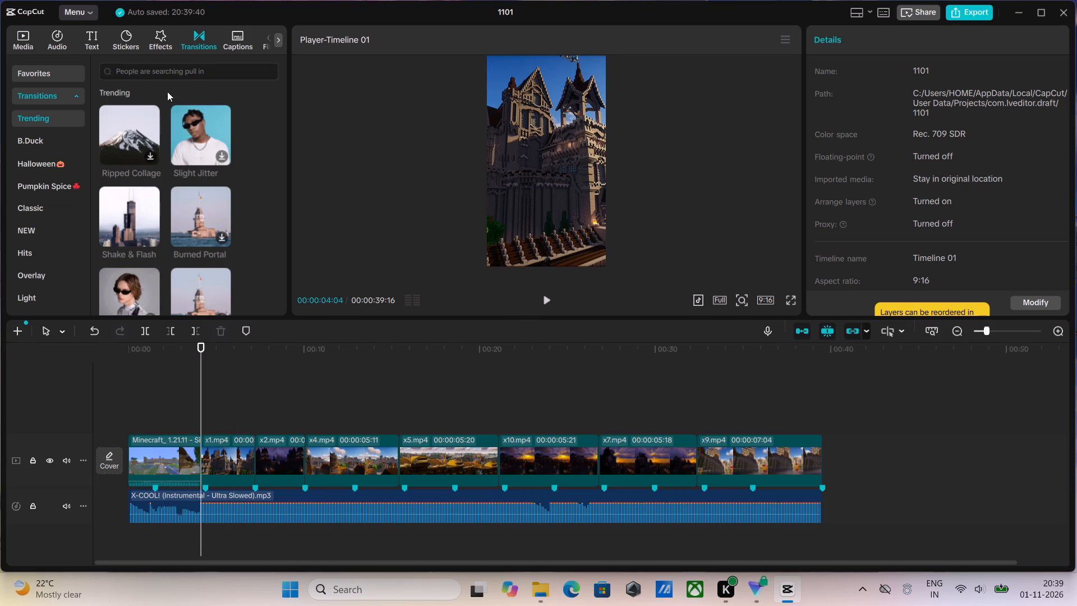
left_click(165, 68)
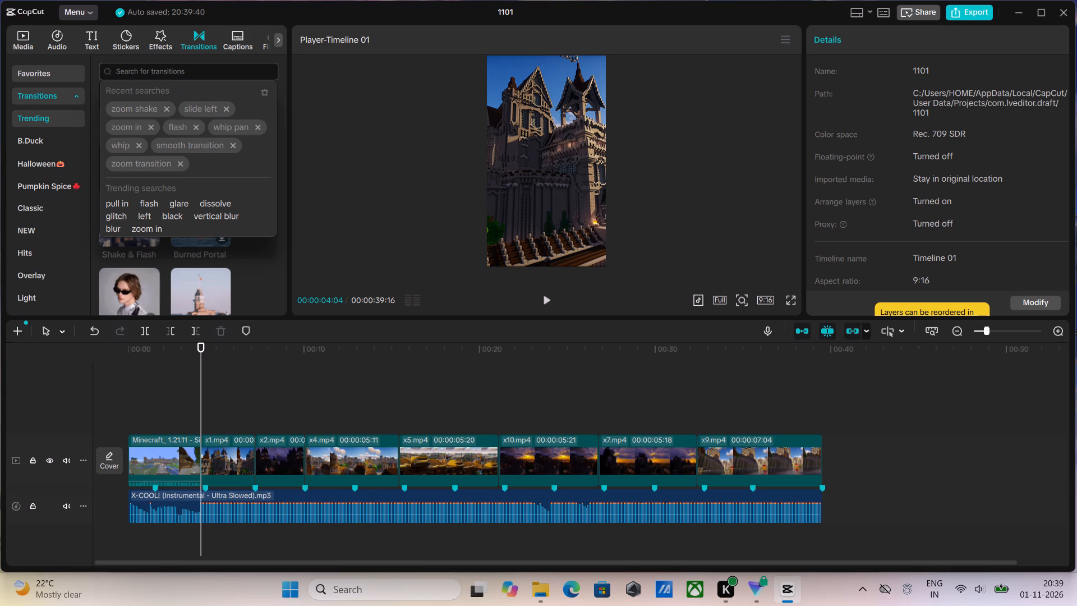
left_click(399, 141)
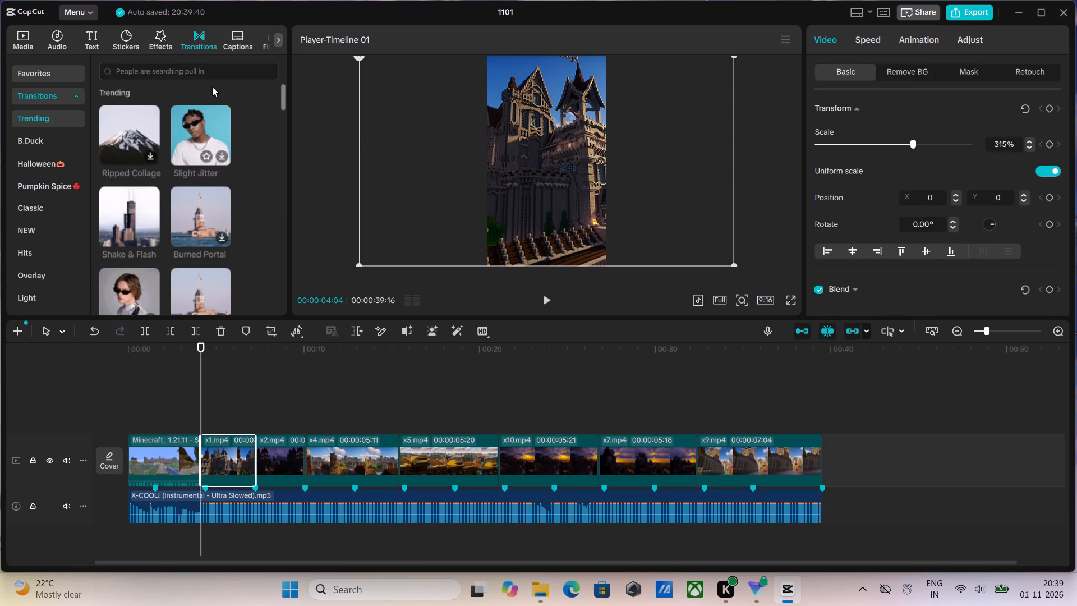
Search the video effects for shake and apply the Shake effect to x1.mp4.
left_click(162, 39)
left_click(167, 69)
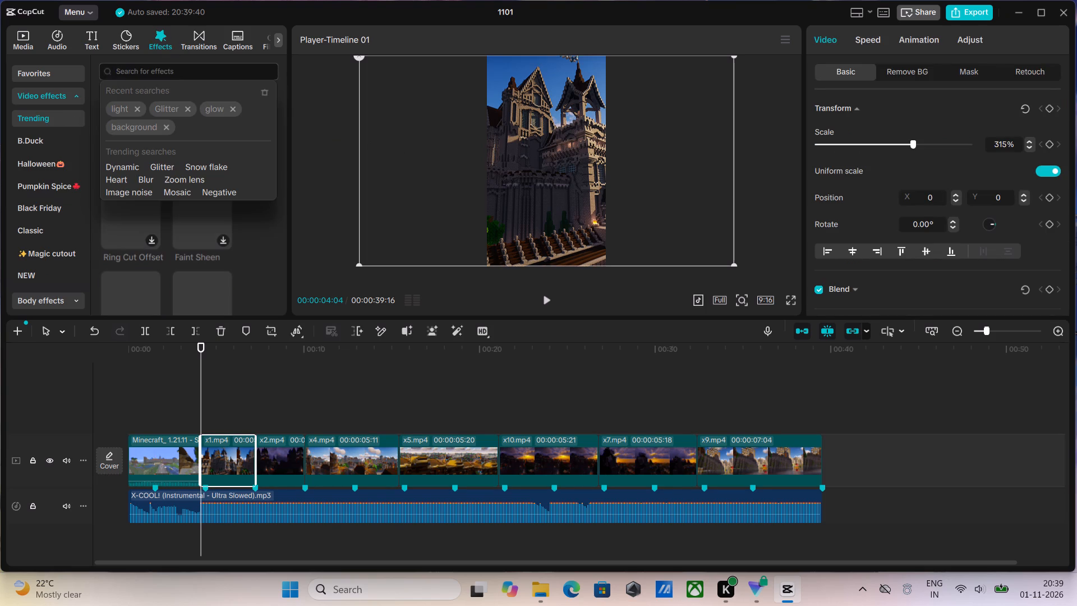
type("shak")
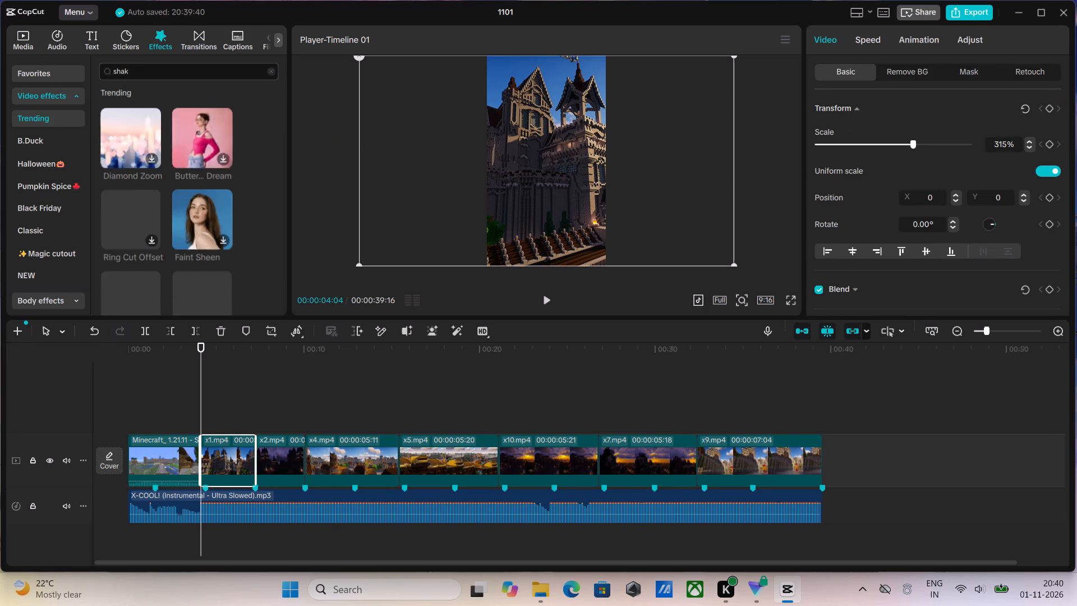
left_click(153, 86)
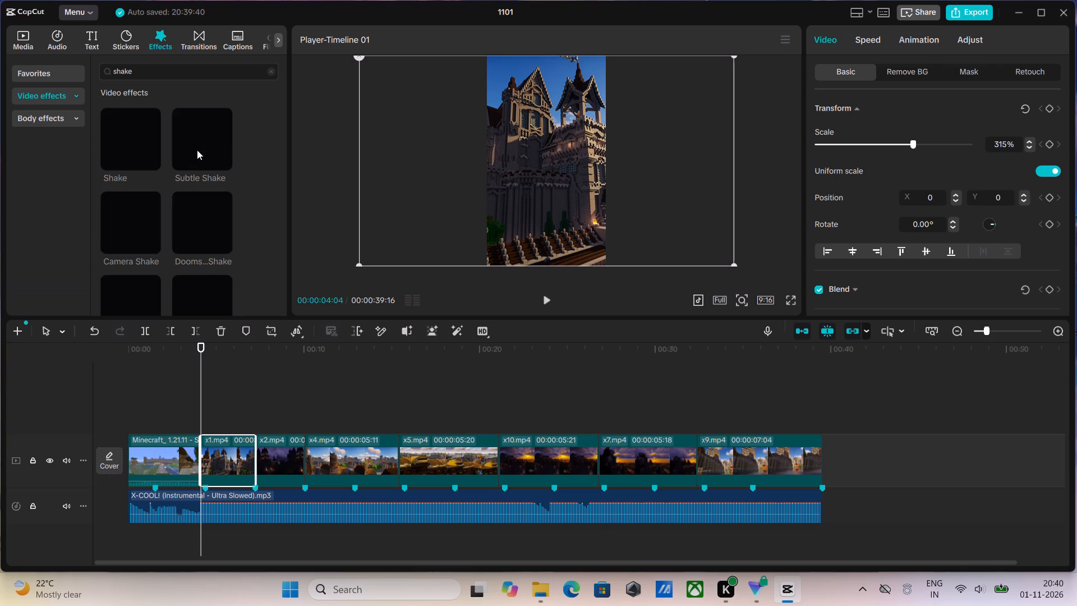
left_click_drag(144, 137, 245, 354)
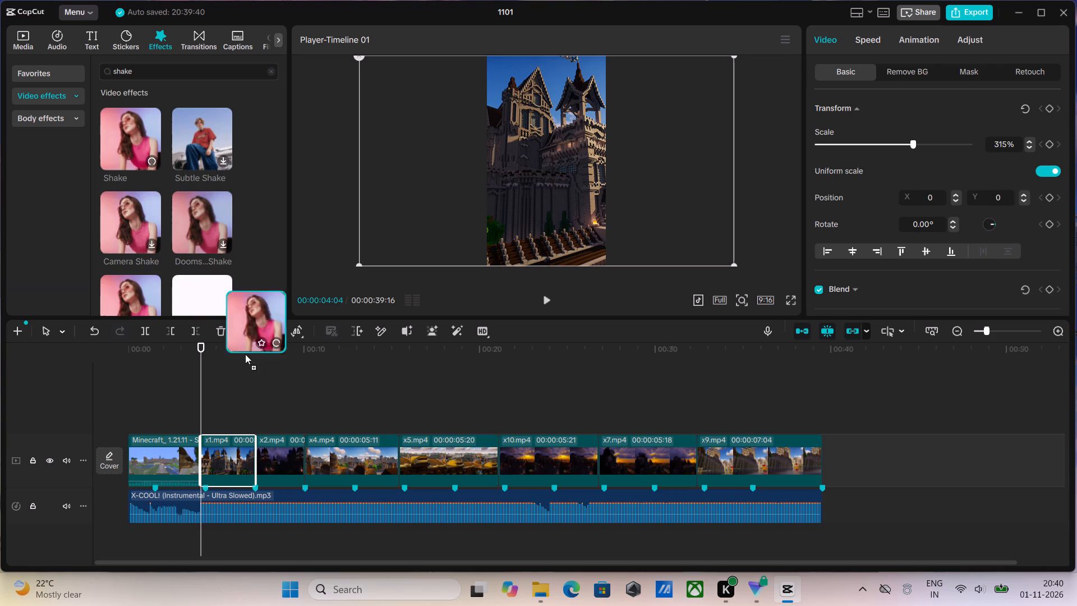
left_click_drag(245, 354, 211, 453)
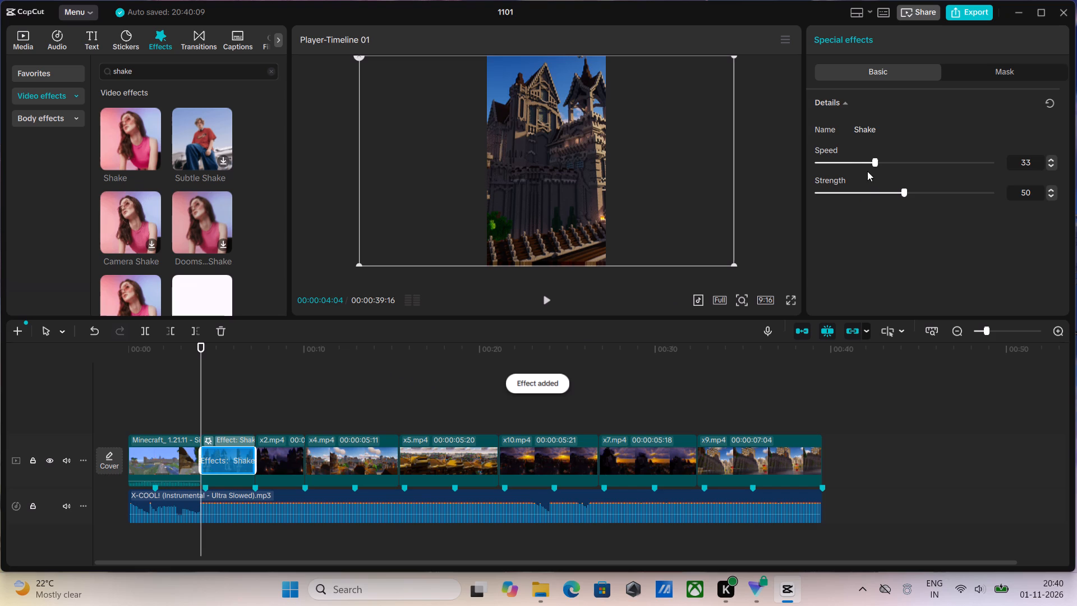
Set x1.mp4's Shake effect to Speed 19 and Strength 17, preview it, and lower Strength to 12.
left_click_drag(872, 159, 867, 163)
left_click_drag(905, 191, 860, 204)
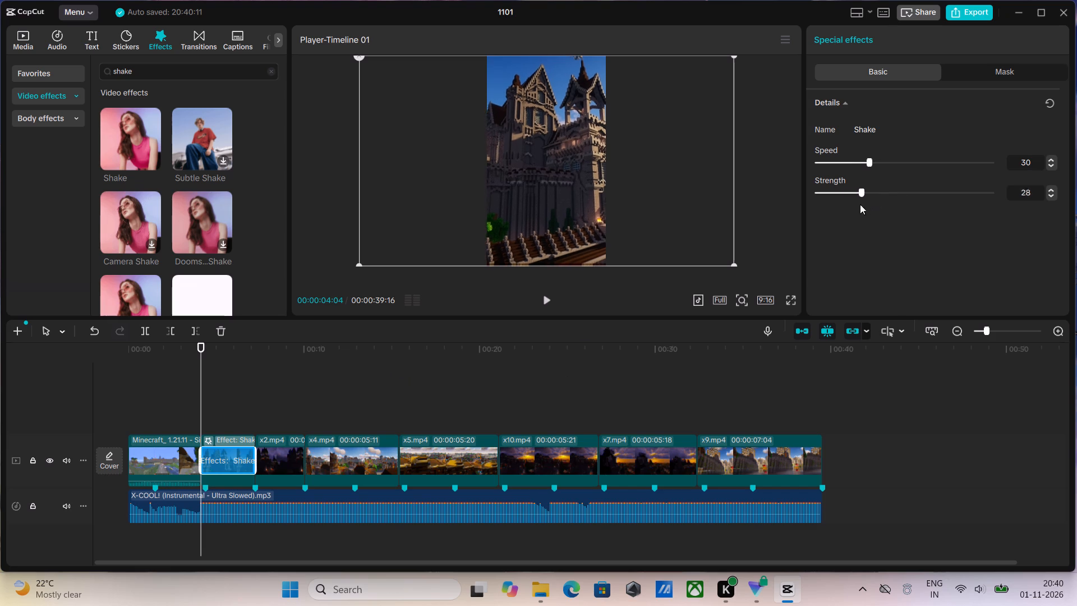
left_click_drag(860, 204, 847, 205)
left_click_drag(865, 162, 851, 164)
key("space")
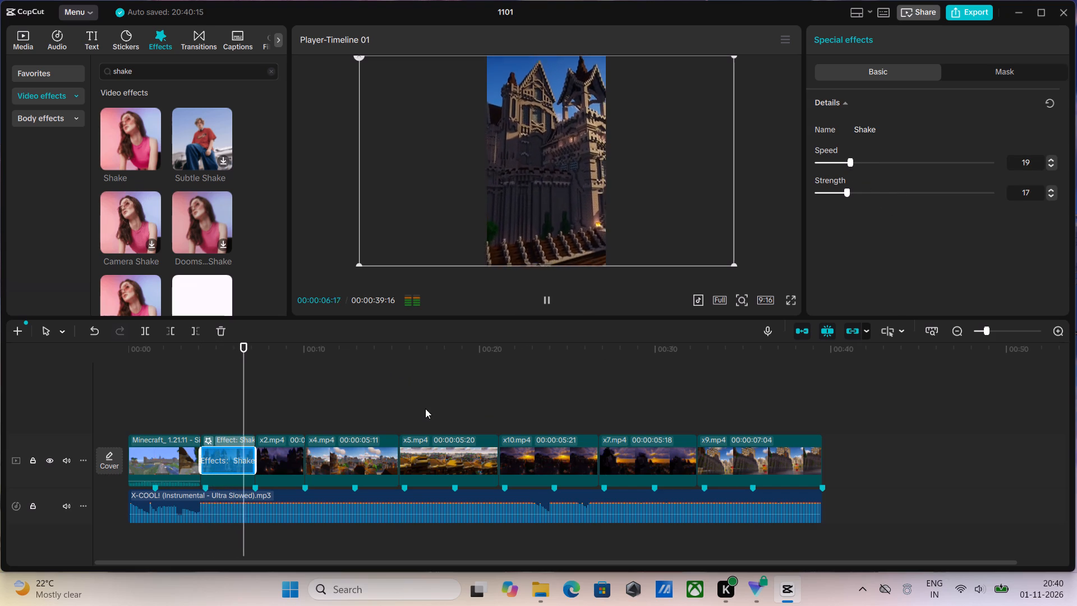
key("space")
left_click_drag(845, 192, 835, 195)
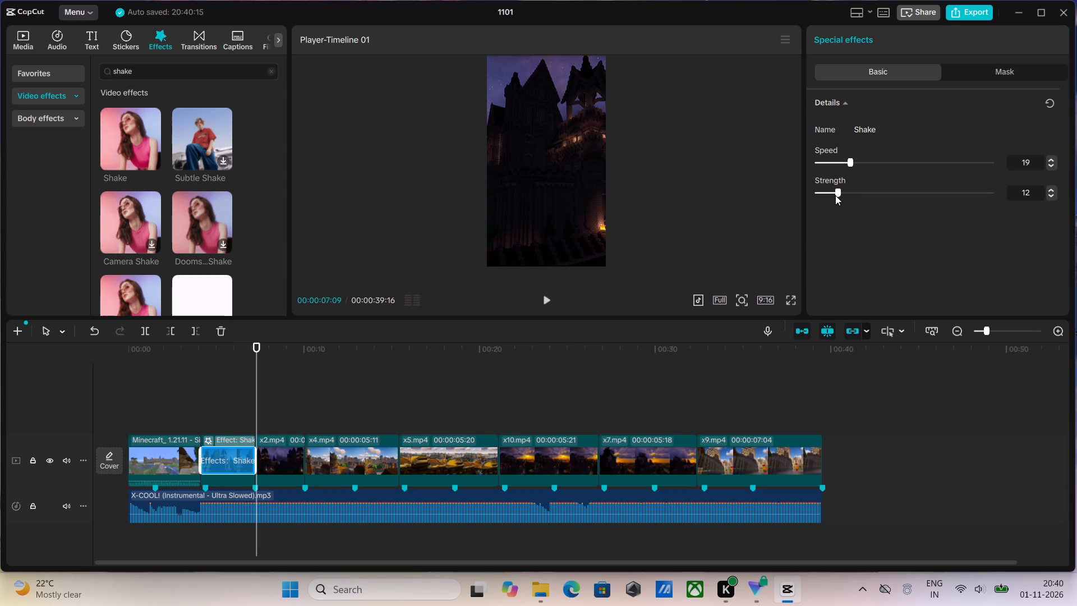
Set x1.mp4's Shake effect to Strength 2 and Speed 11, and play back from the start of x1.mp4.
left_click_drag(835, 195, 818, 203)
left_click_drag(847, 160, 837, 161)
left_click_drag(260, 356, 198, 377)
key("space")
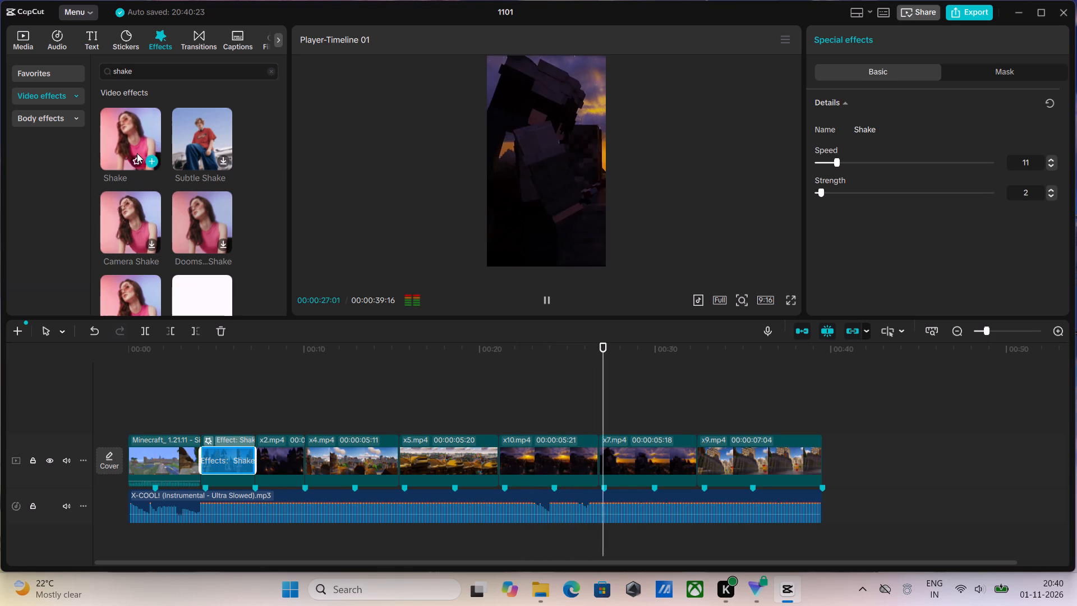
key("space")
Add a Shake effect on its own track above the start of x7.mp4 and preview it.
left_click_drag(136, 134, 598, 449)
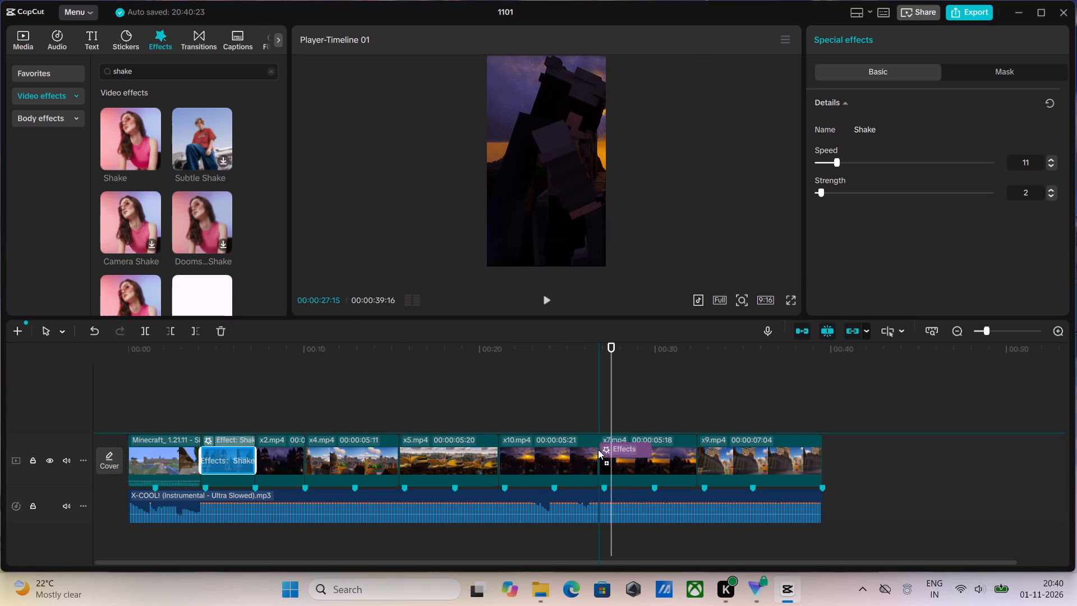
left_click_drag(598, 449, 603, 452)
left_click_drag(598, 449, 597, 449)
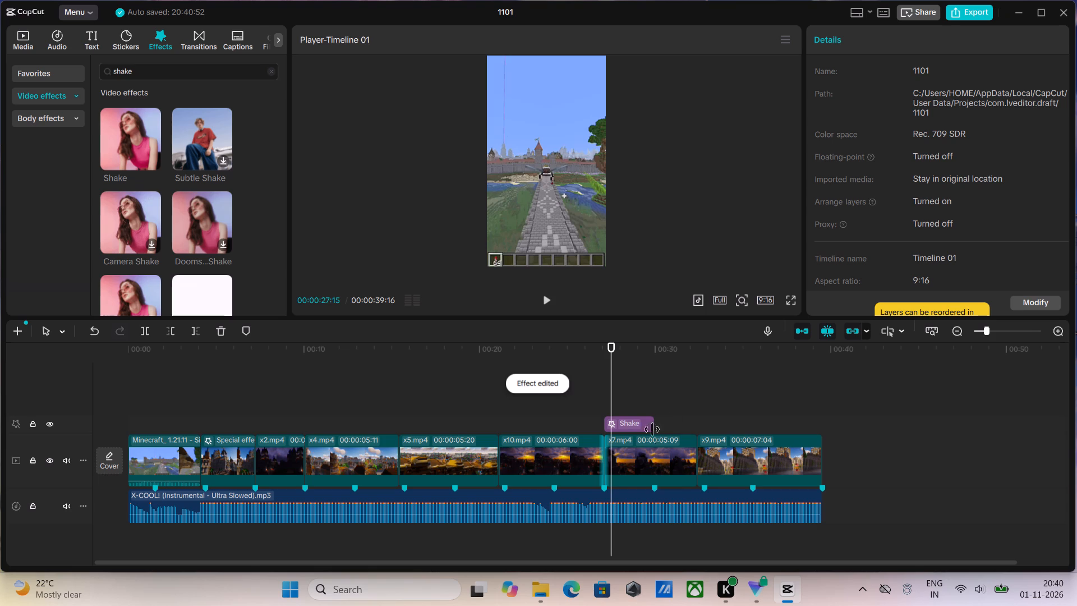
left_click_drag(609, 353, 584, 370)
key("space")
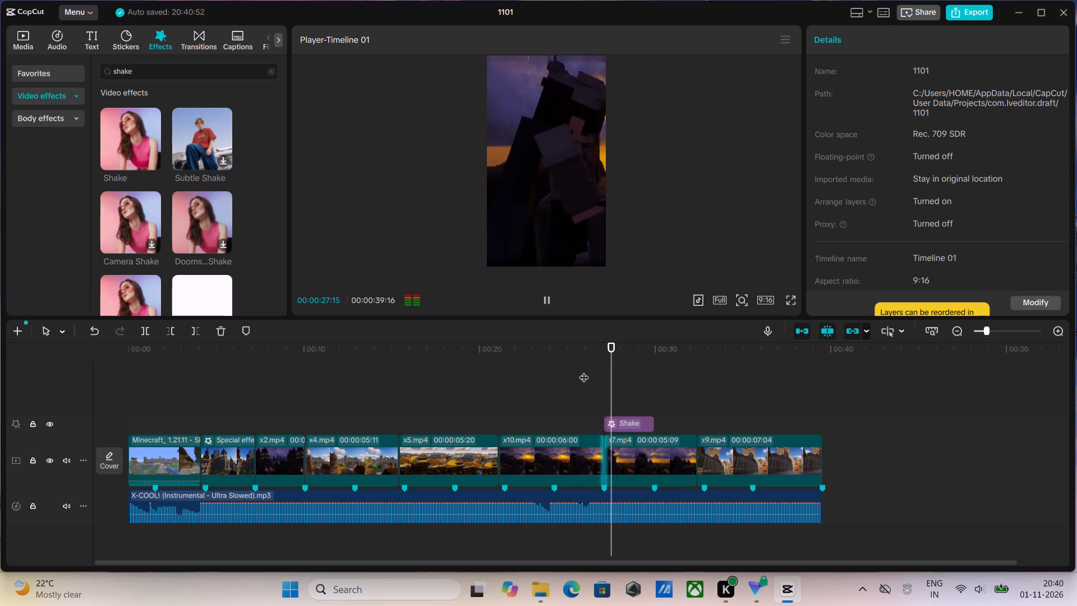
key("space")
Trim the end of x10.mp4 to a duration of 00:00:05:22 and preview the cut into x7.mp4.
left_click(589, 459)
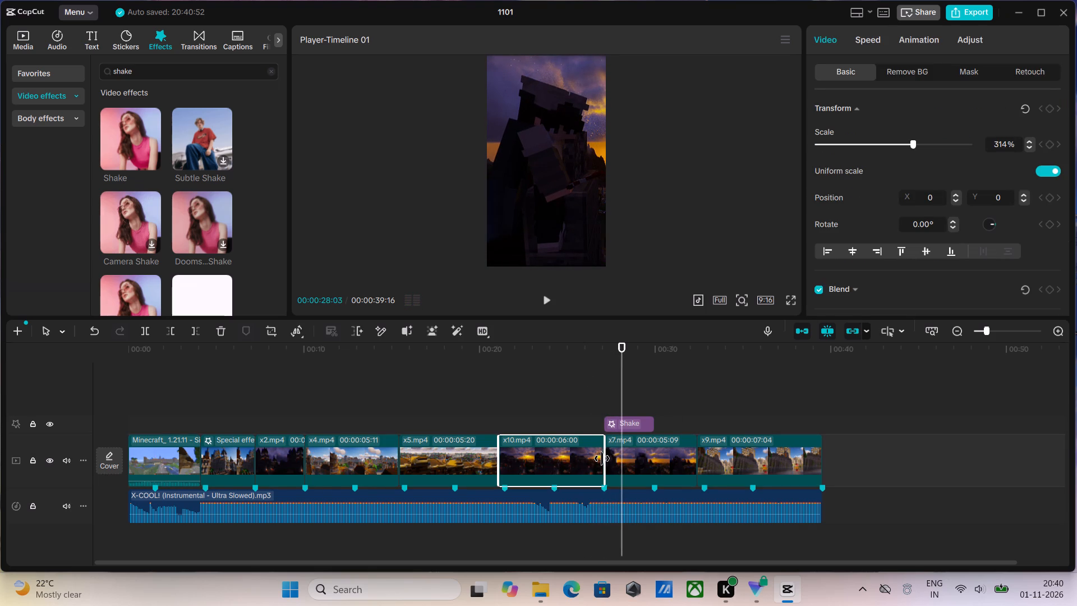
left_click(602, 458)
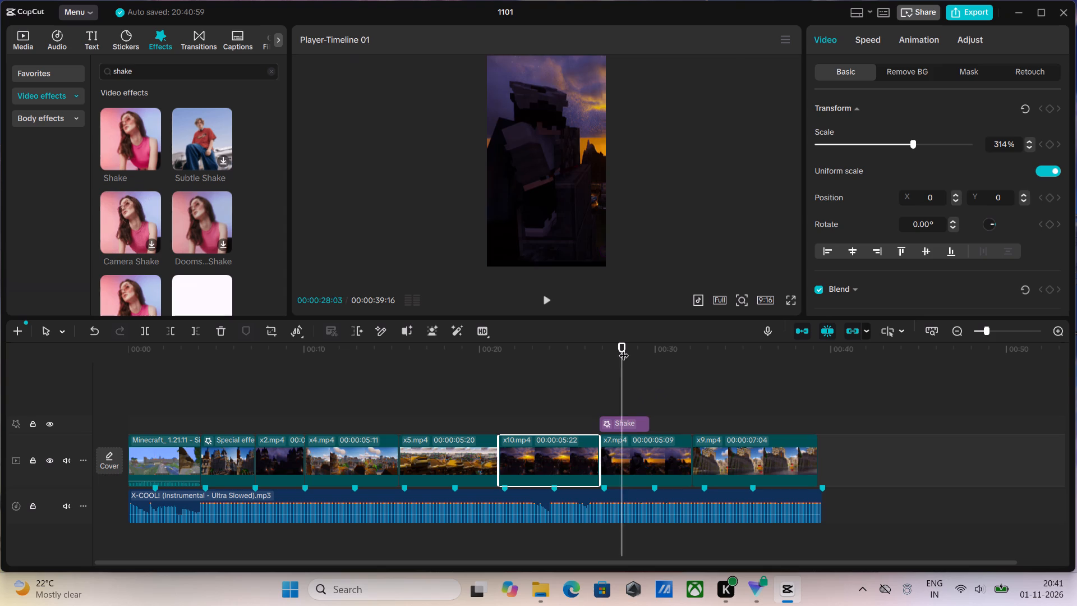
left_click_drag(622, 348, 588, 362)
key("space")
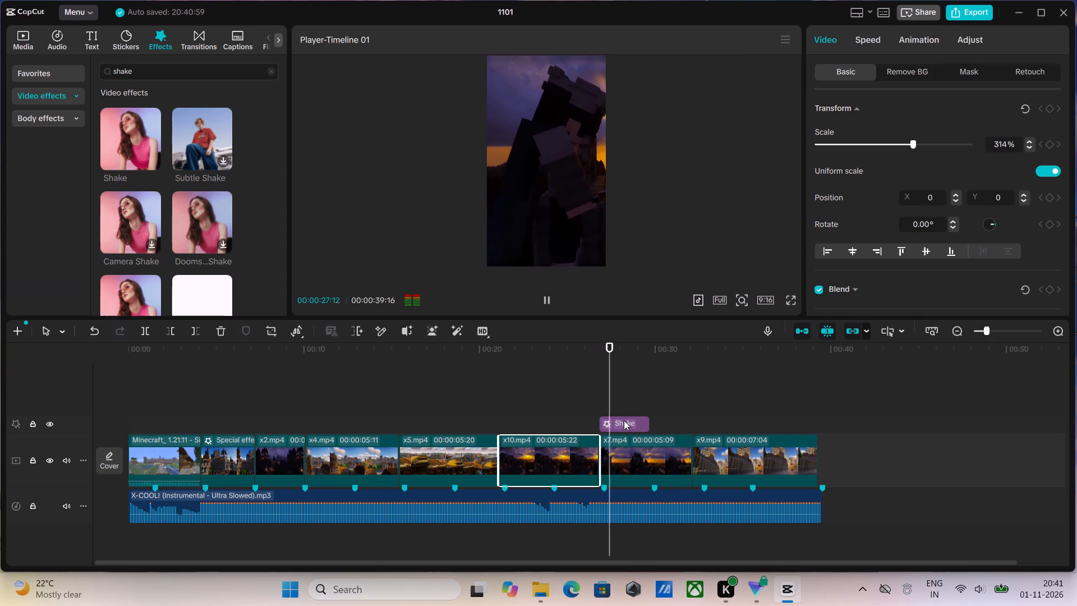
key("space")
Set the Shake effect above x7.mp4 to Speed 9 and Strength 5, and preview it.
left_click(631, 423)
left_click_drag(863, 162, 844, 168)
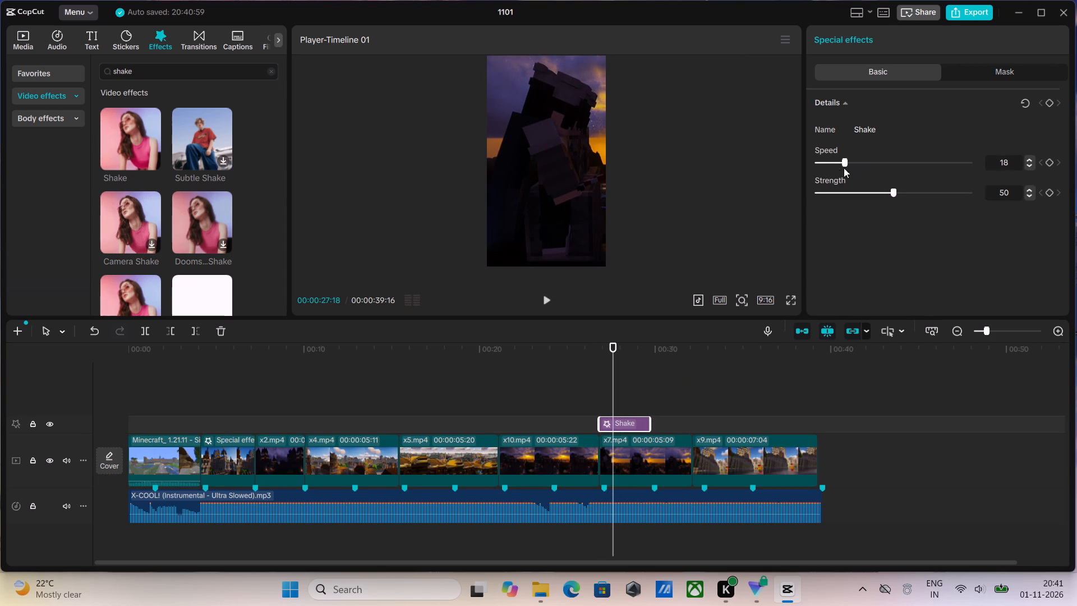
left_click_drag(844, 168, 831, 171)
left_click_drag(886, 192, 822, 203)
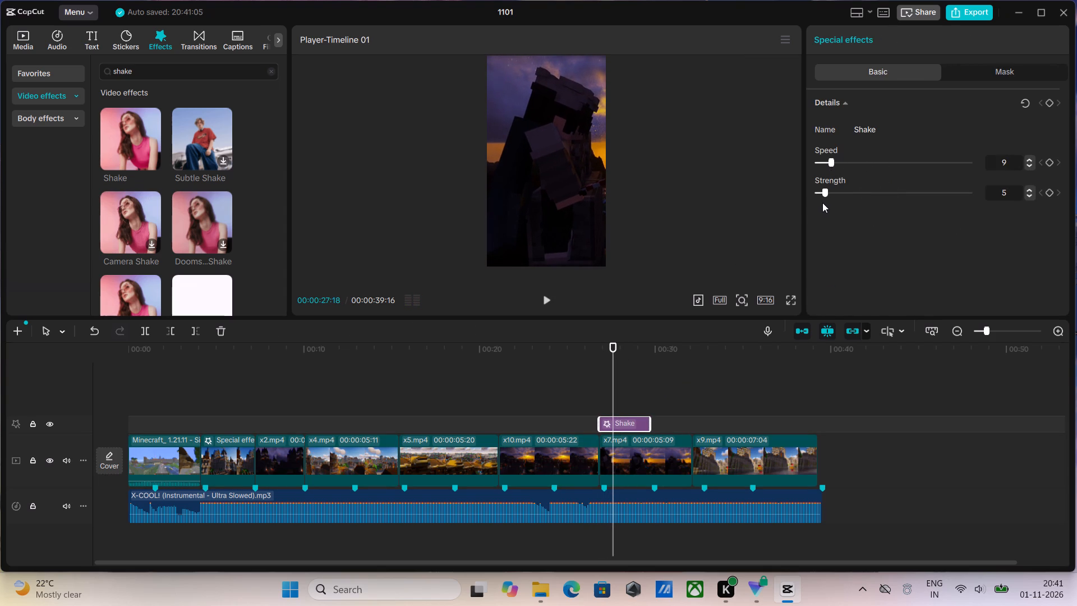
left_click_drag(822, 203, 825, 205)
key("space")
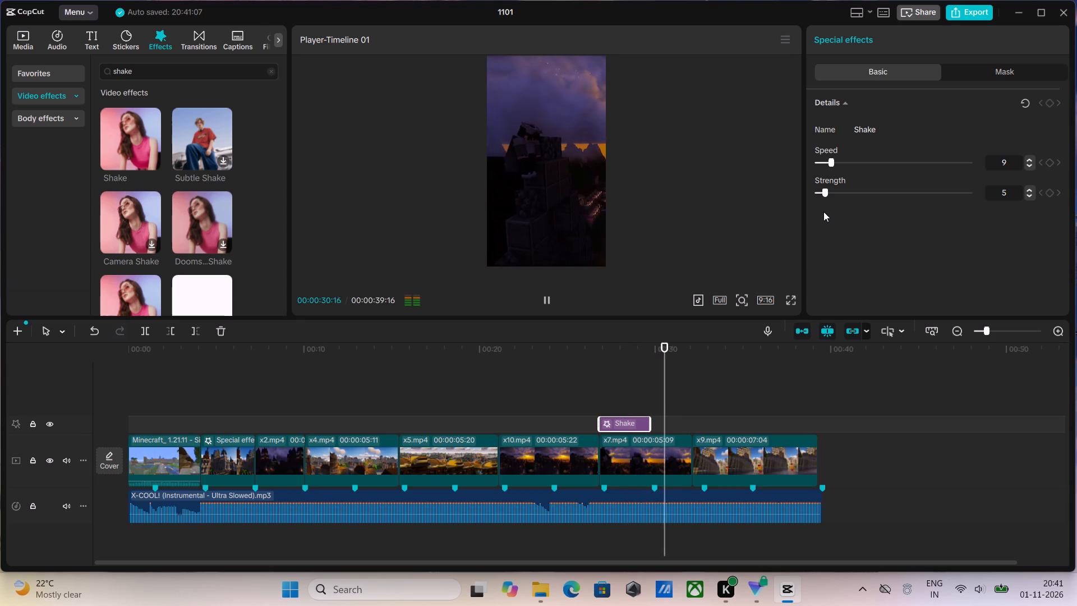
key("space")
Extend the Shake effect to the end of x7.mp4 and play through into x9.mp4.
left_click_drag(650, 421, 678, 424)
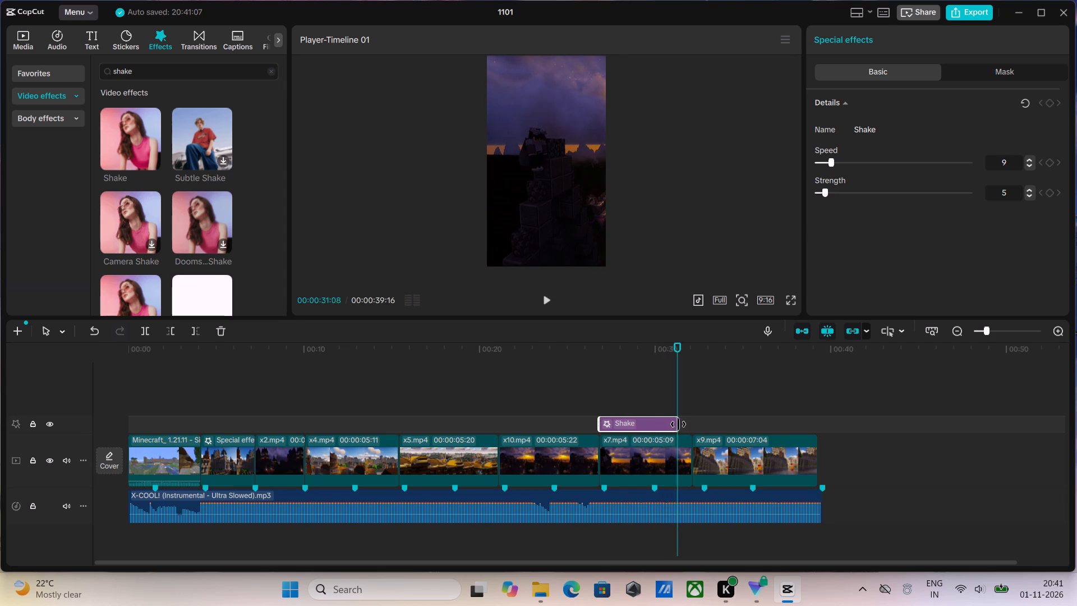
left_click_drag(678, 424, 685, 425)
key("space")
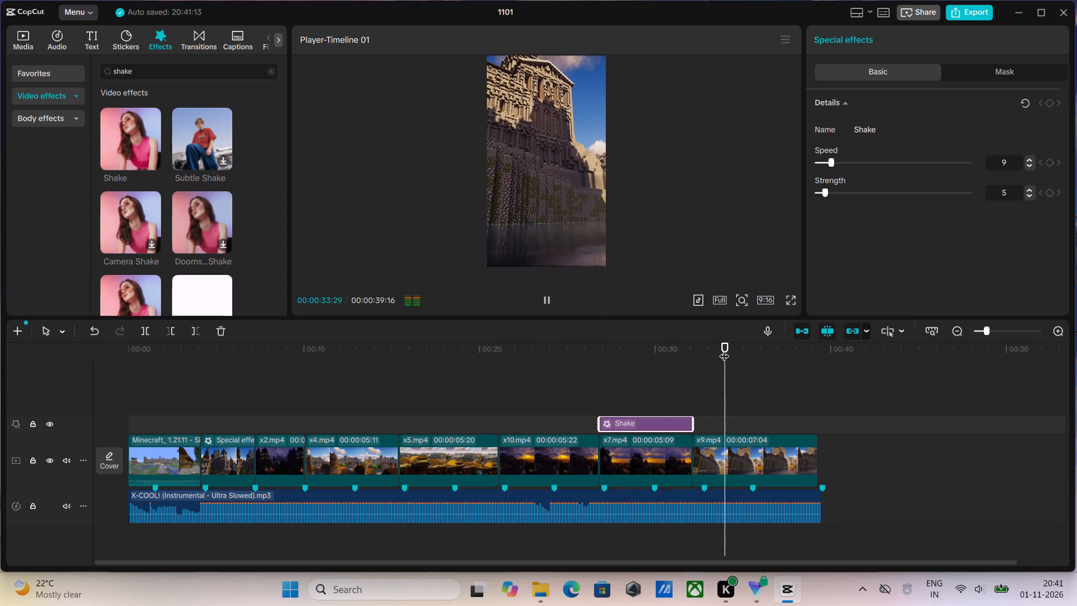
key("space")
Lengthen x7.mp4 at its end to 00:00:05:19 and preview the cut into x9.mp4.
left_click(688, 460)
left_click(693, 460)
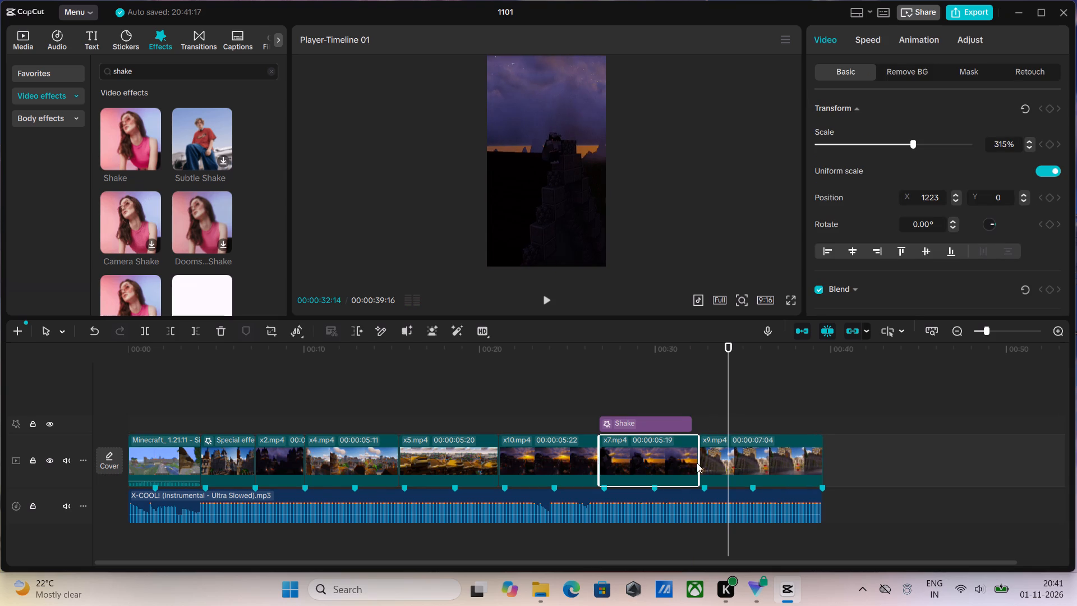
left_click_drag(732, 353, 696, 368)
key("space")
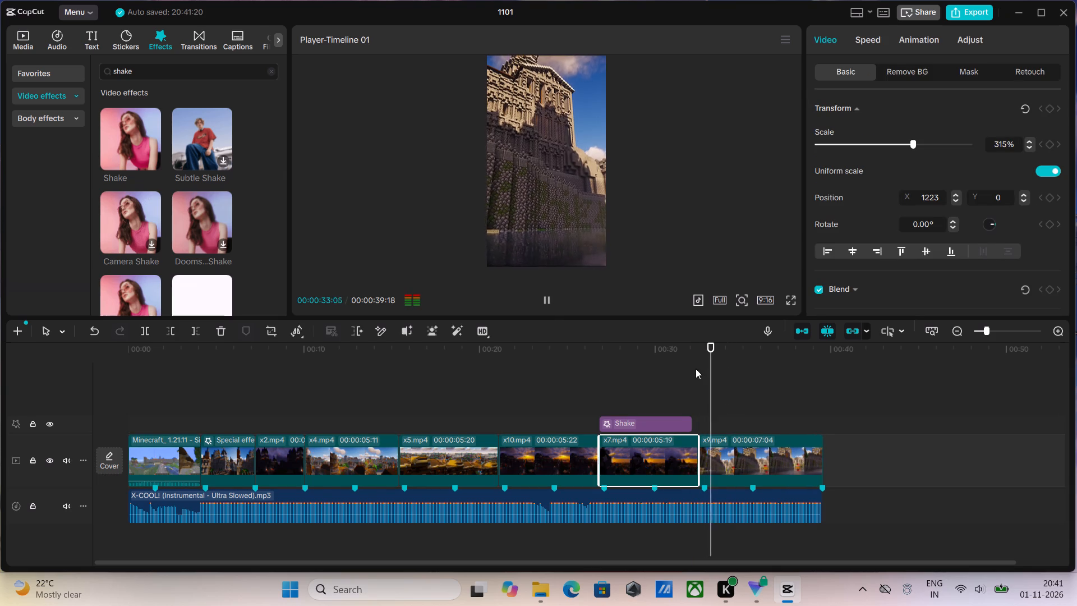
key("space")
left_click_drag(716, 346, 682, 366)
key("space")
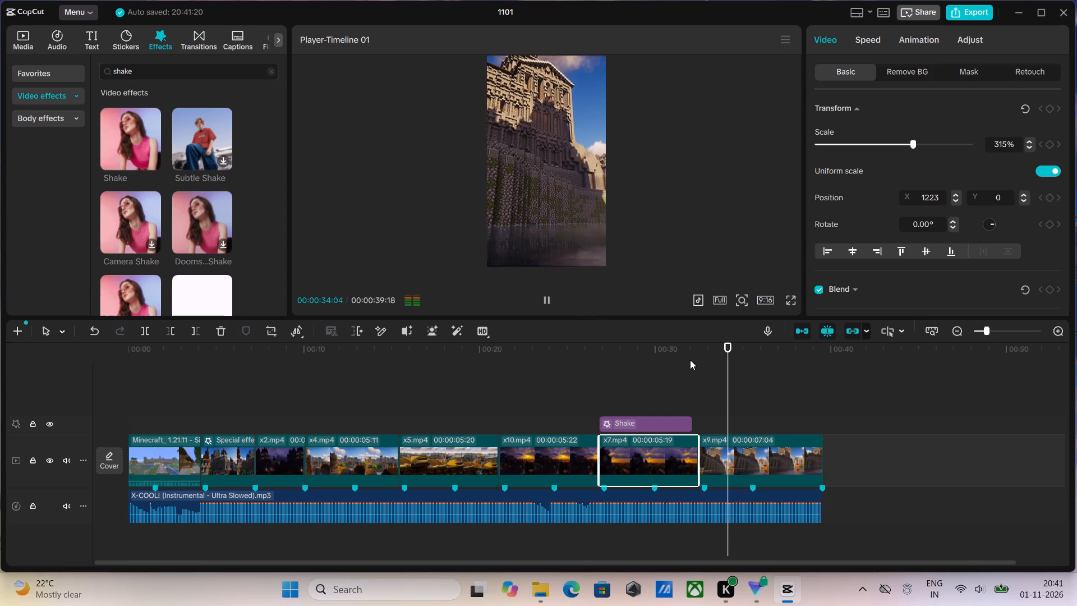
Search the transitions for swoosh and apply Swoosh Blur between the opening Minecraft clip and x1.mp4.
left_click(199, 33)
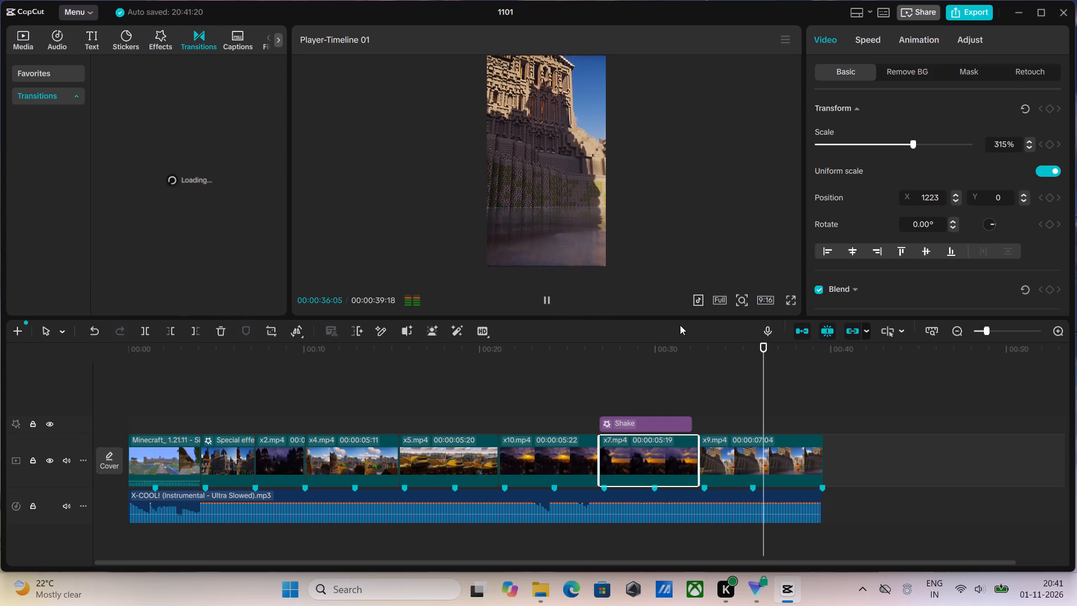
key("space")
left_click_drag(761, 347, 204, 442)
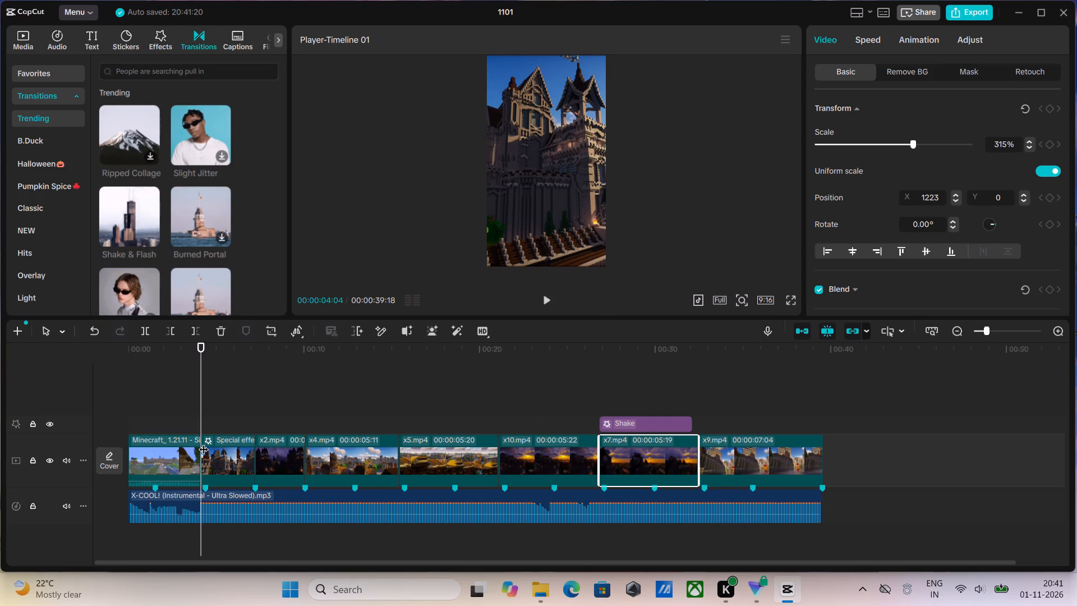
left_click(181, 70)
type("swoo")
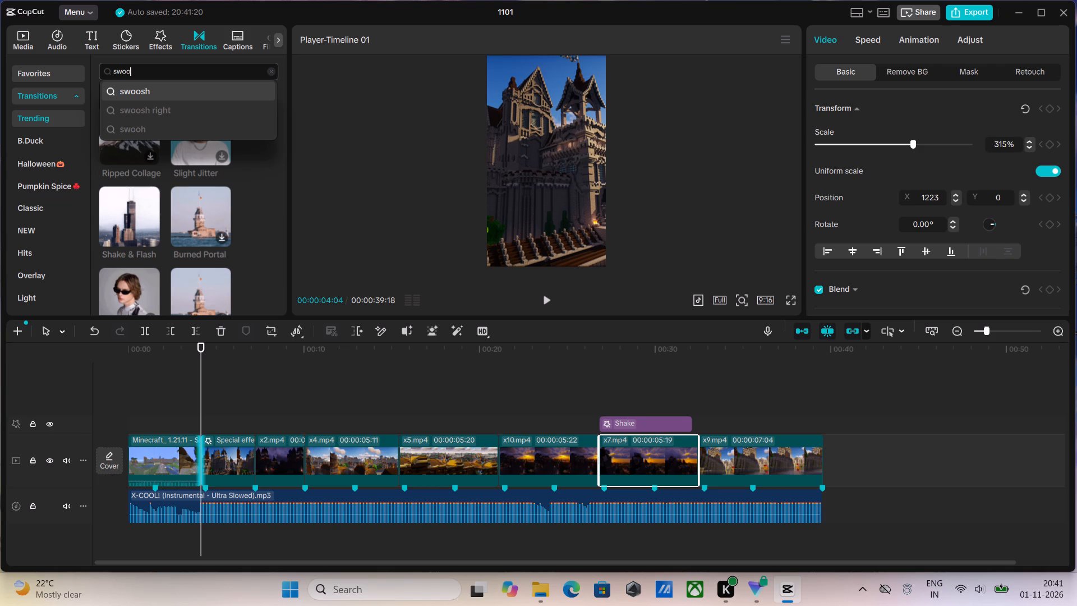
left_click(160, 96)
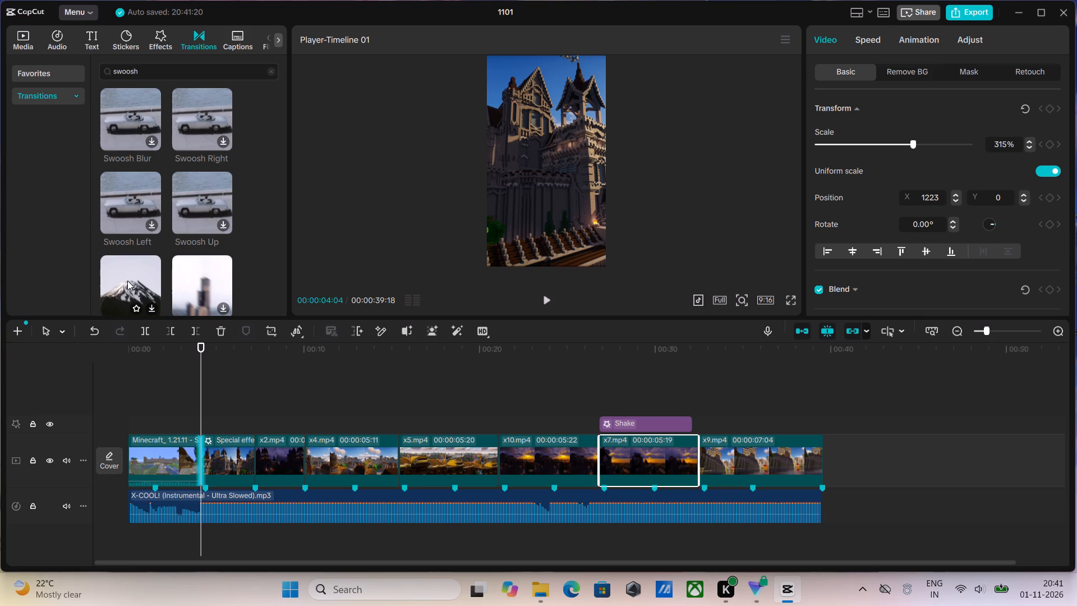
scroll(128, 281, "down", 1)
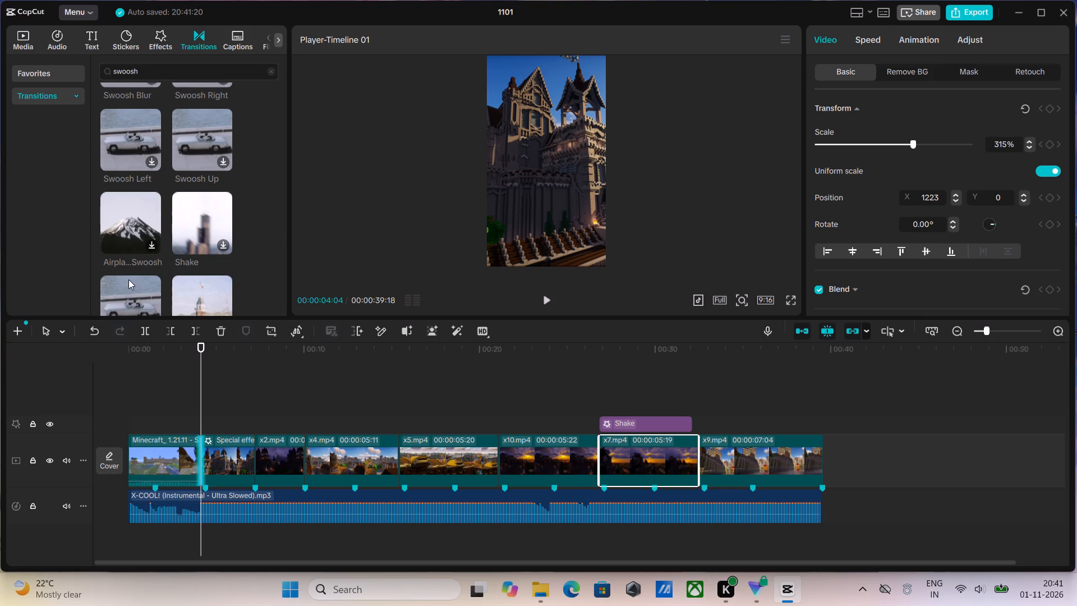
scroll(128, 279, "up", 3)
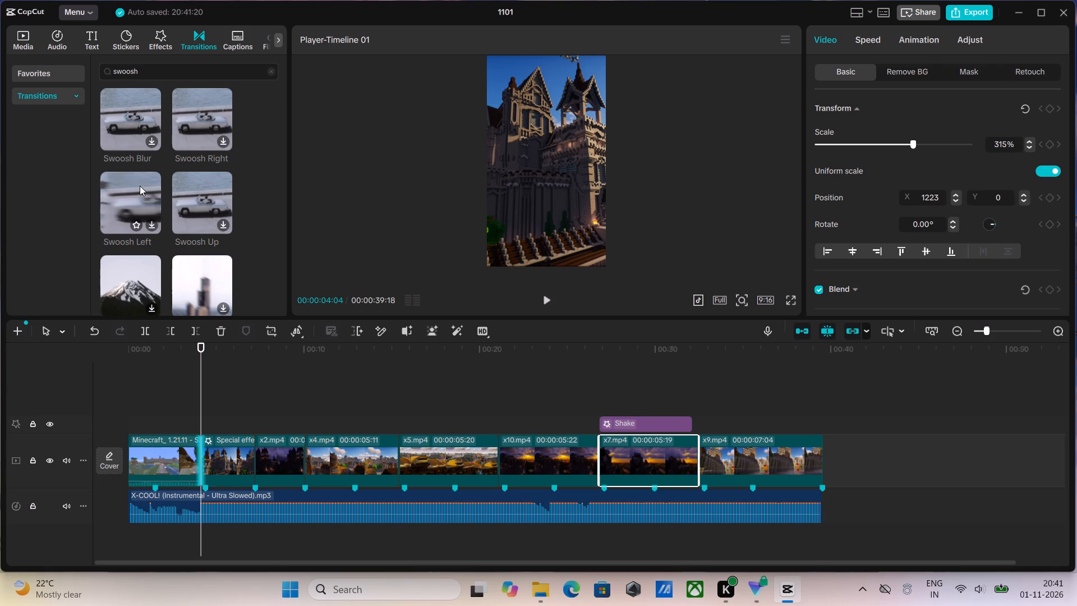
left_click_drag(120, 113, 204, 146)
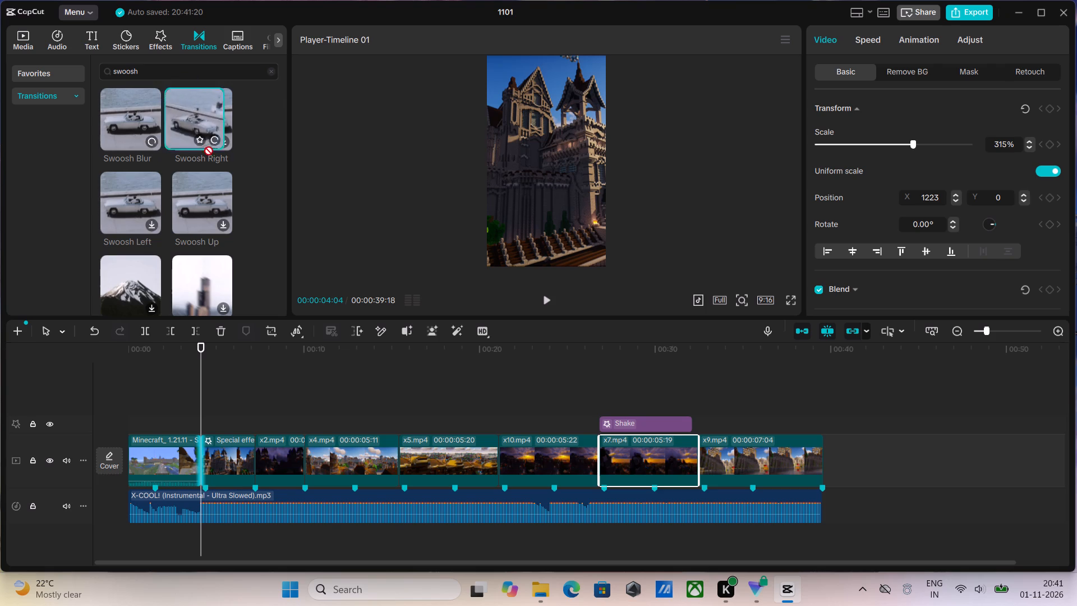
left_click_drag(204, 146, 187, 466)
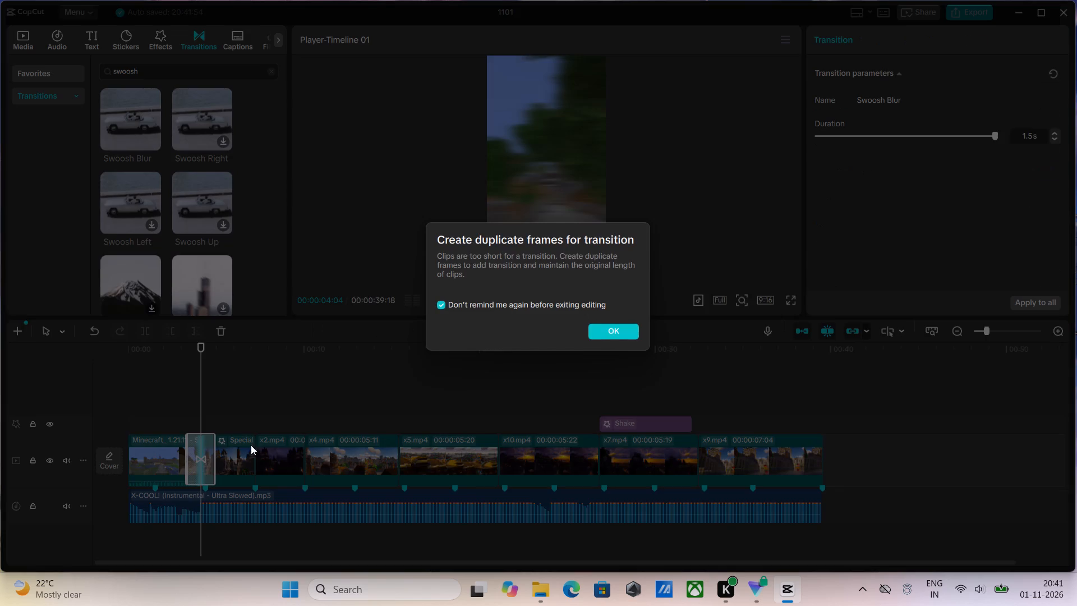
left_click(618, 332)
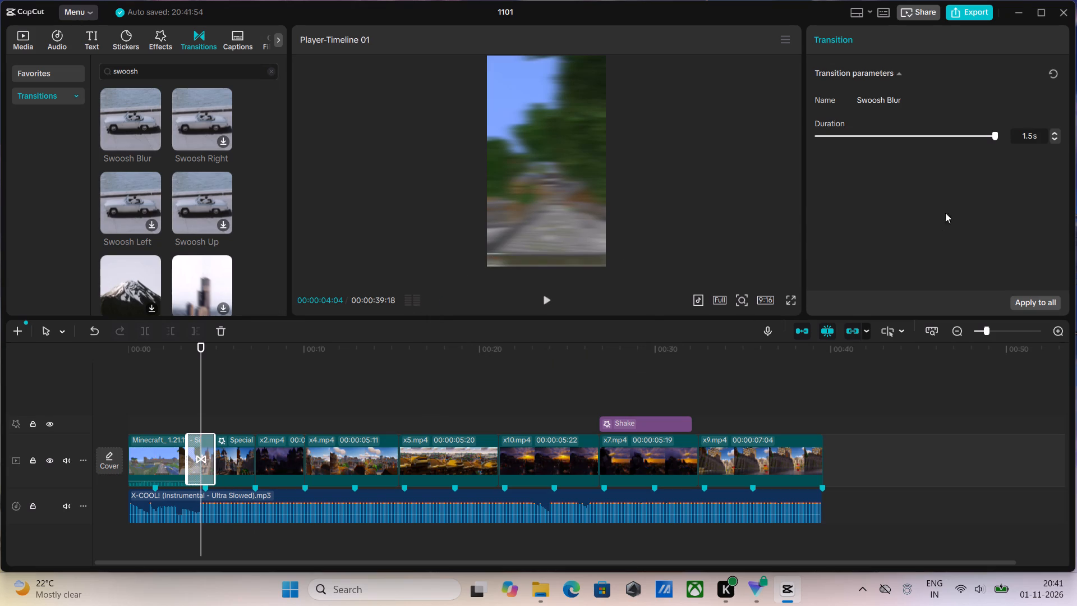
Shorten the Swoosh Blur transition's duration to 0.3s and preview it with the following clips.
left_click_drag(990, 135, 850, 156)
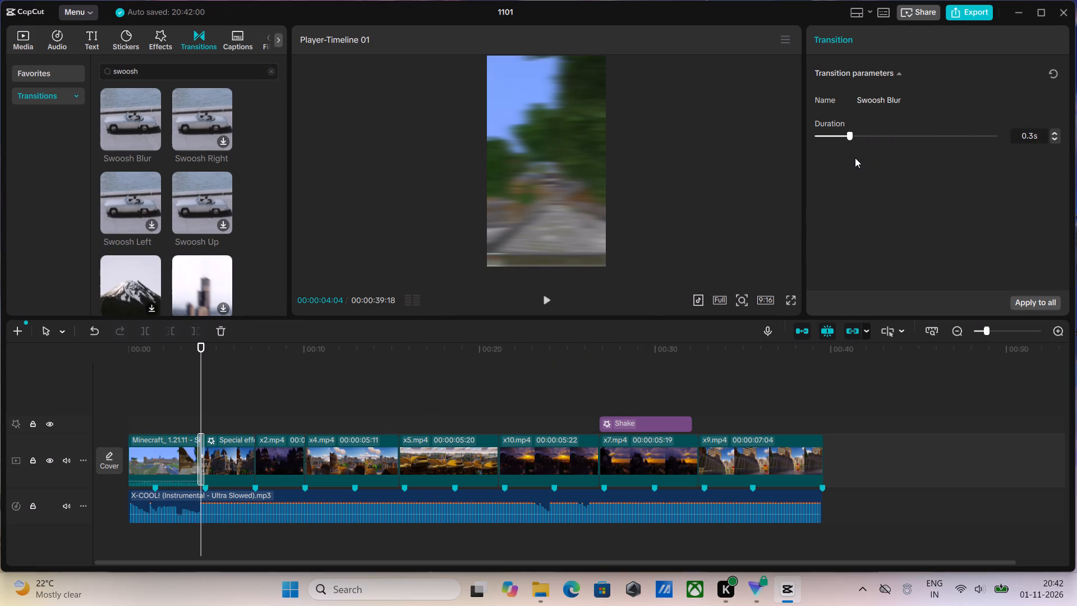
left_click_drag(204, 355, 165, 370)
key("space")
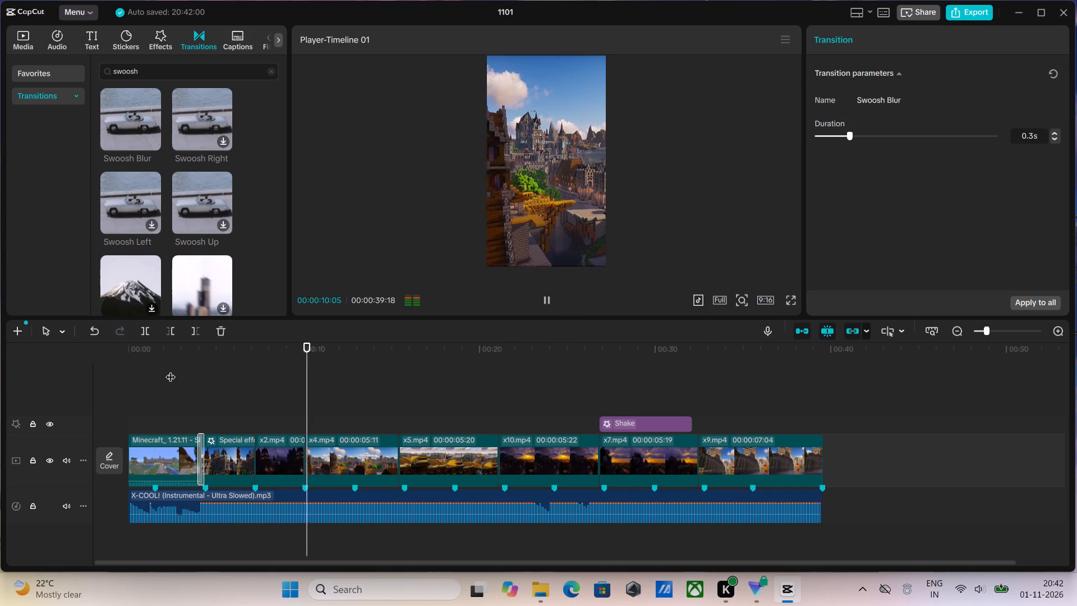
key("space")
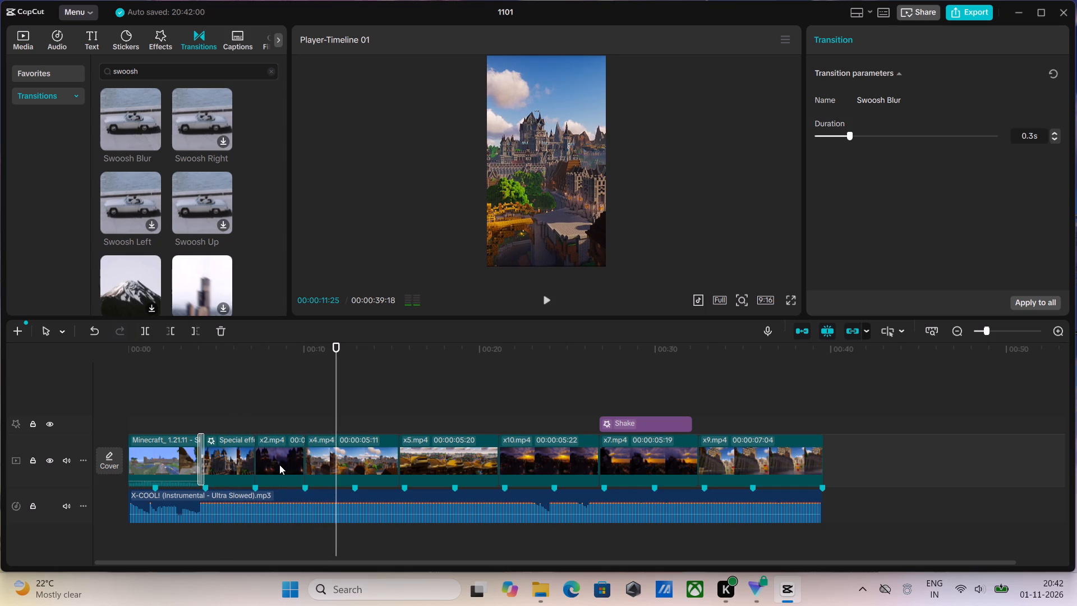
Trim the end of x2.mp4 slightly and preview the cut into x4.mp4.
left_click(282, 461)
left_click(303, 469)
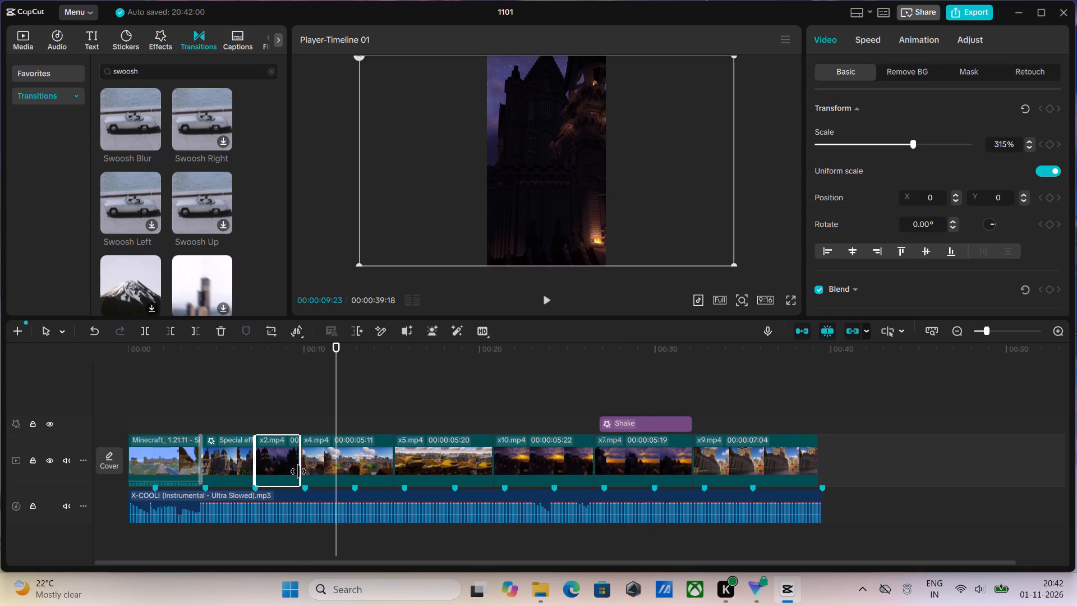
left_click_drag(335, 347, 292, 369)
key("space")
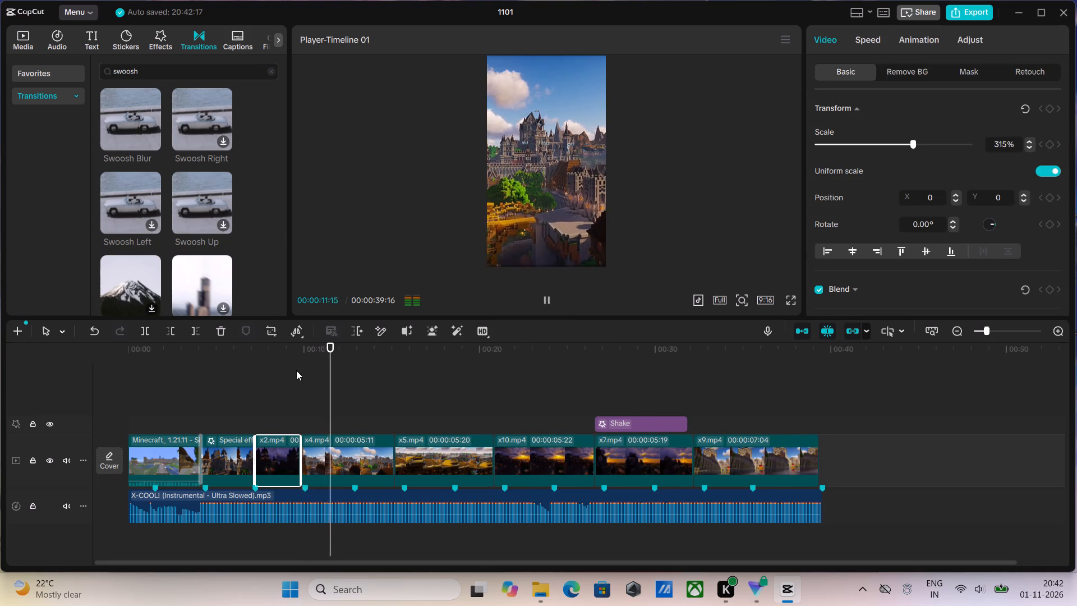
key("space")
left_click_drag(340, 351, 270, 382)
key("space")
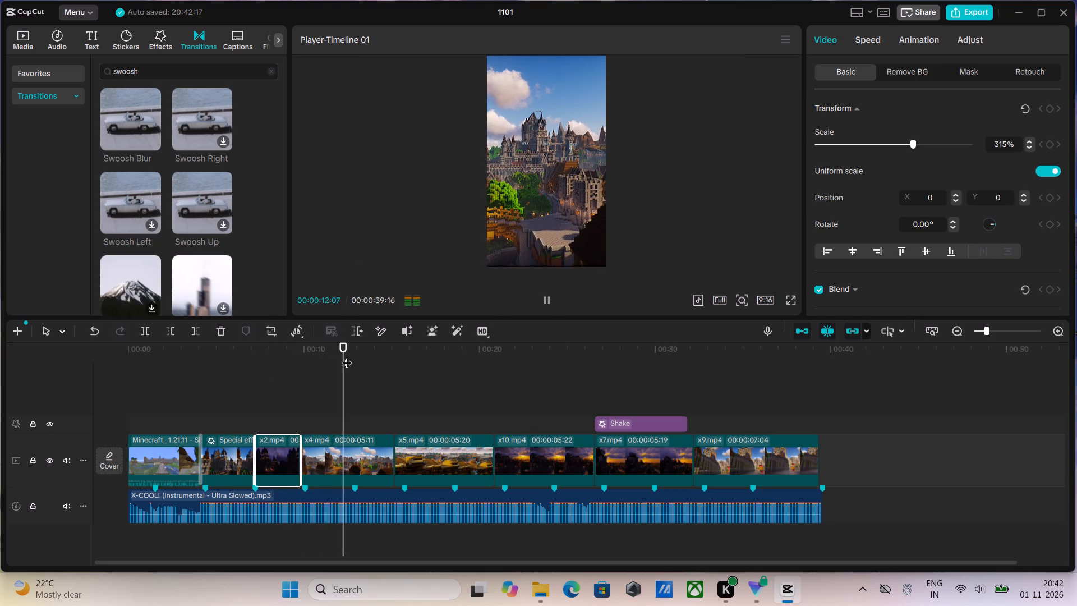
key("space")
Search the transitions for shake.
left_click_drag(346, 349, 326, 362)
scroll(214, 206, "down", 2)
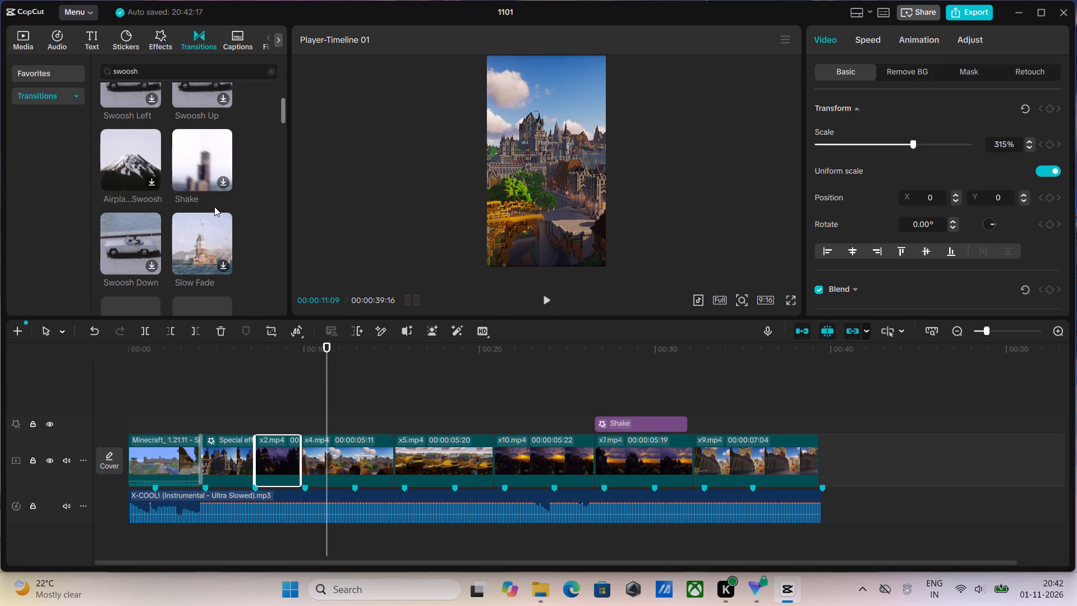
scroll(214, 206, "up", 5)
left_click(168, 63)
left_click(171, 69)
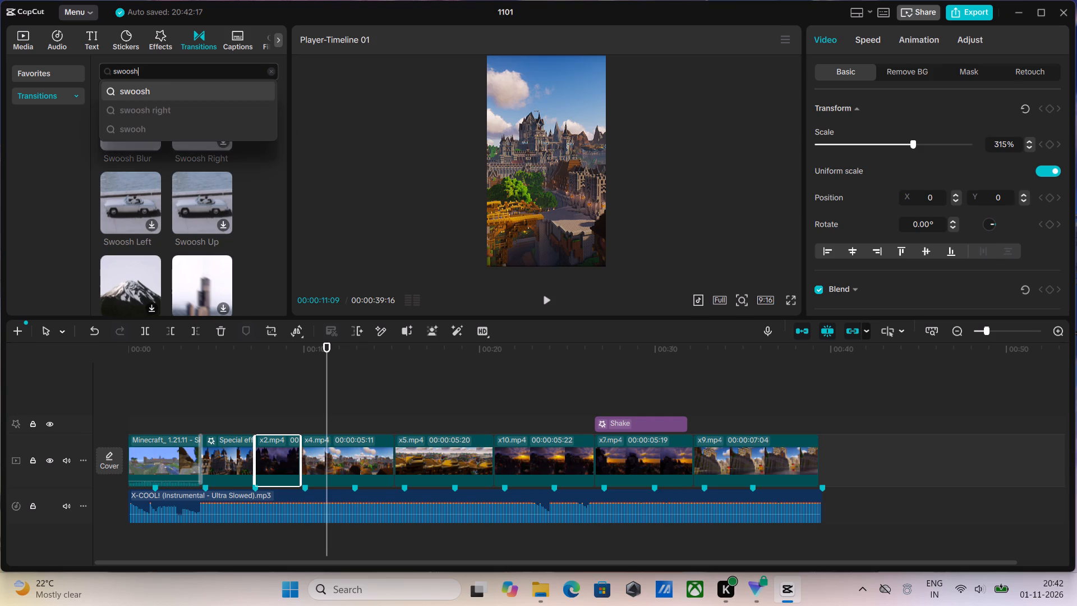
key("BackSpace")
key("BackSpace")
key("BackSpace")
key("BackSpace")
key("BackSpace")
key("BackSpace")
key("BackSpace")
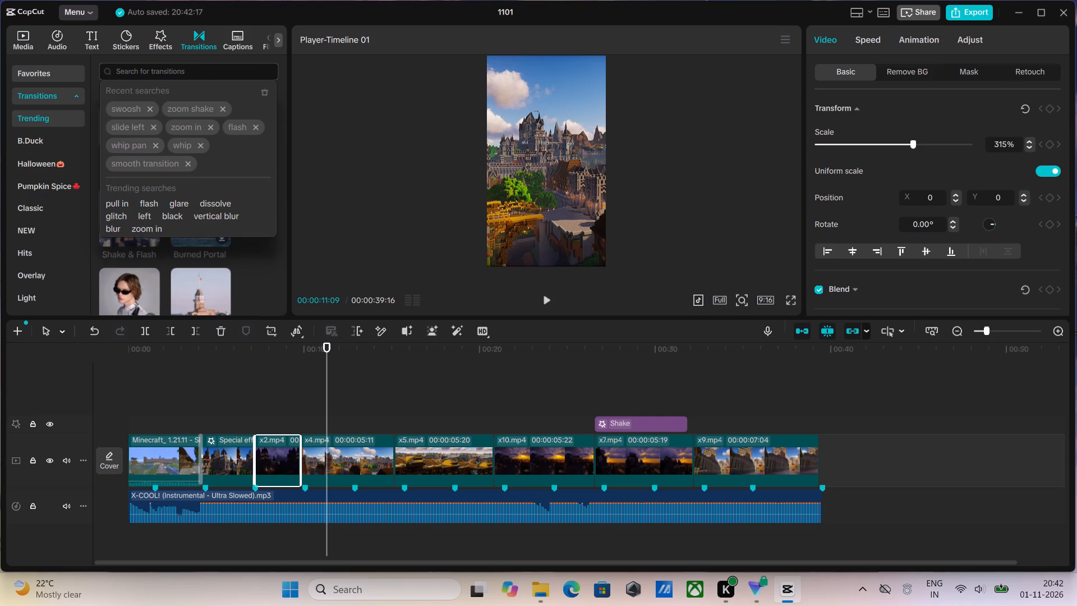
type("sha")
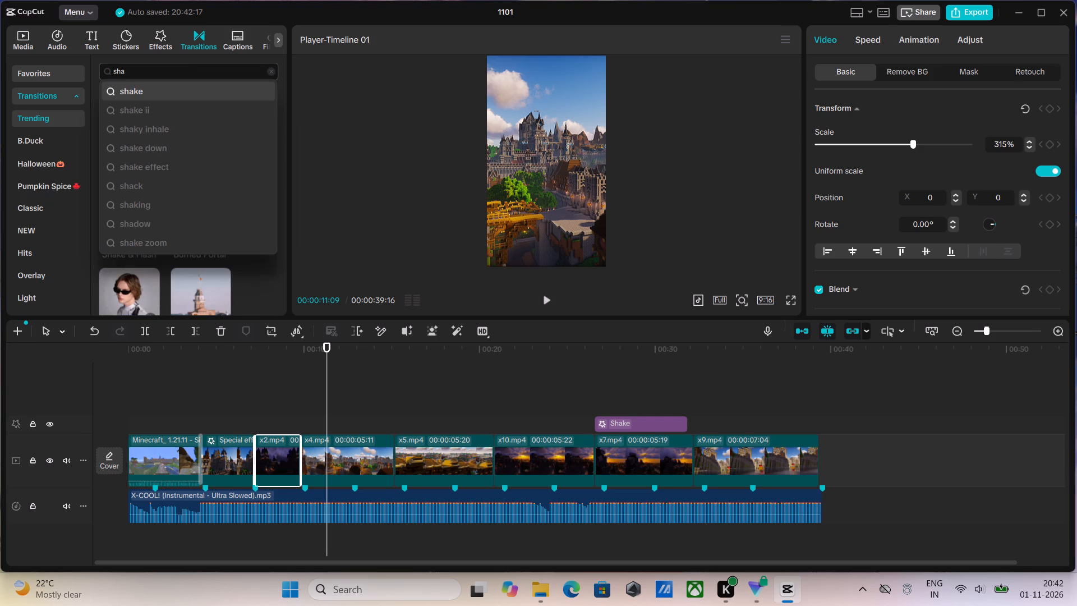
left_click(143, 92)
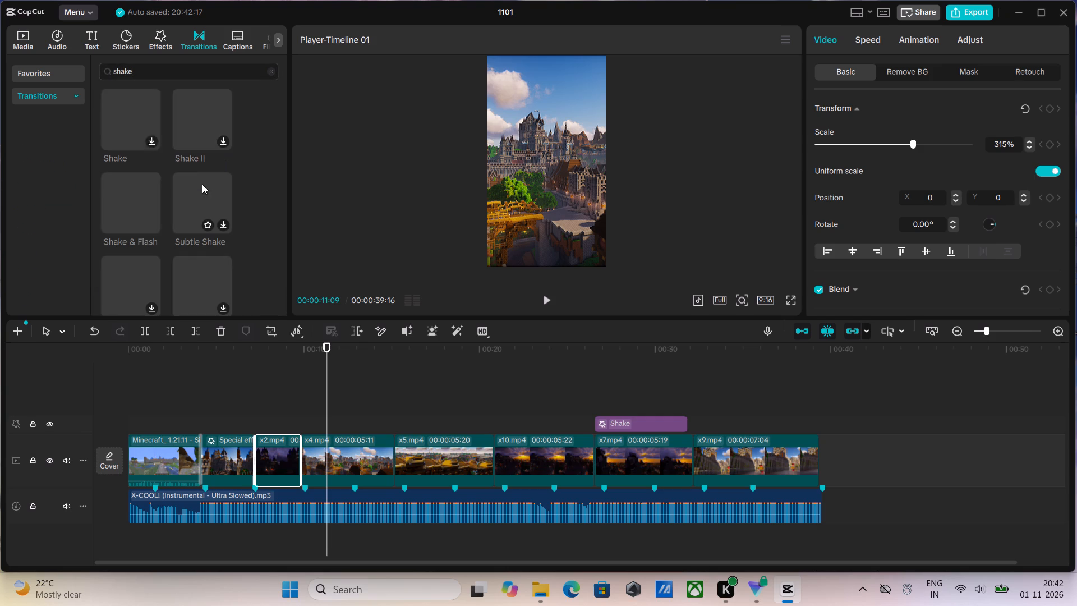
Apply the Shake transition between x2.mp4 and x4.mp4 and preview the cut.
left_click(124, 126)
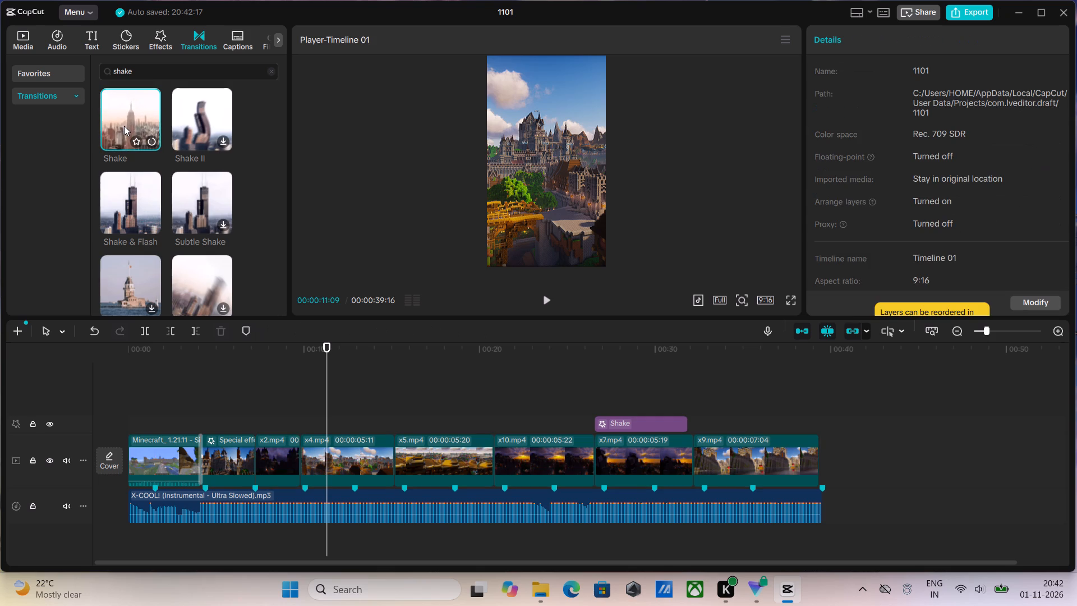
left_click_drag(124, 125, 297, 463)
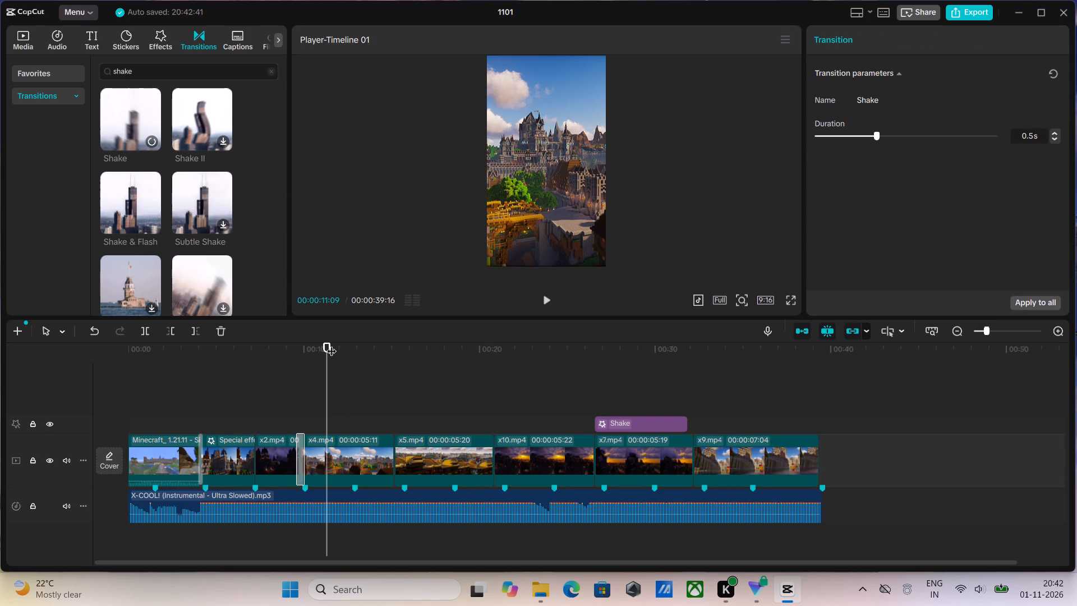
left_click_drag(329, 345, 288, 370)
key("space")
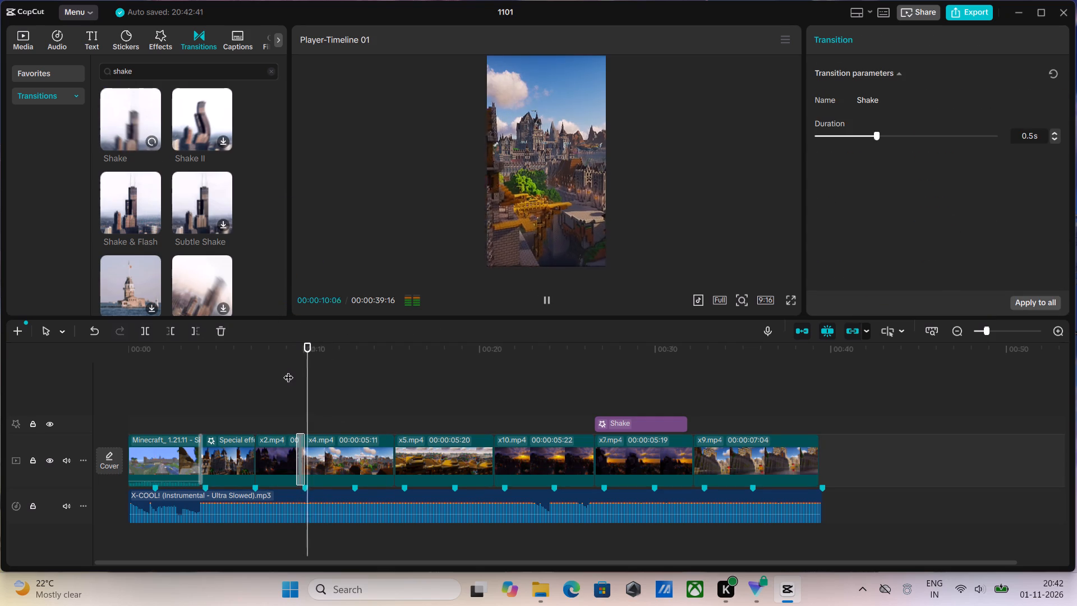
key("space")
left_click_drag(314, 348, 280, 374)
key("space")
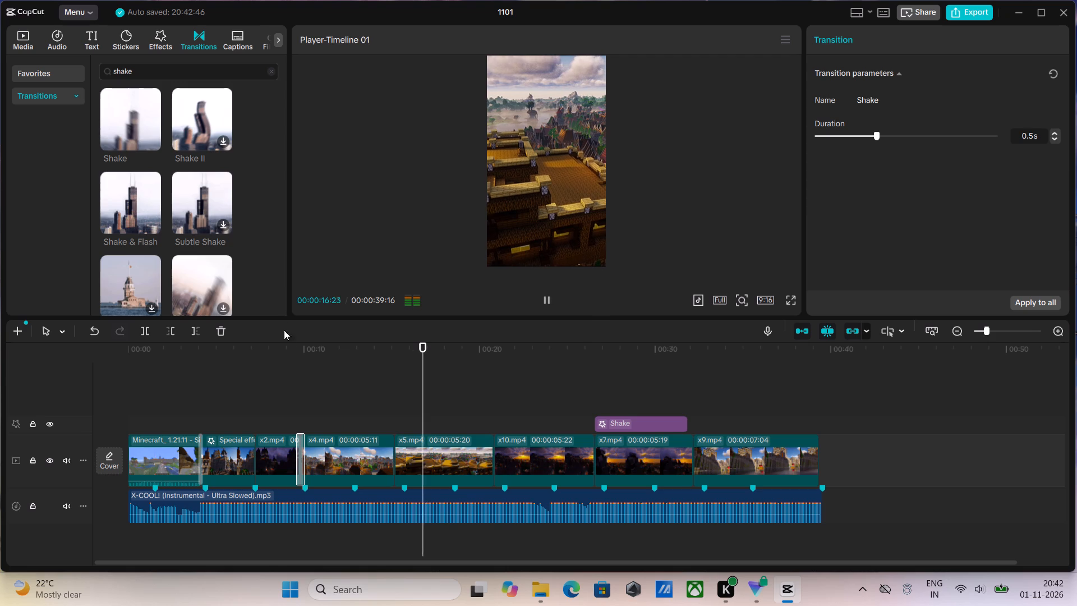
key("space")
Search the video effects for cinema and examine the available effects.
left_click(154, 42)
left_click(169, 64)
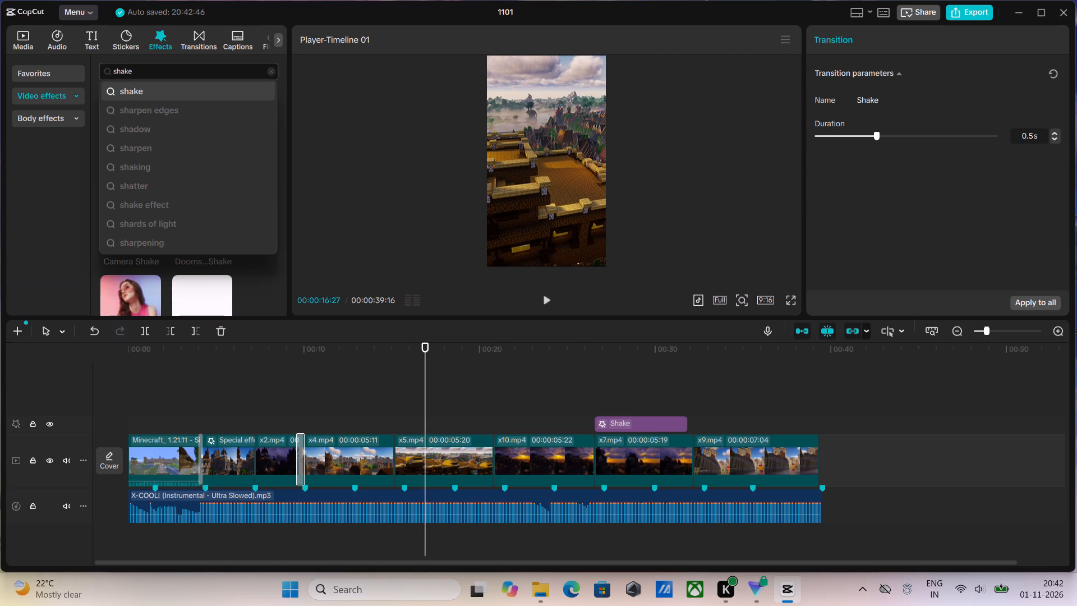
key("BackSpace")
key("BackSpace")
key("BackSpace")
key("BackSpace")
key("BackSpace")
key("BackSpace")
key("BackSpace")
key("BackSpace")
key("BackSpace")
key("BackSpace")
key("BackSpace")
key("BackSpace")
key("BackSpace")
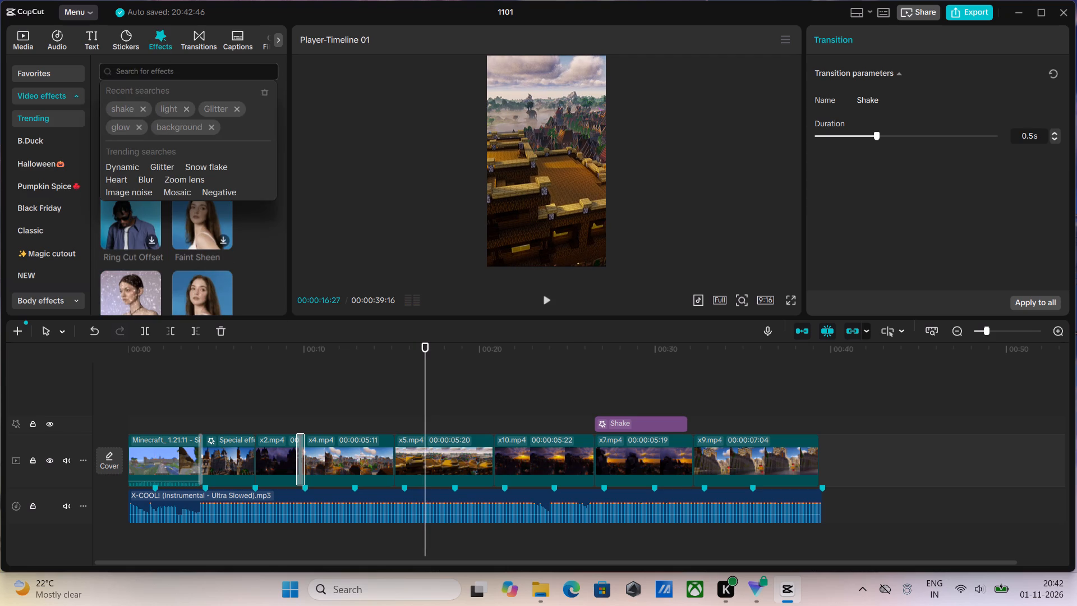
type("cinem")
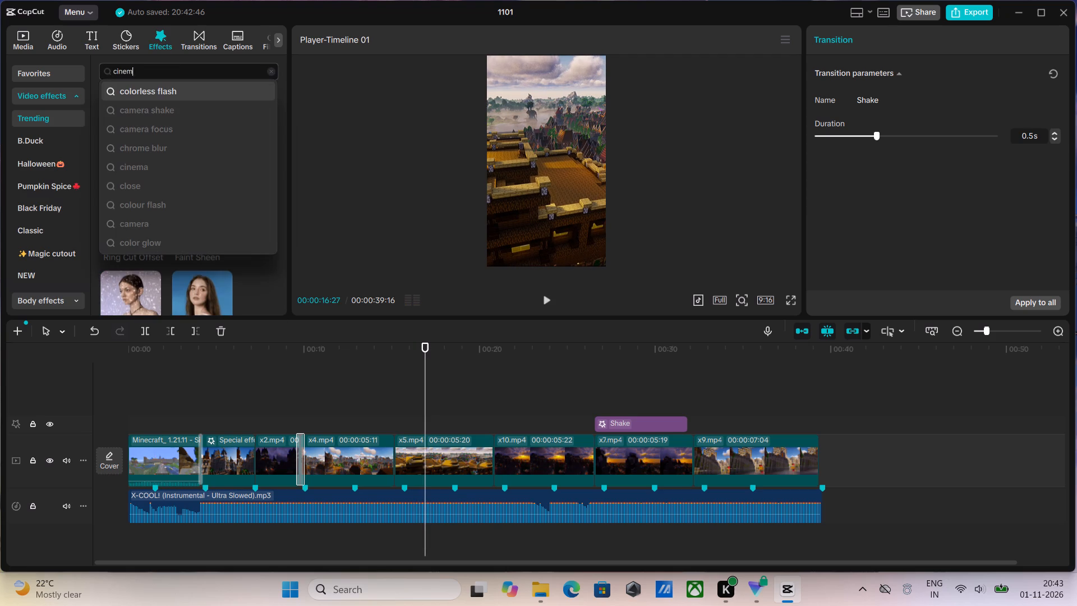
left_click(179, 94)
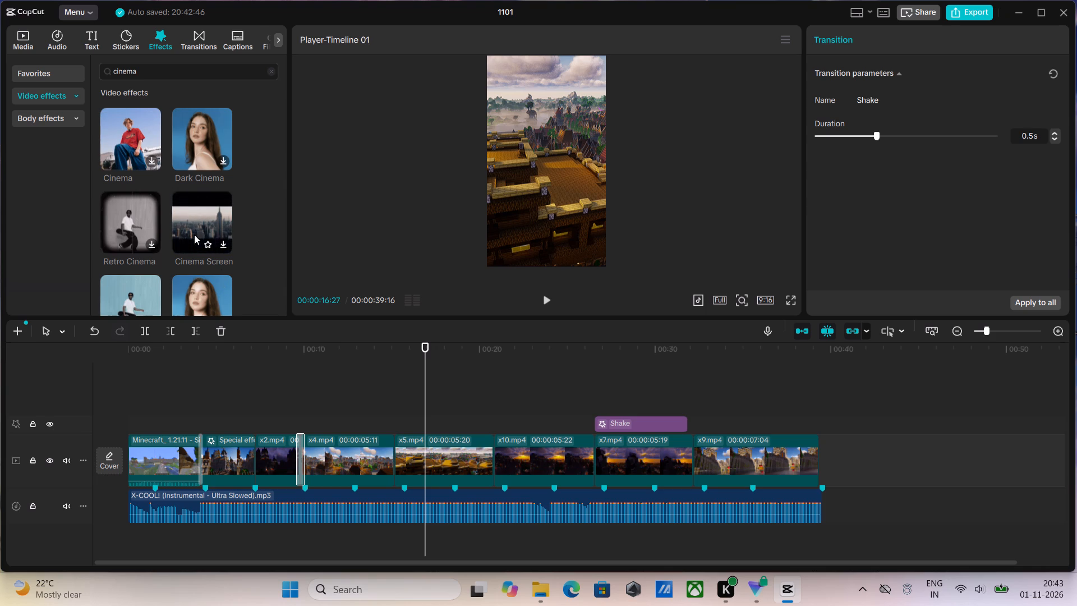
scroll(194, 235, "down", 1)
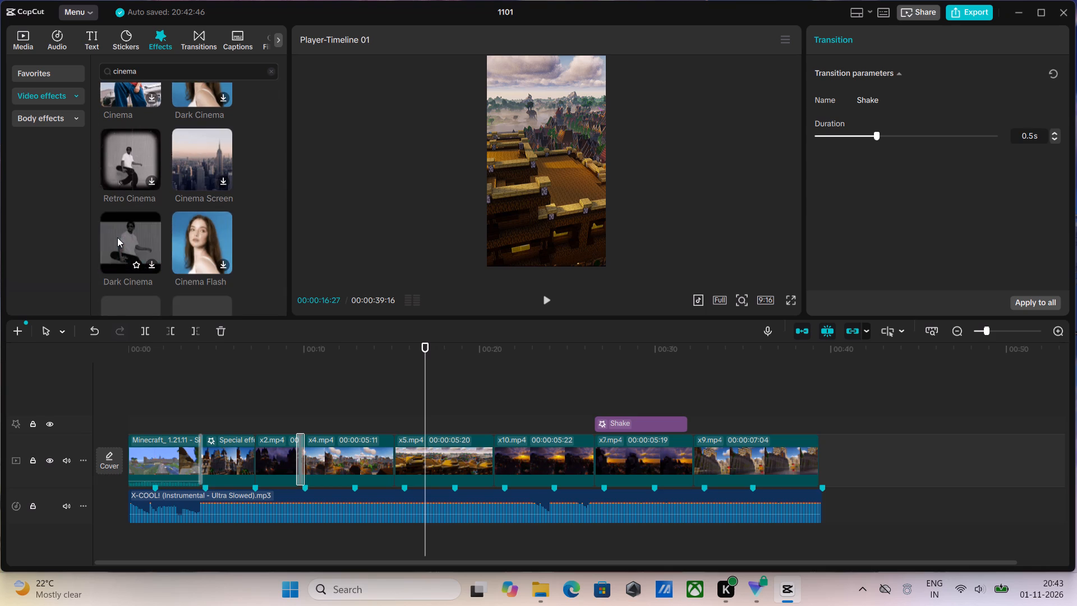
scroll(119, 237, "down", 2)
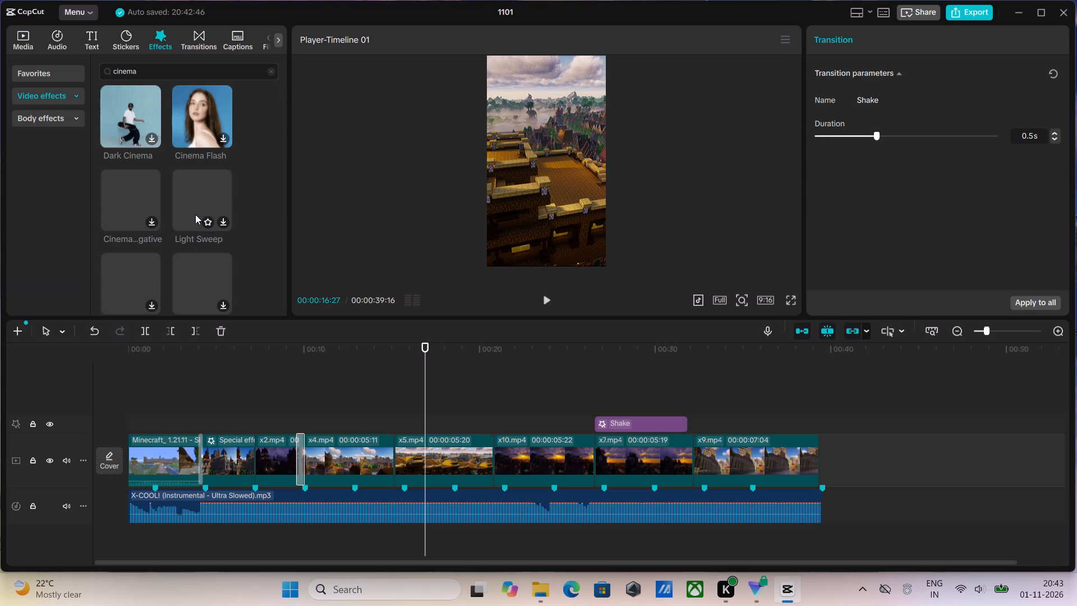
scroll(195, 214, "up", 5)
Search the video effects for colorful and examine the available effects.
left_click(151, 71)
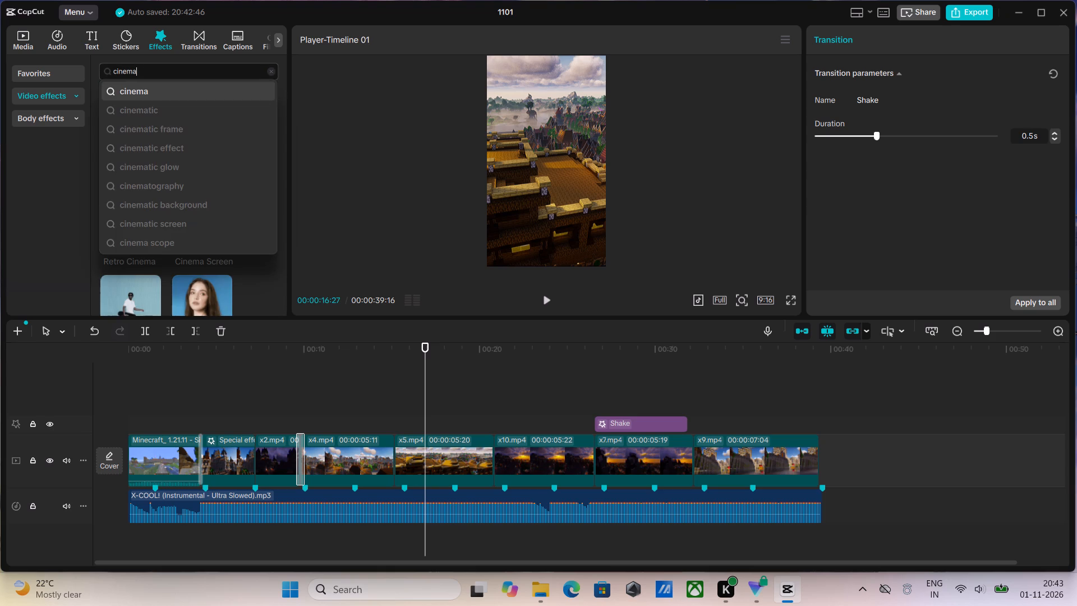
key("BackSpace")
key("BackSpace")
key("BackSpace")
key("BackSpace")
key("BackSpace")
key("BackSpace")
key("BackSpace")
key("BackSpace")
key("BackSpace")
key("BackSpace")
key("BackSpace")
key("BackSpace")
key("BackSpace")
type("color")
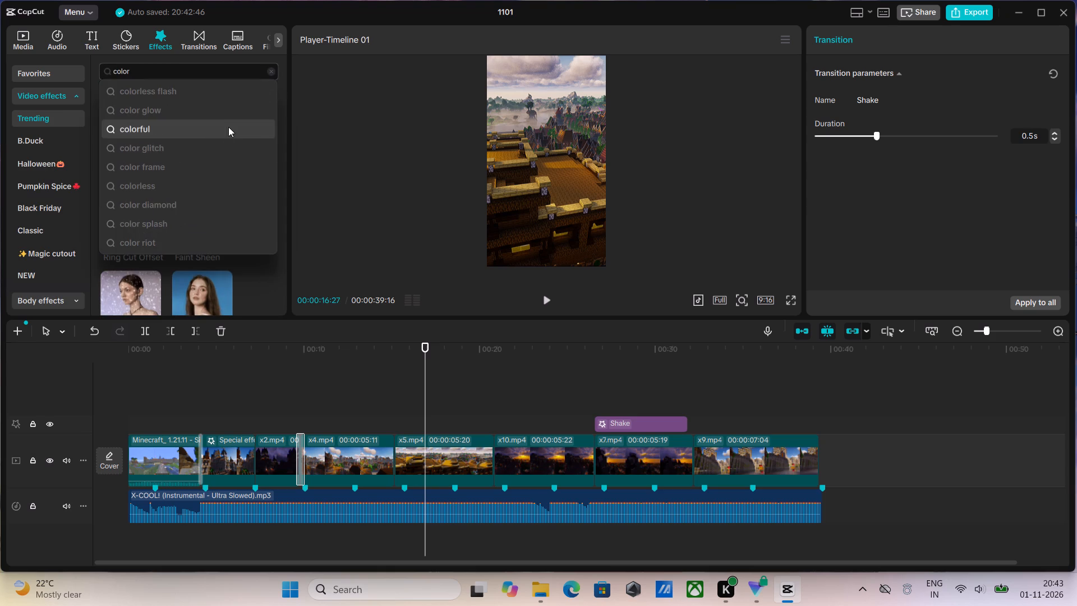
left_click(173, 128)
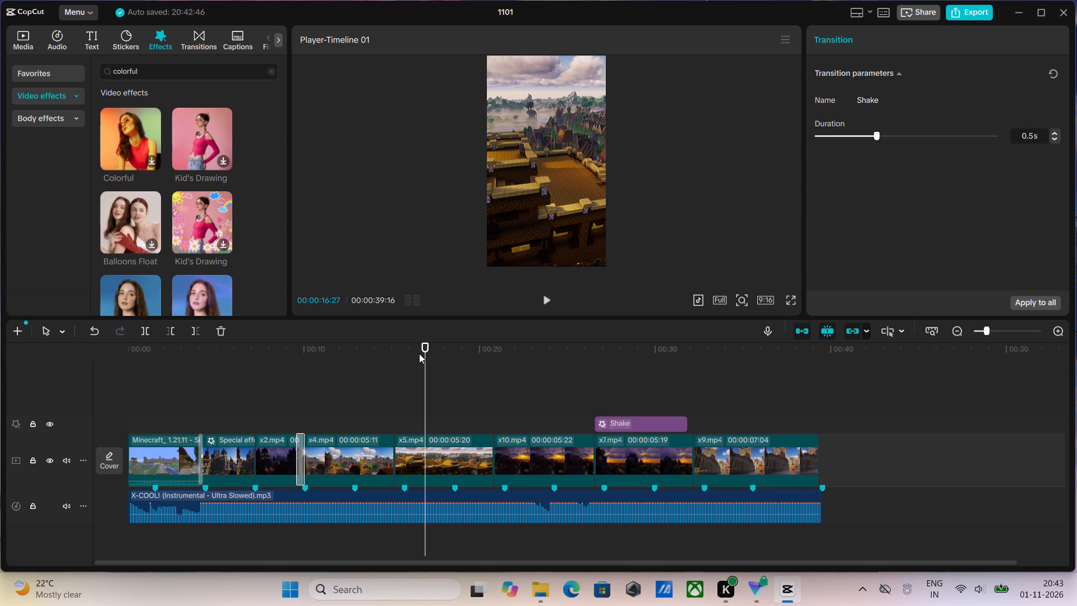
Add a Filmstrip mask to the opening Minecraft clip.
left_click_drag(419, 353, 126, 428)
left_click(178, 456)
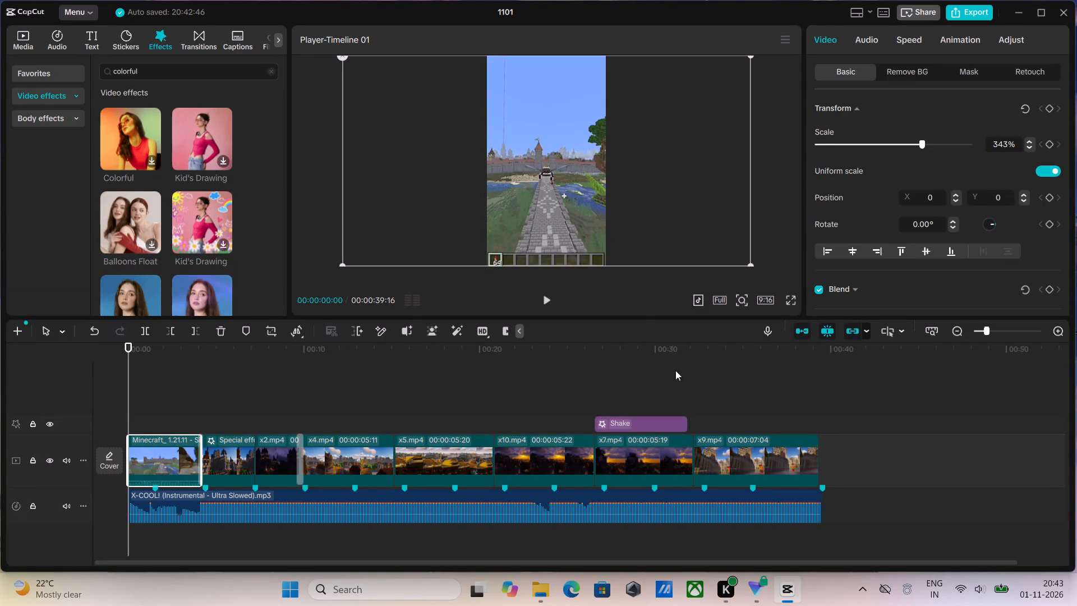
left_click(951, 75)
left_click(852, 134)
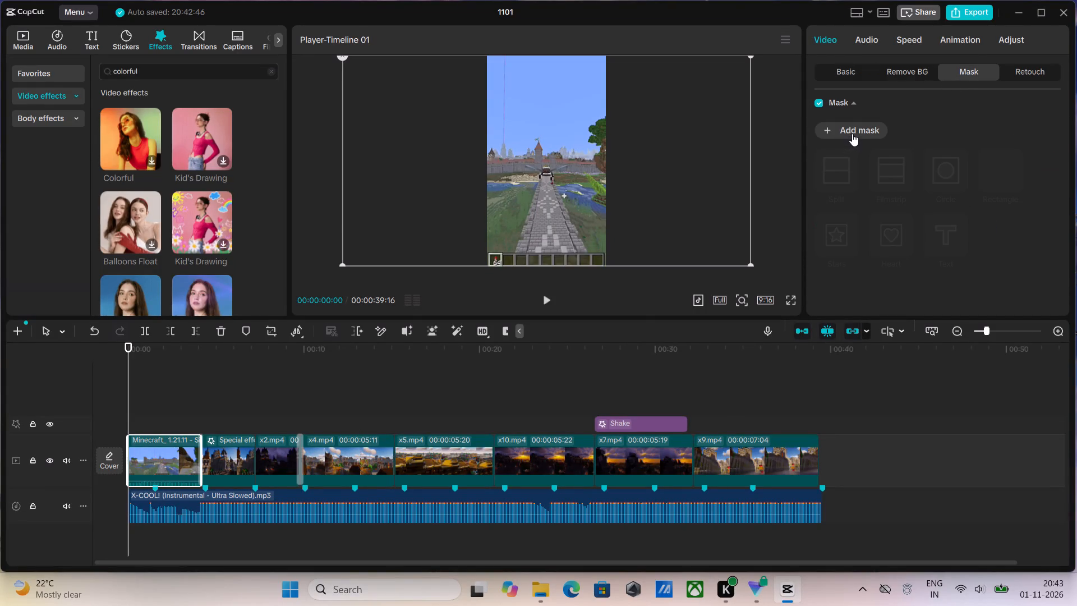
left_click(887, 175)
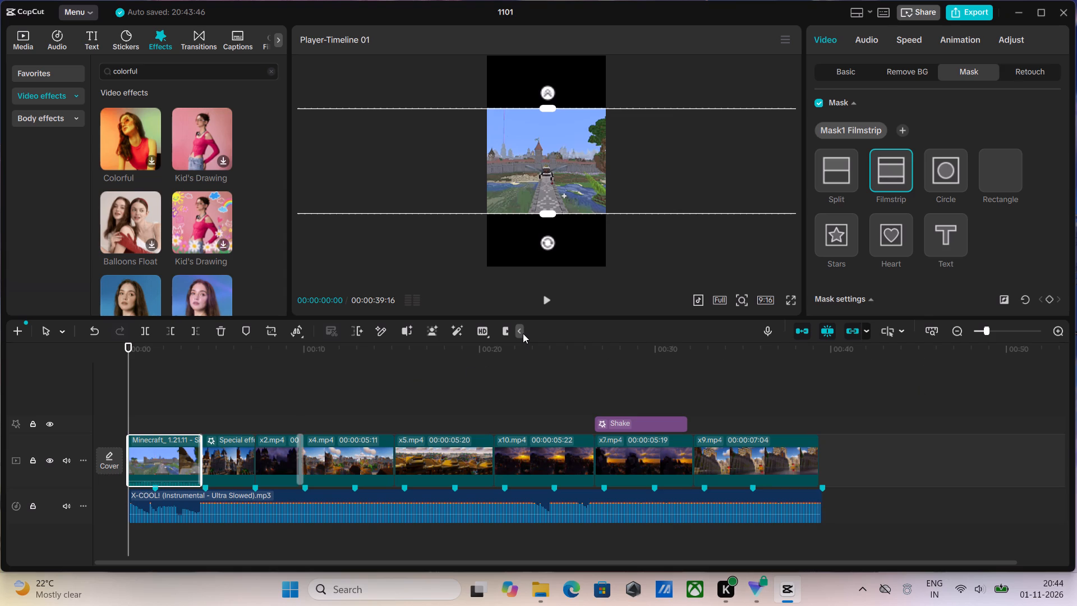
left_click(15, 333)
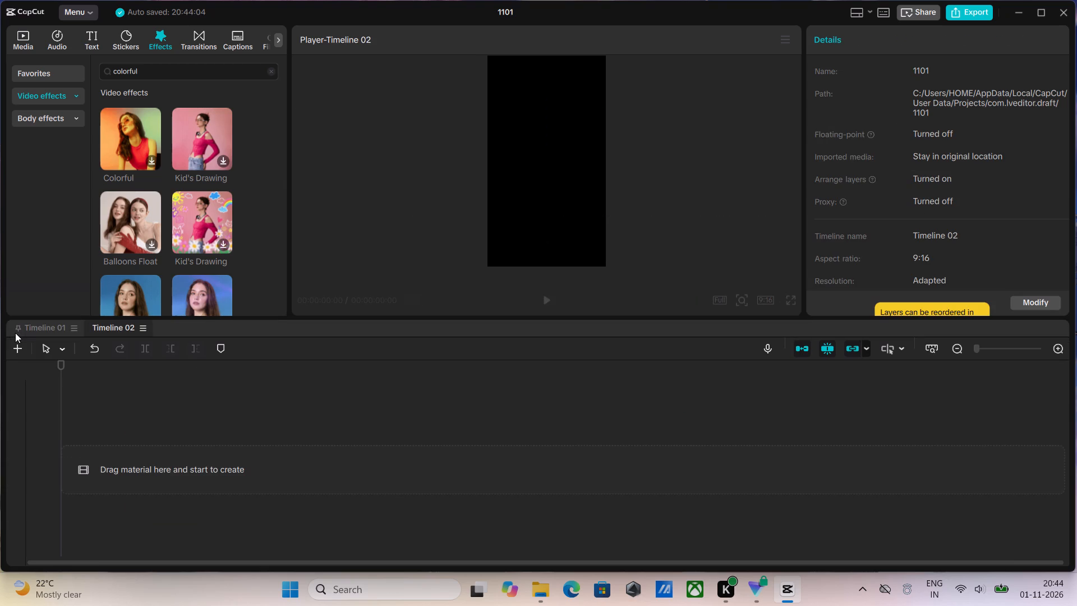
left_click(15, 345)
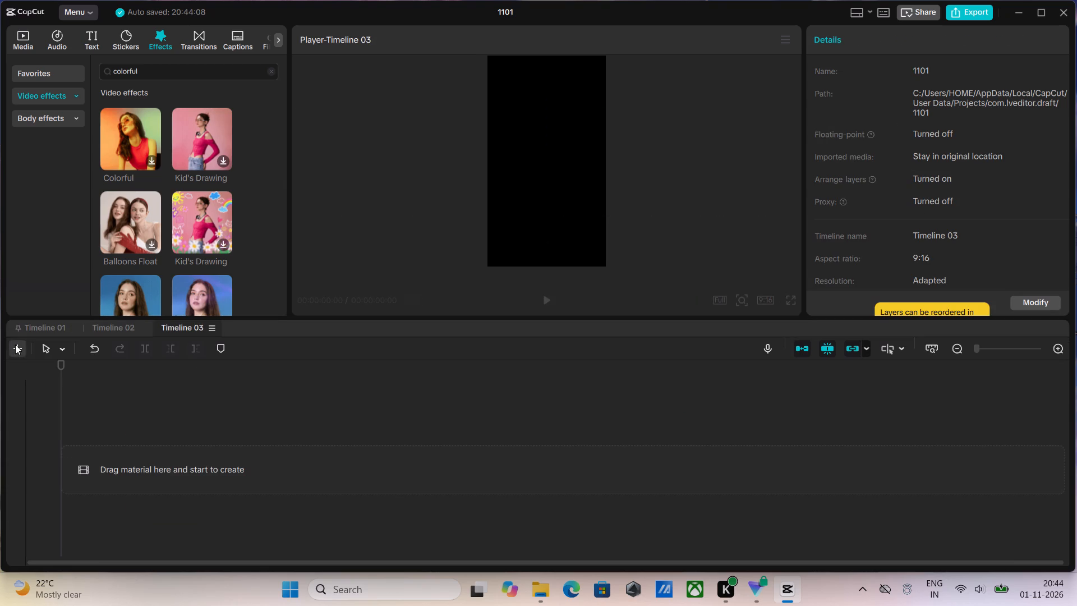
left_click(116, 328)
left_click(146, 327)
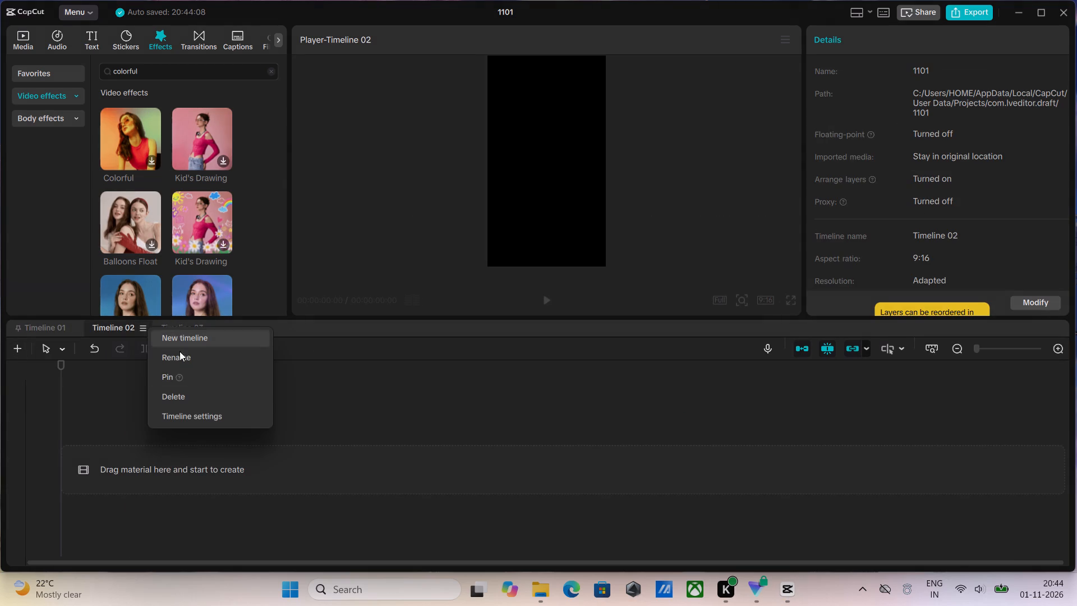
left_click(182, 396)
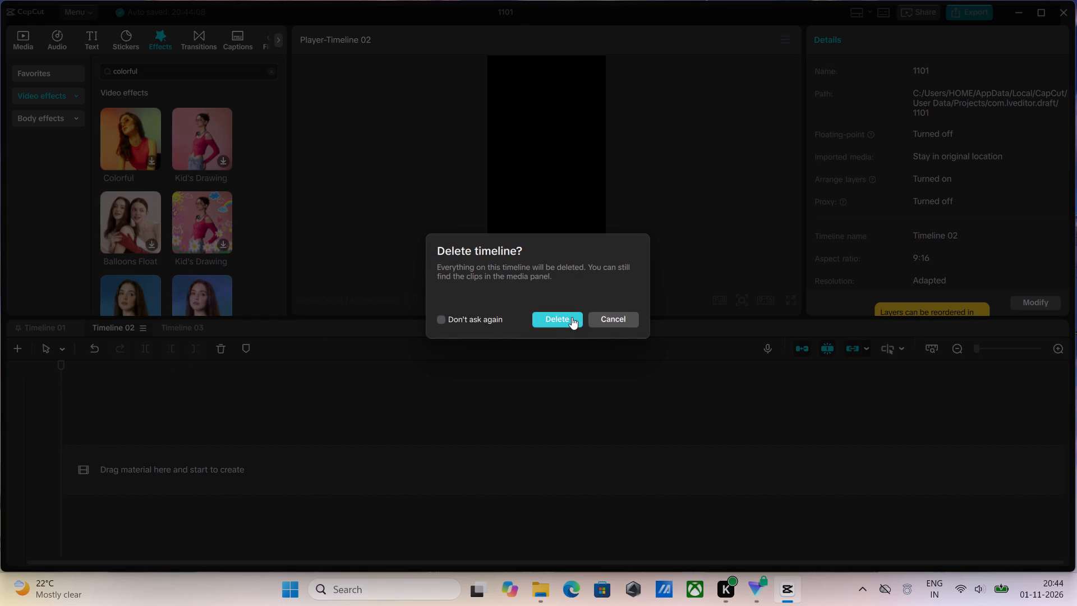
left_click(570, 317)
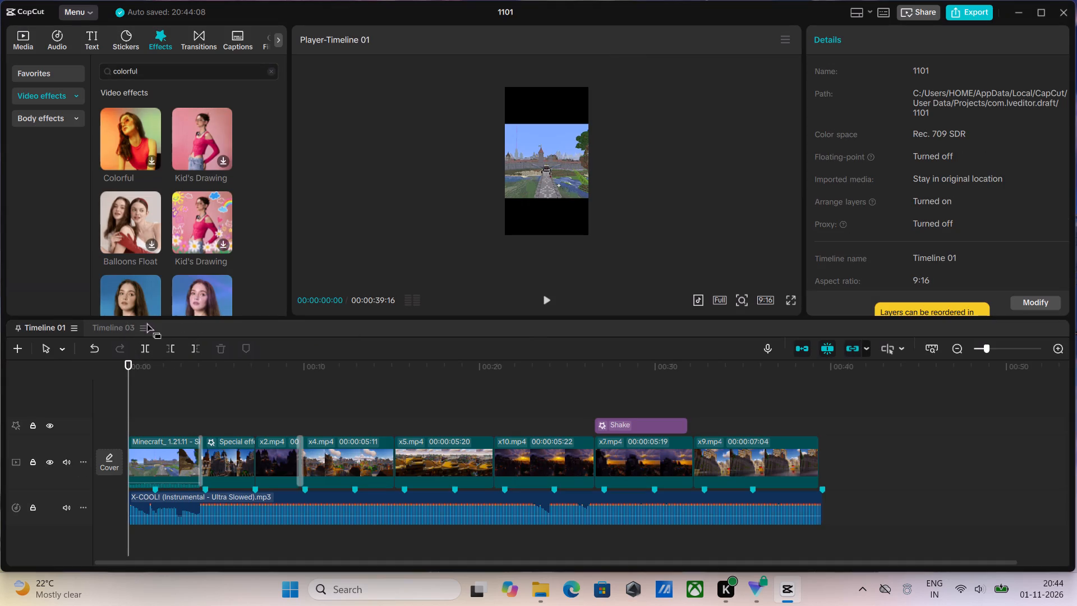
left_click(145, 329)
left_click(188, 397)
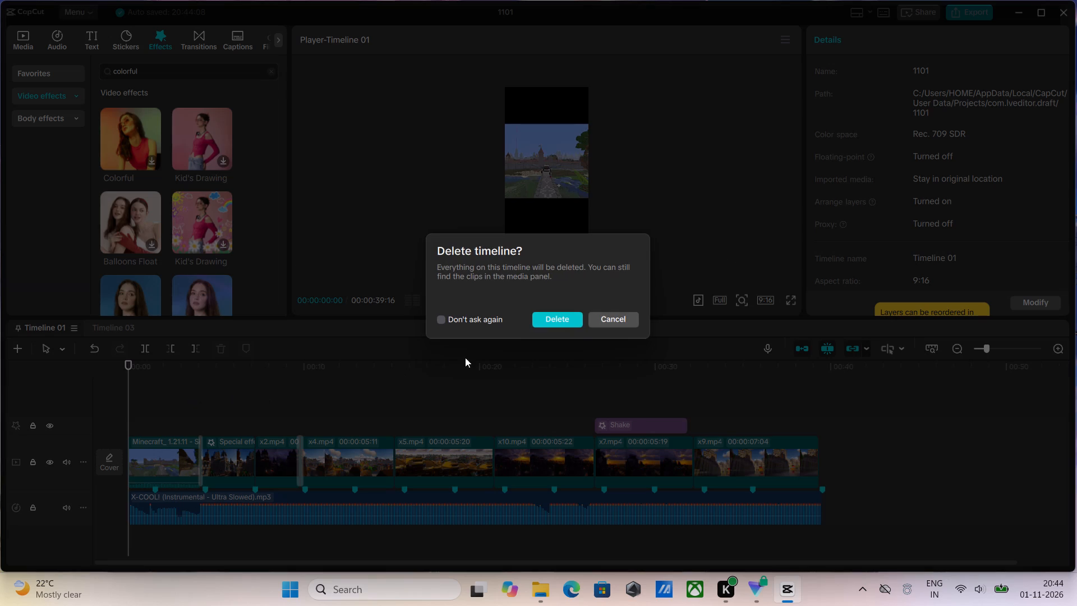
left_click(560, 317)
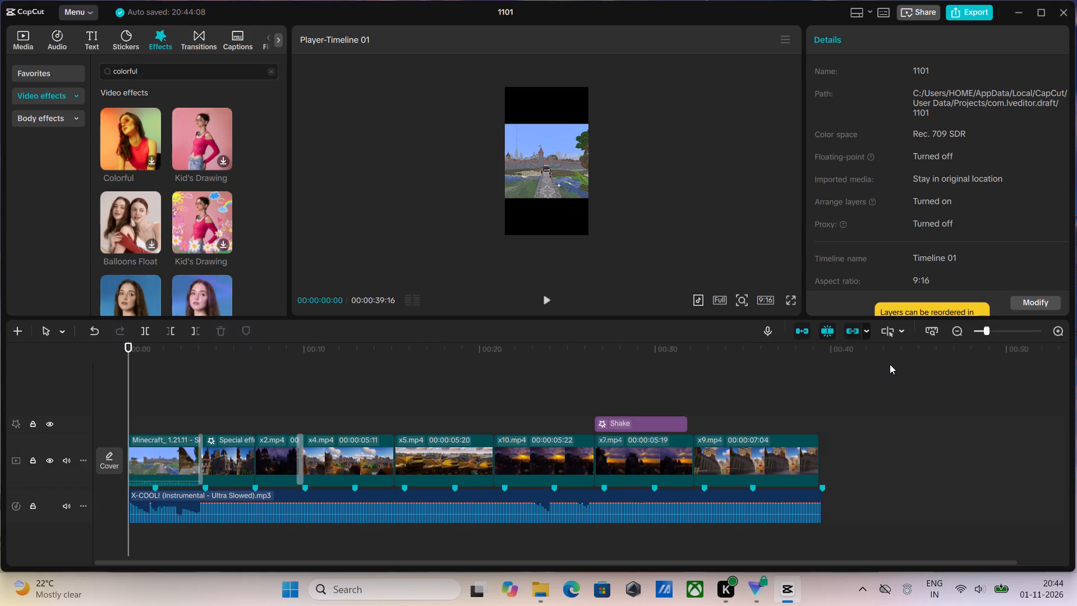
Add Filmstrip mask keyframes to the opening Minecraft clip at 00:00:00:00 and at the first beat marker, 00:00:01:16.
left_click(154, 458)
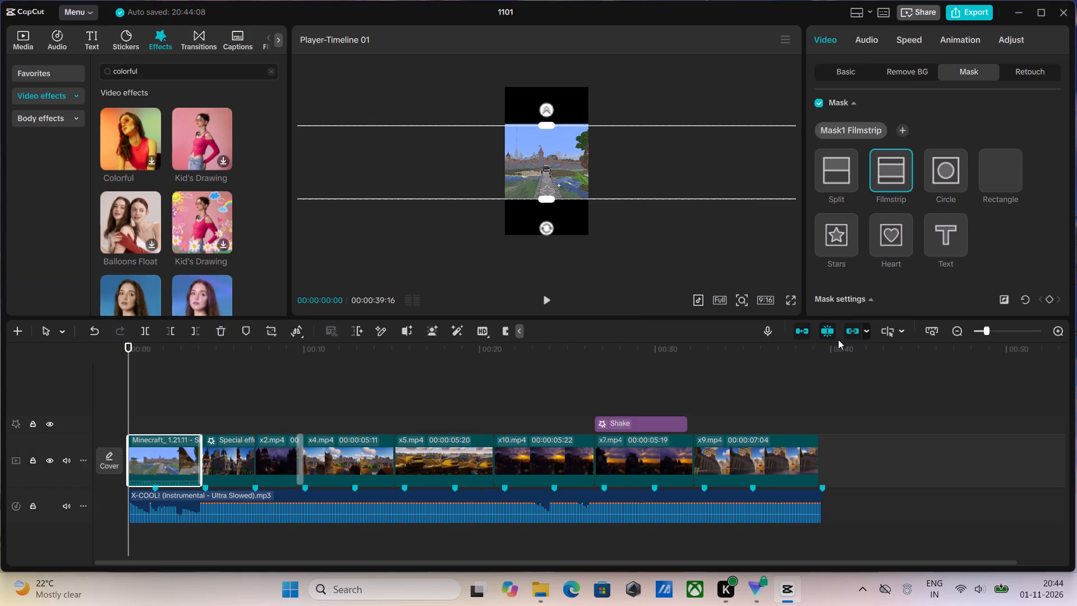
left_click(1048, 297)
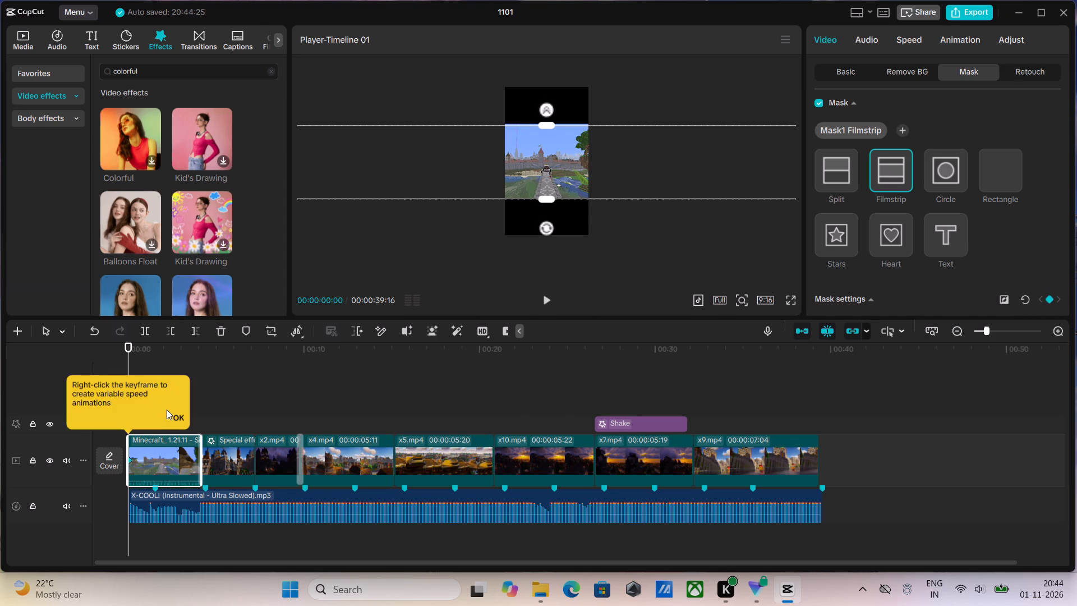
left_click(175, 416)
left_click_drag(130, 343, 164, 353)
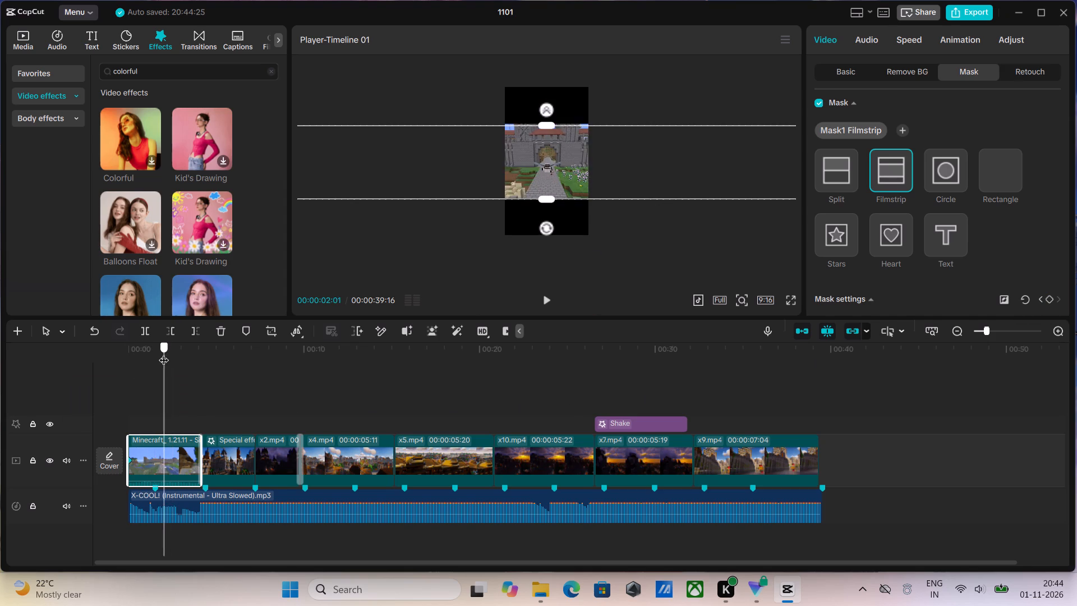
left_click_drag(164, 353, 159, 353)
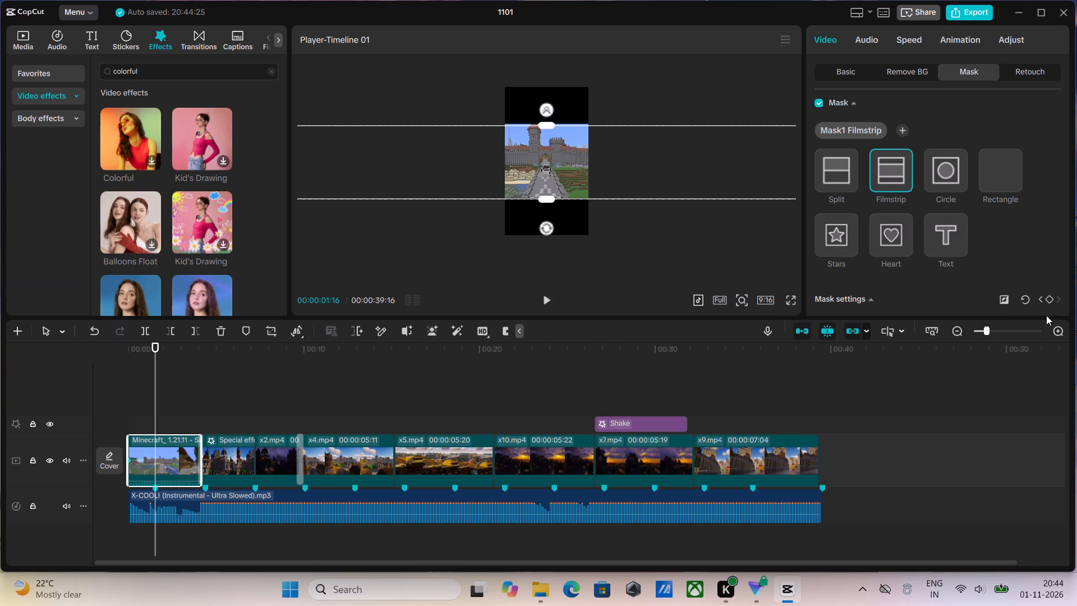
left_click(1047, 300)
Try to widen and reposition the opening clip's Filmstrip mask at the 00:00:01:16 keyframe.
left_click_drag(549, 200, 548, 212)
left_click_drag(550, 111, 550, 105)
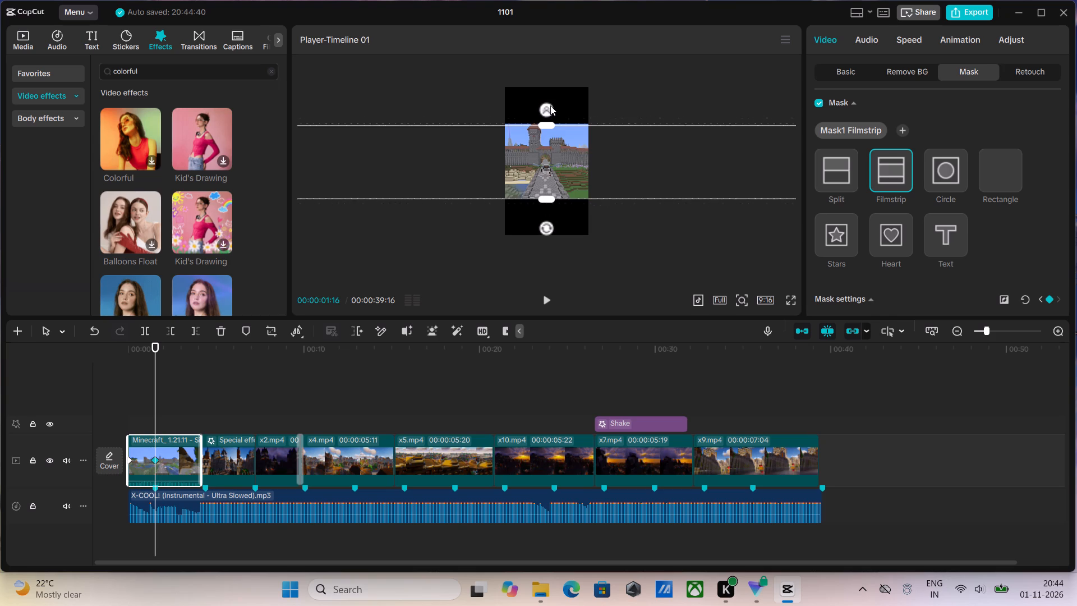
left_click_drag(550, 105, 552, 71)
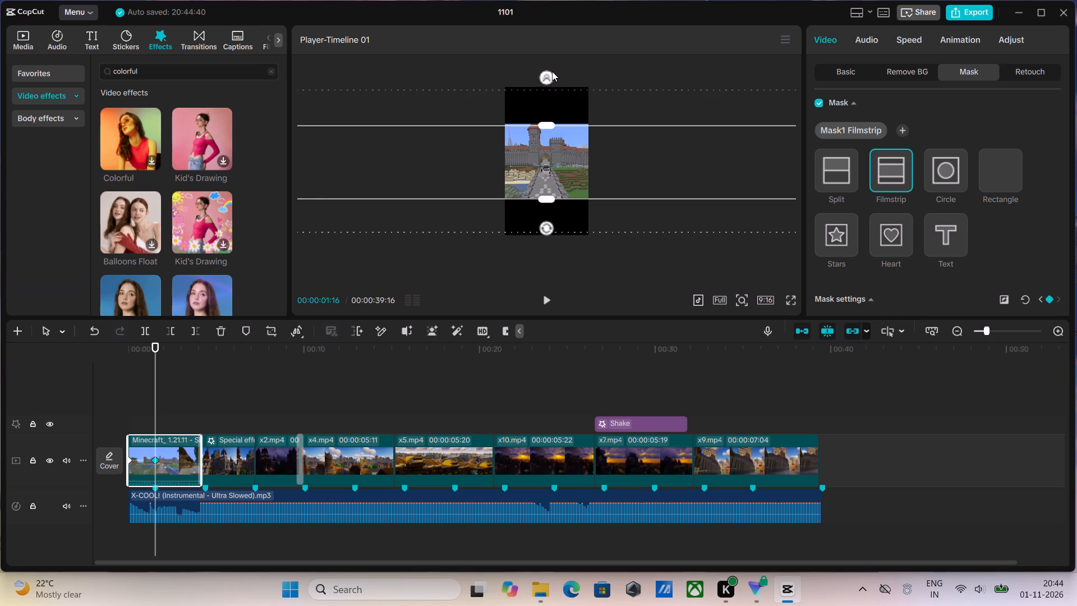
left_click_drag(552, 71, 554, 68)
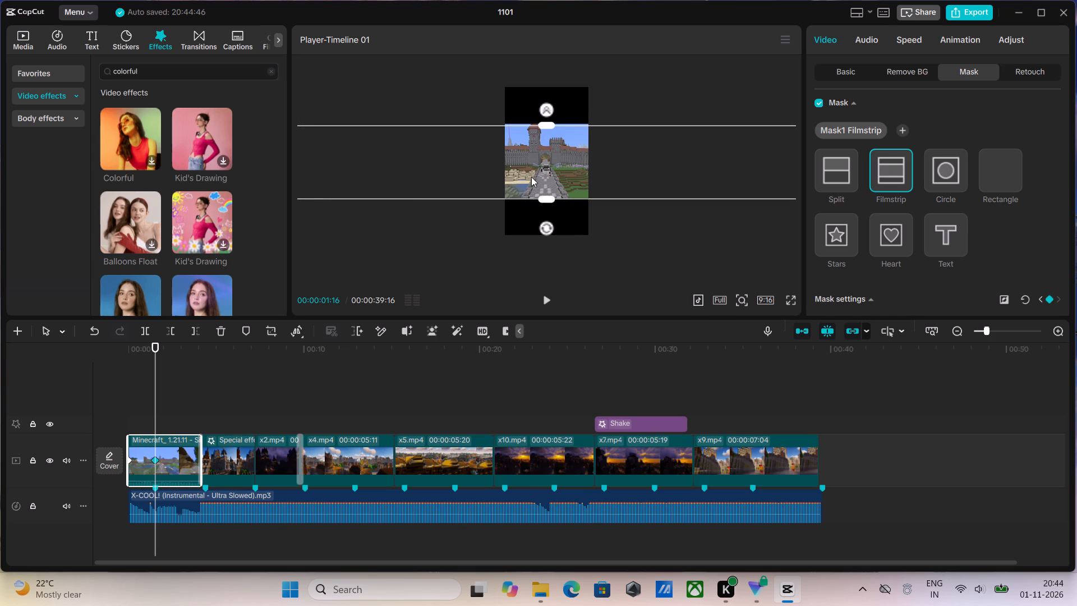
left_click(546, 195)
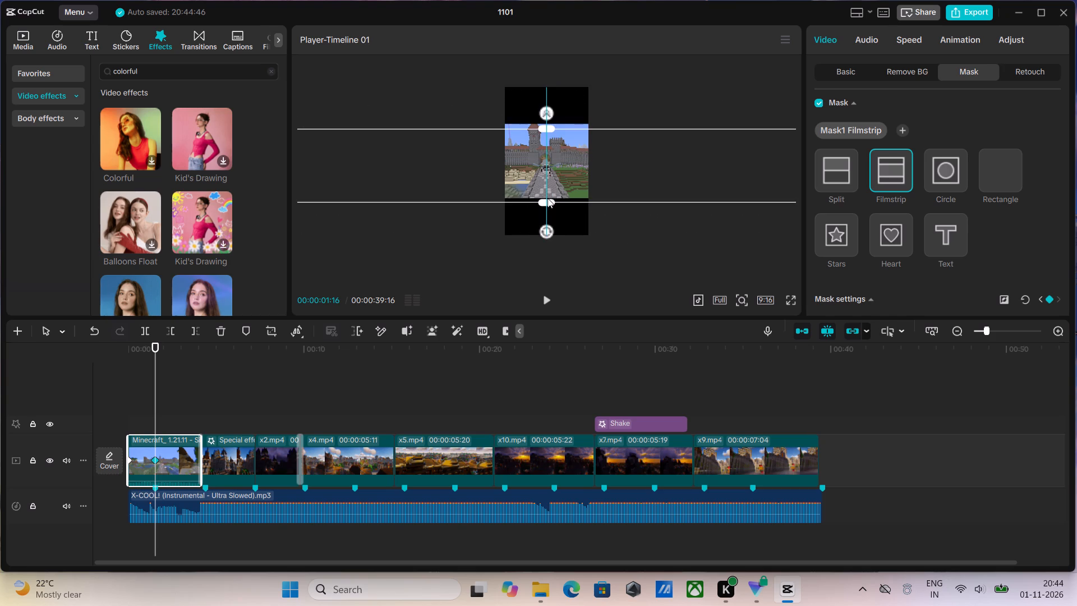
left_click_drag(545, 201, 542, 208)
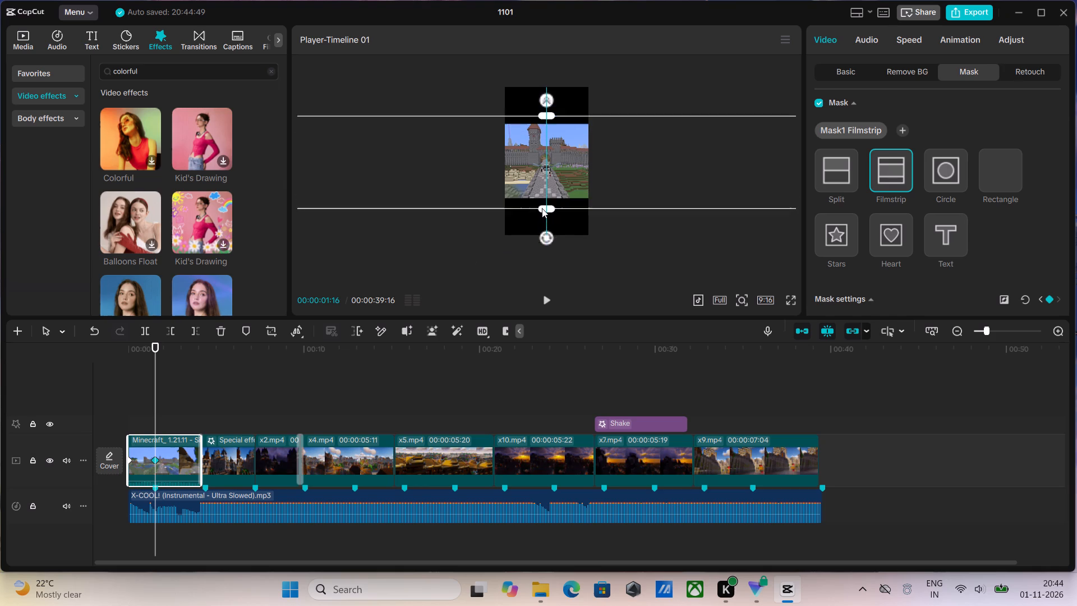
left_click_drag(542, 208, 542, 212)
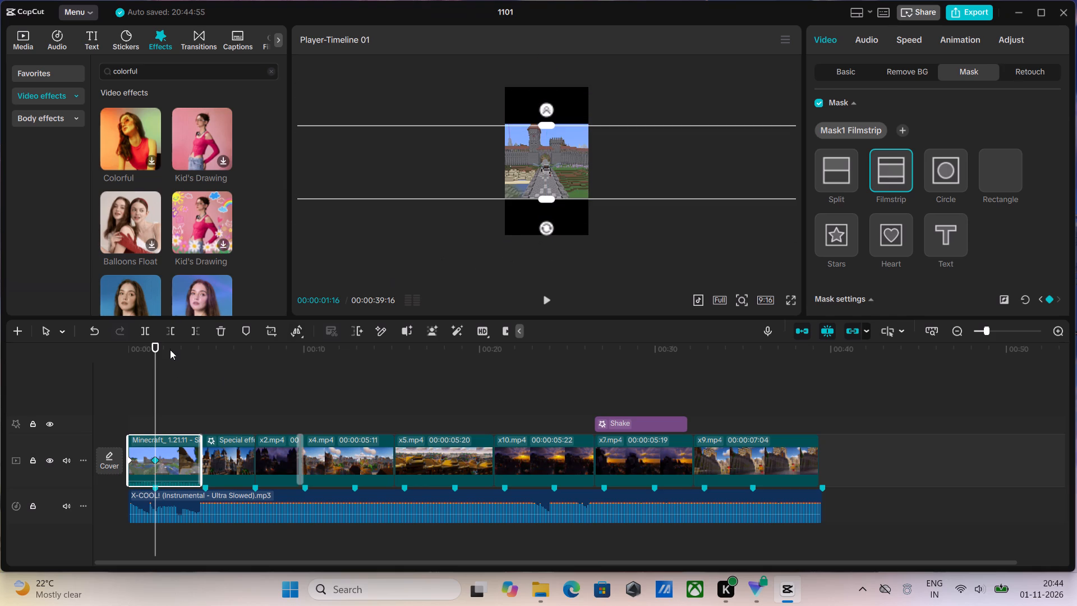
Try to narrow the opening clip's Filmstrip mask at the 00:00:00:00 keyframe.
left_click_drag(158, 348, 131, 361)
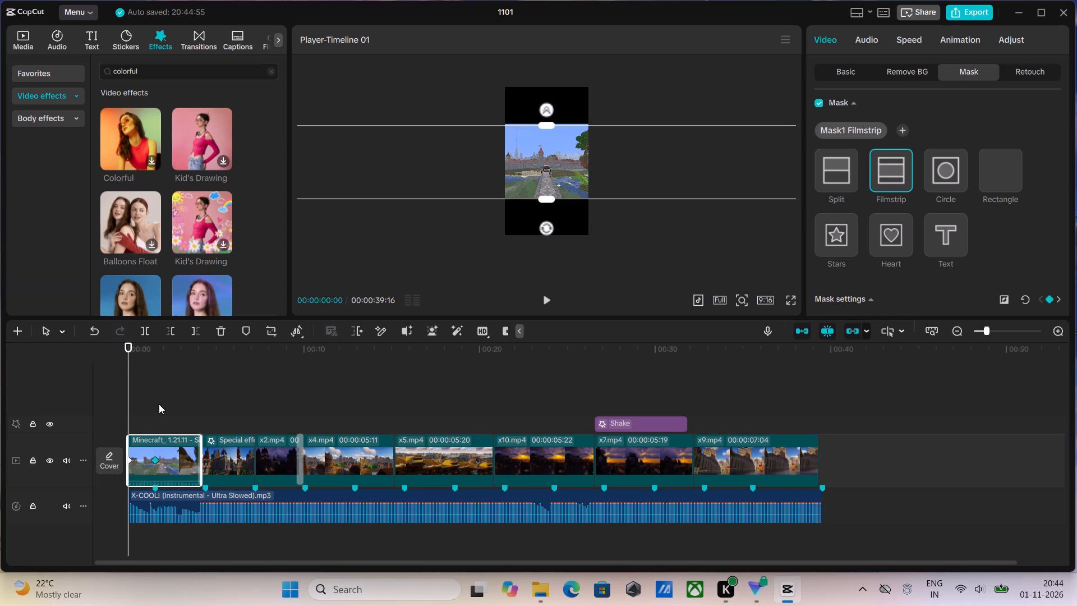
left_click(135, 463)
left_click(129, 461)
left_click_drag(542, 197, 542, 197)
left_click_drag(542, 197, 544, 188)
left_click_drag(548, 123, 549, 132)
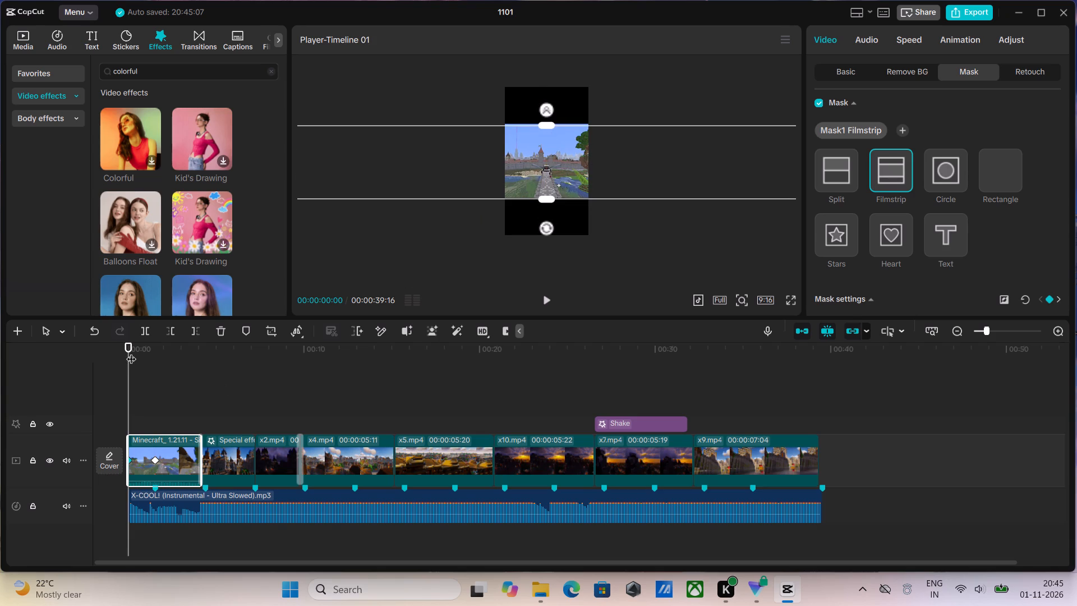
Play back the opening from 00:00:00:00 into the second clip to check the mask animation.
key("space")
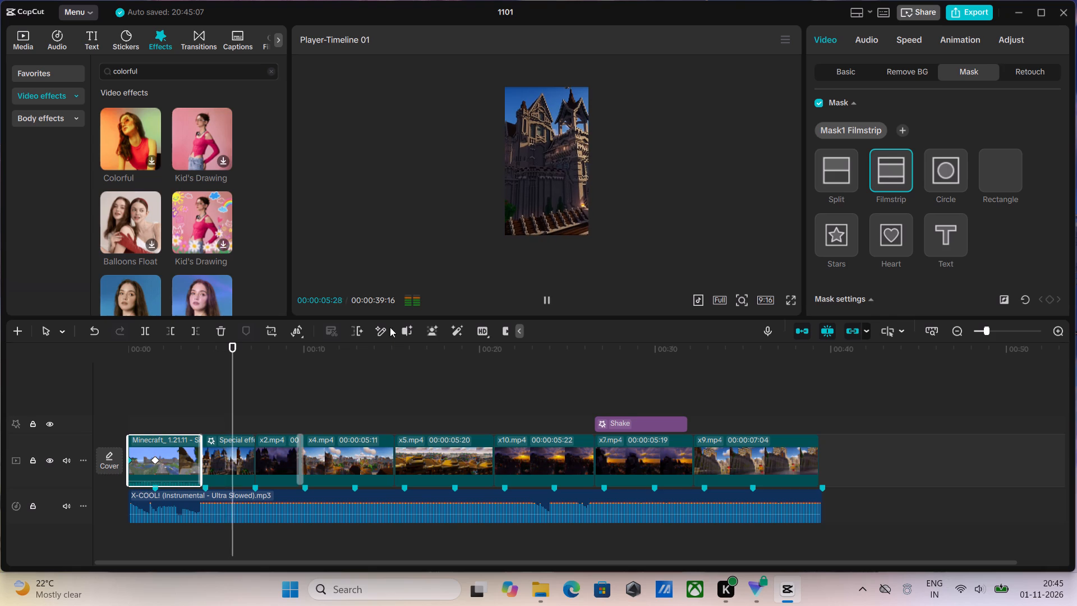
key("space")
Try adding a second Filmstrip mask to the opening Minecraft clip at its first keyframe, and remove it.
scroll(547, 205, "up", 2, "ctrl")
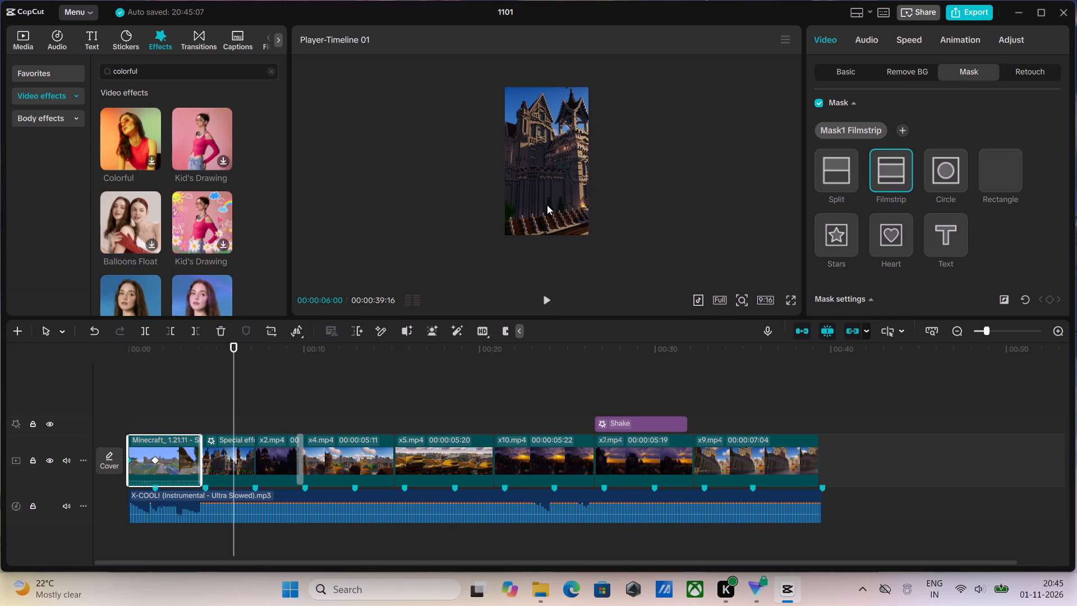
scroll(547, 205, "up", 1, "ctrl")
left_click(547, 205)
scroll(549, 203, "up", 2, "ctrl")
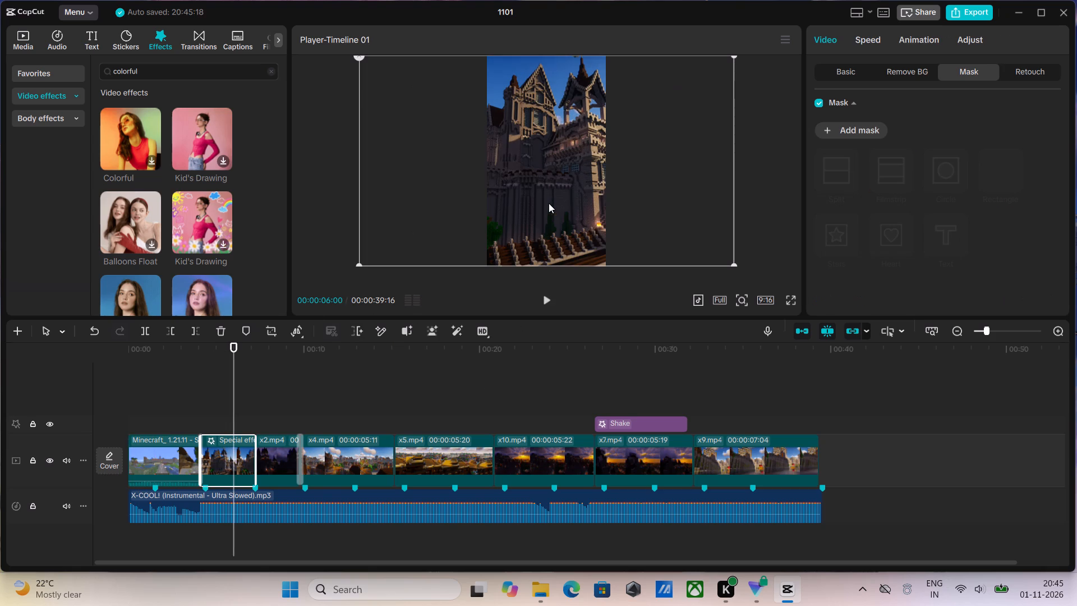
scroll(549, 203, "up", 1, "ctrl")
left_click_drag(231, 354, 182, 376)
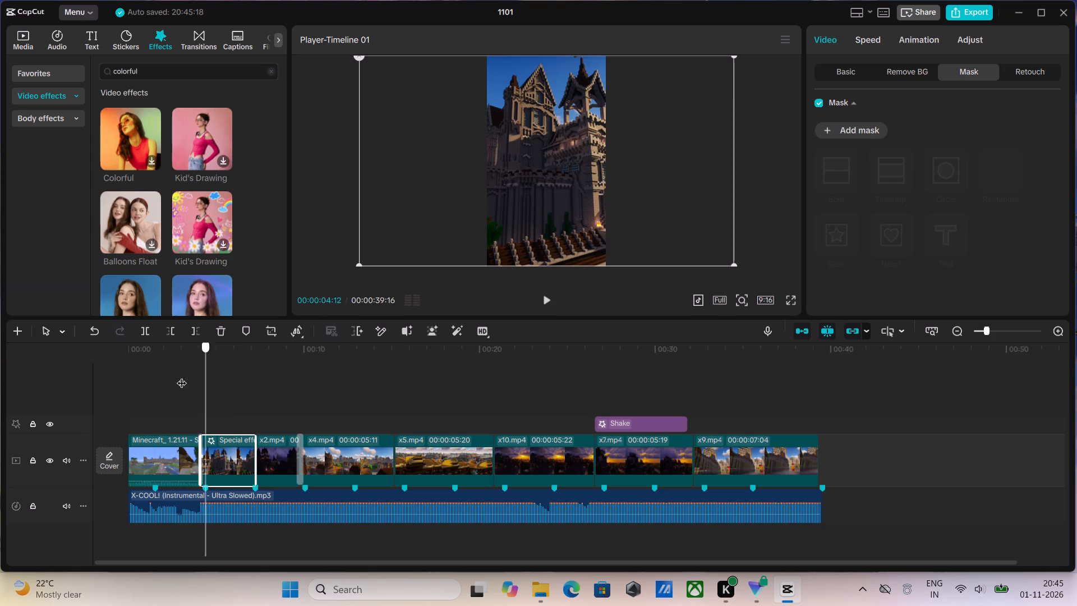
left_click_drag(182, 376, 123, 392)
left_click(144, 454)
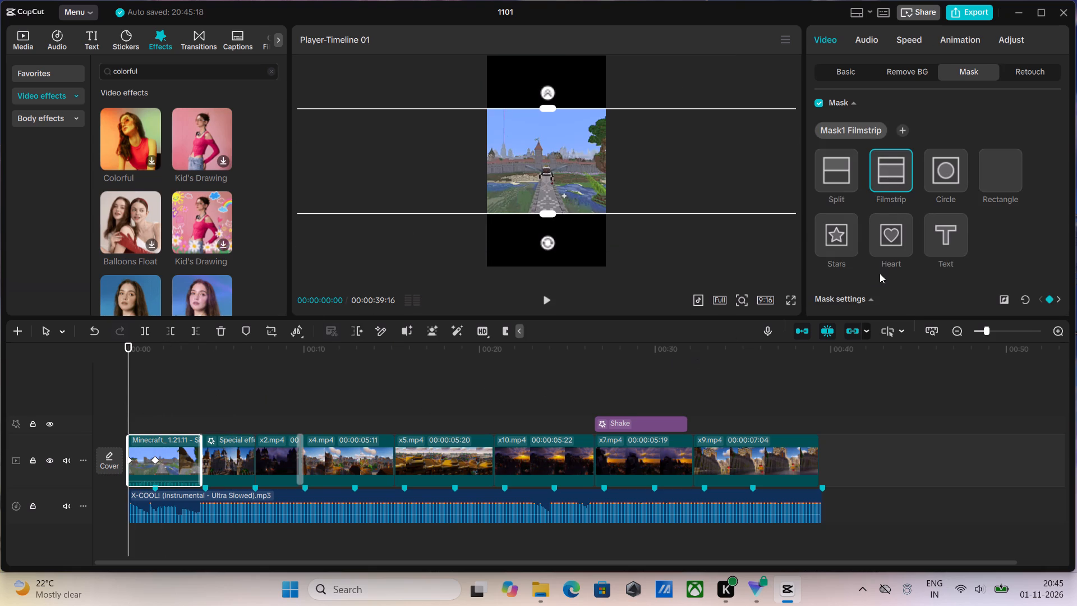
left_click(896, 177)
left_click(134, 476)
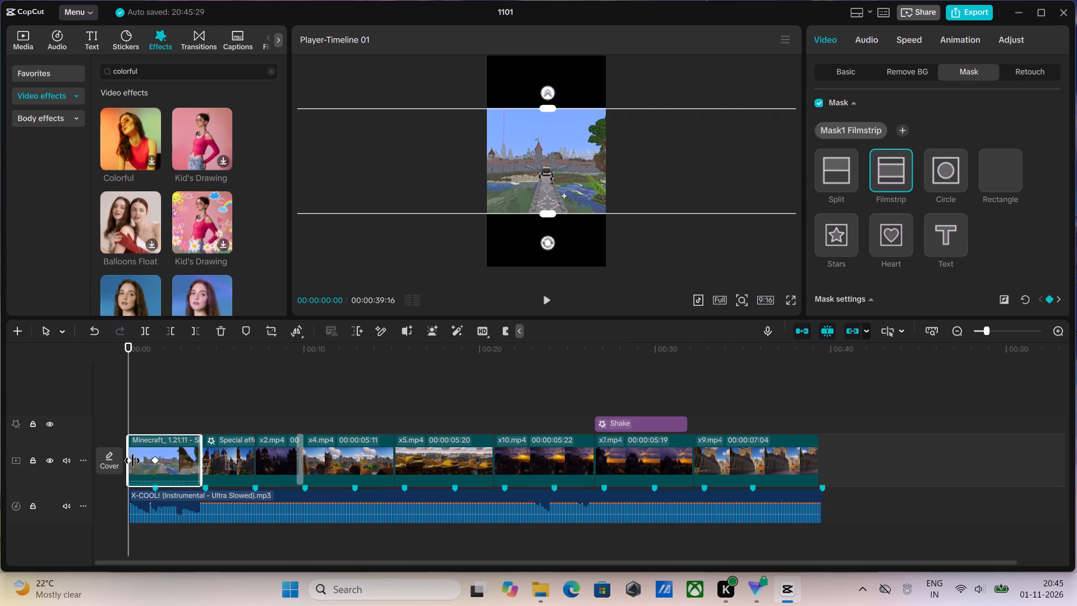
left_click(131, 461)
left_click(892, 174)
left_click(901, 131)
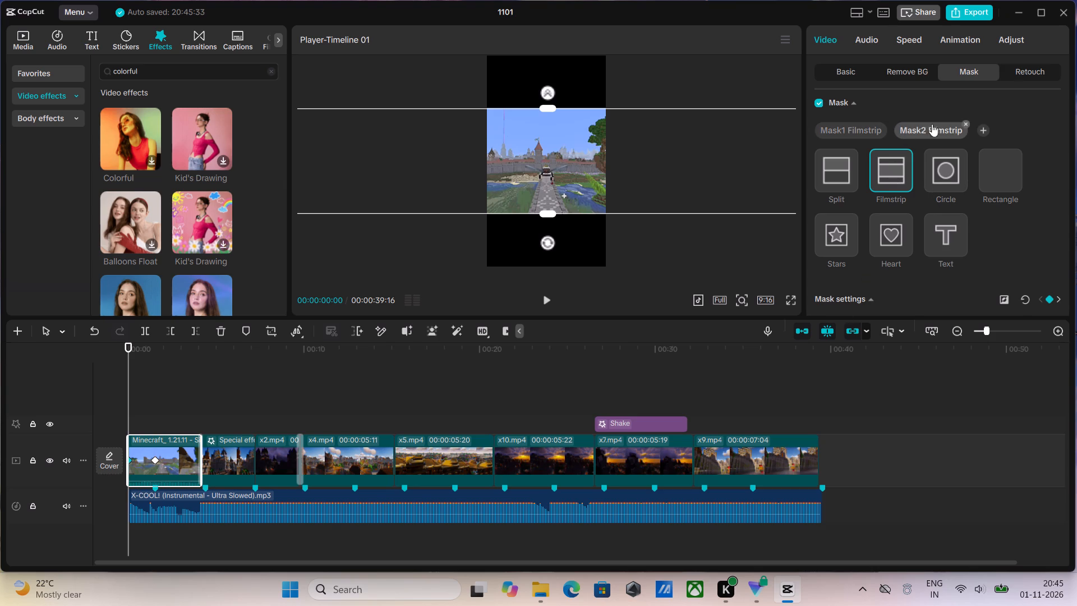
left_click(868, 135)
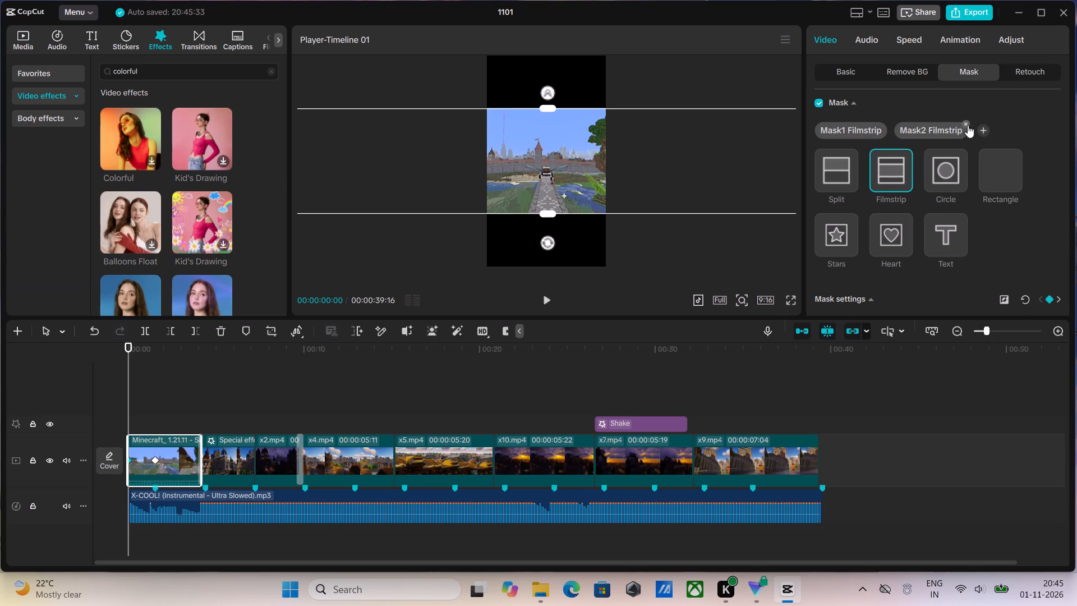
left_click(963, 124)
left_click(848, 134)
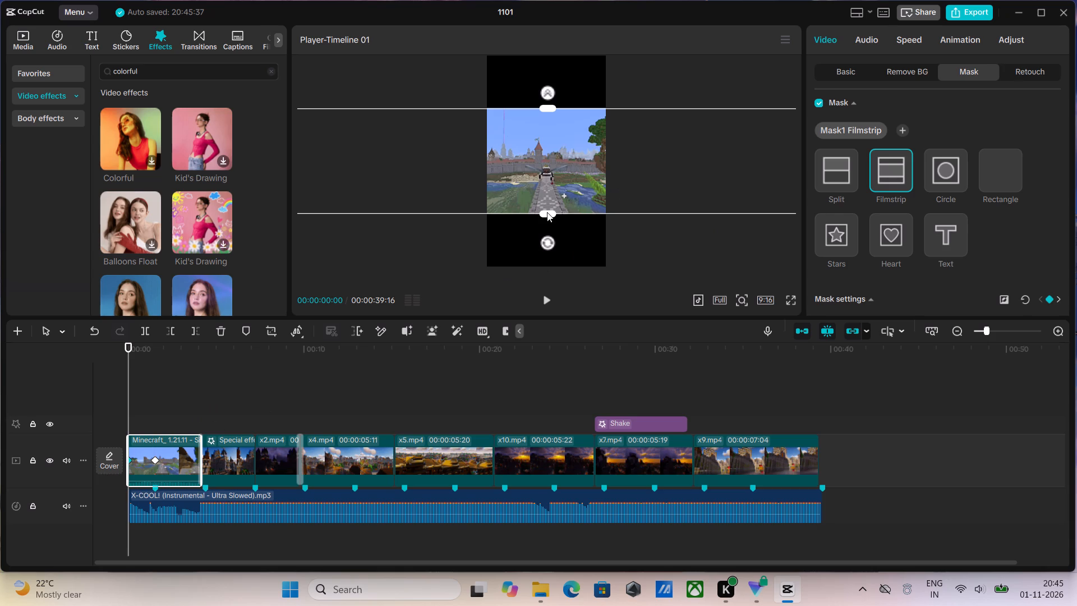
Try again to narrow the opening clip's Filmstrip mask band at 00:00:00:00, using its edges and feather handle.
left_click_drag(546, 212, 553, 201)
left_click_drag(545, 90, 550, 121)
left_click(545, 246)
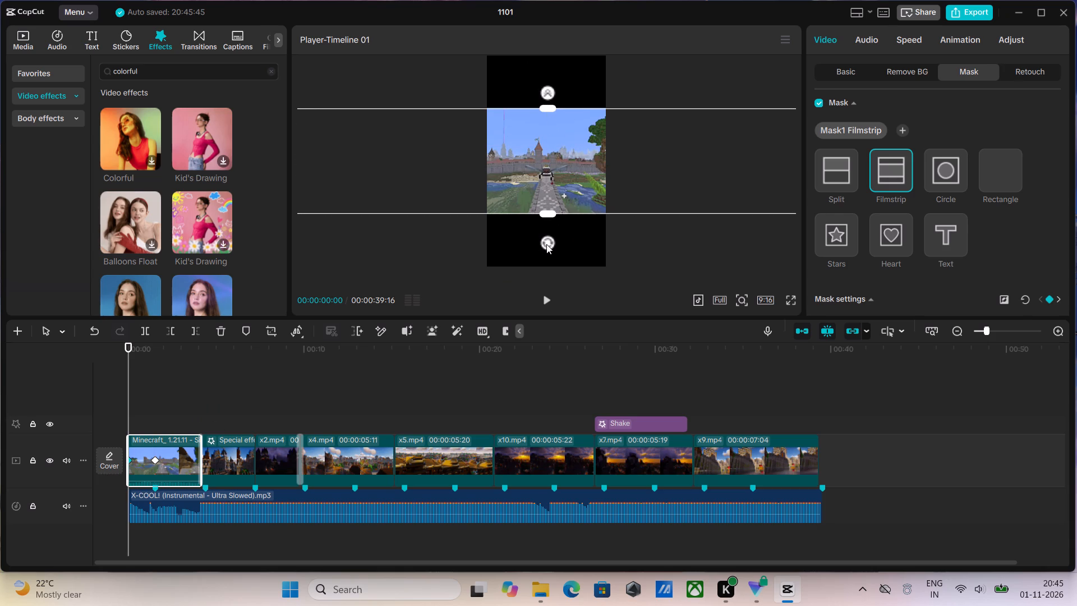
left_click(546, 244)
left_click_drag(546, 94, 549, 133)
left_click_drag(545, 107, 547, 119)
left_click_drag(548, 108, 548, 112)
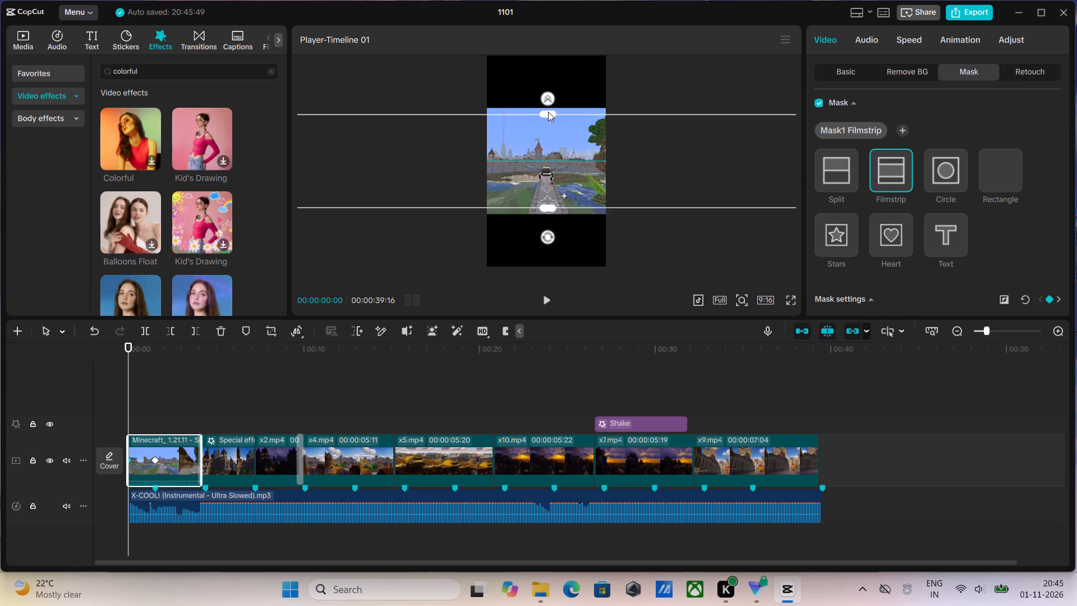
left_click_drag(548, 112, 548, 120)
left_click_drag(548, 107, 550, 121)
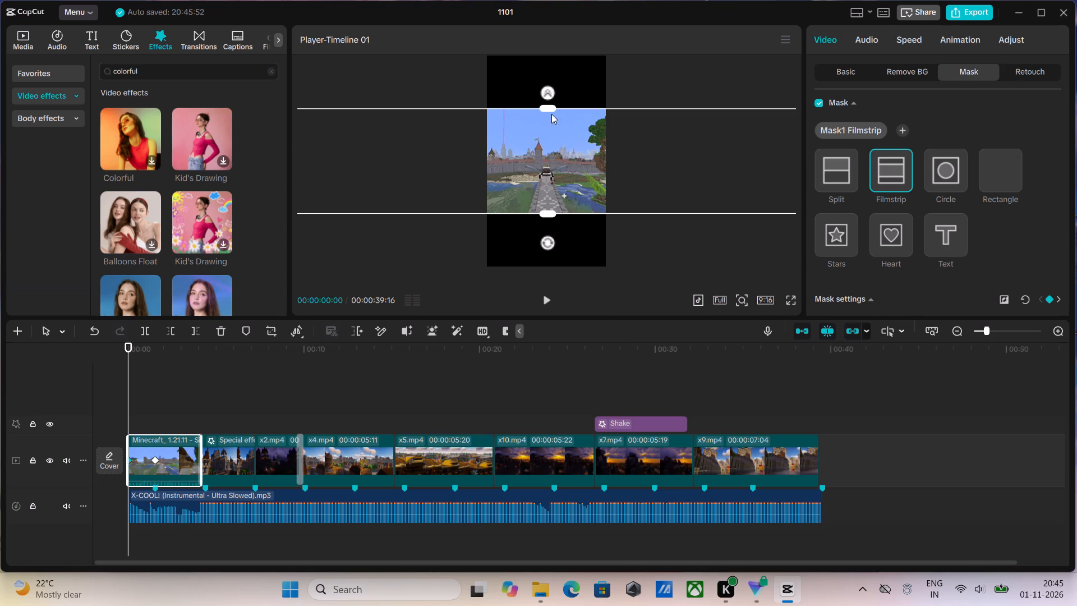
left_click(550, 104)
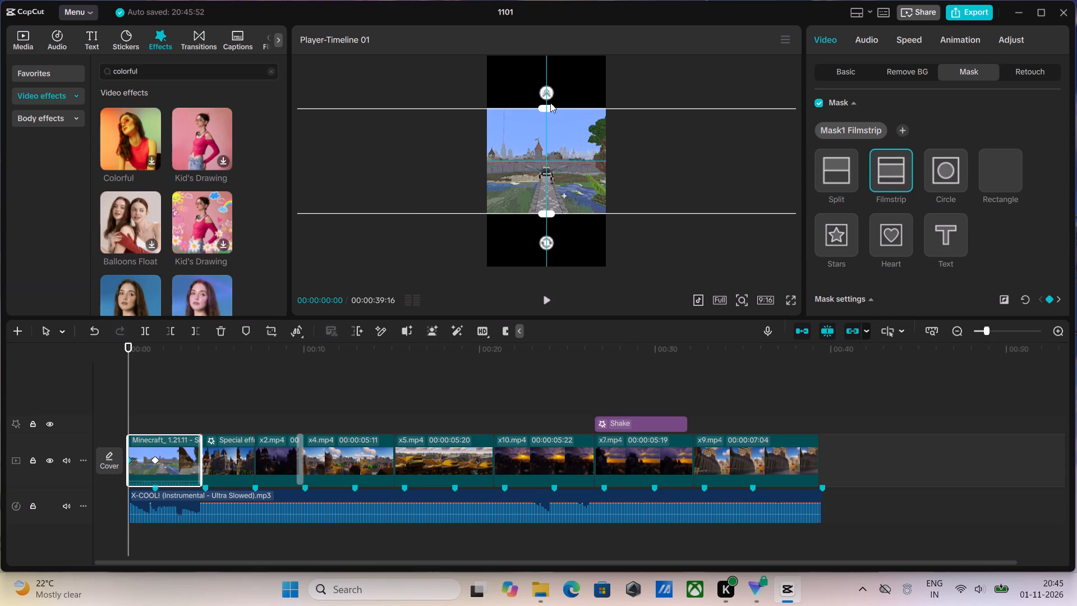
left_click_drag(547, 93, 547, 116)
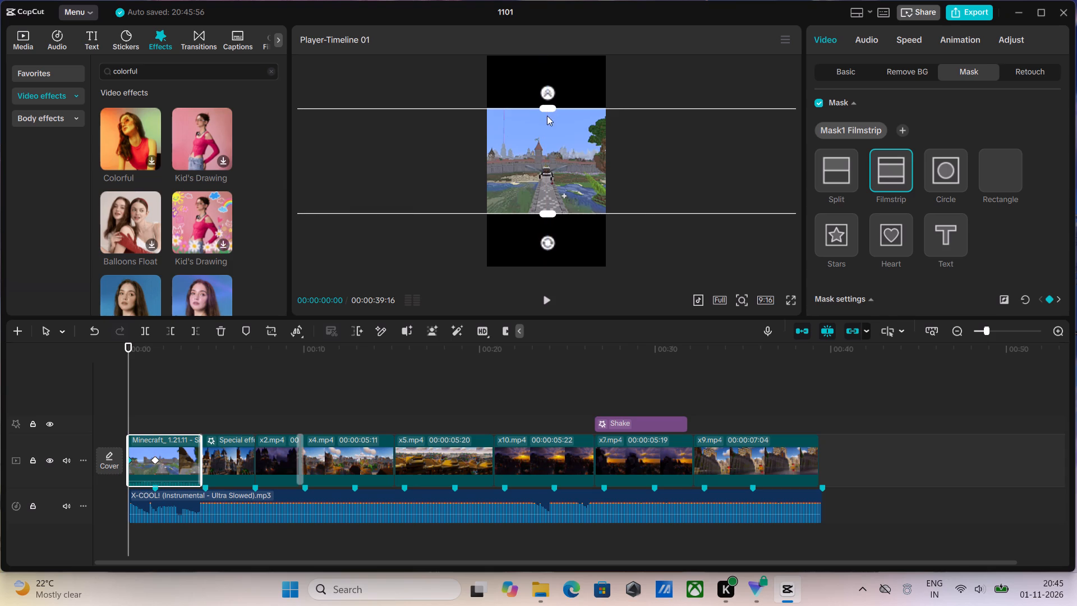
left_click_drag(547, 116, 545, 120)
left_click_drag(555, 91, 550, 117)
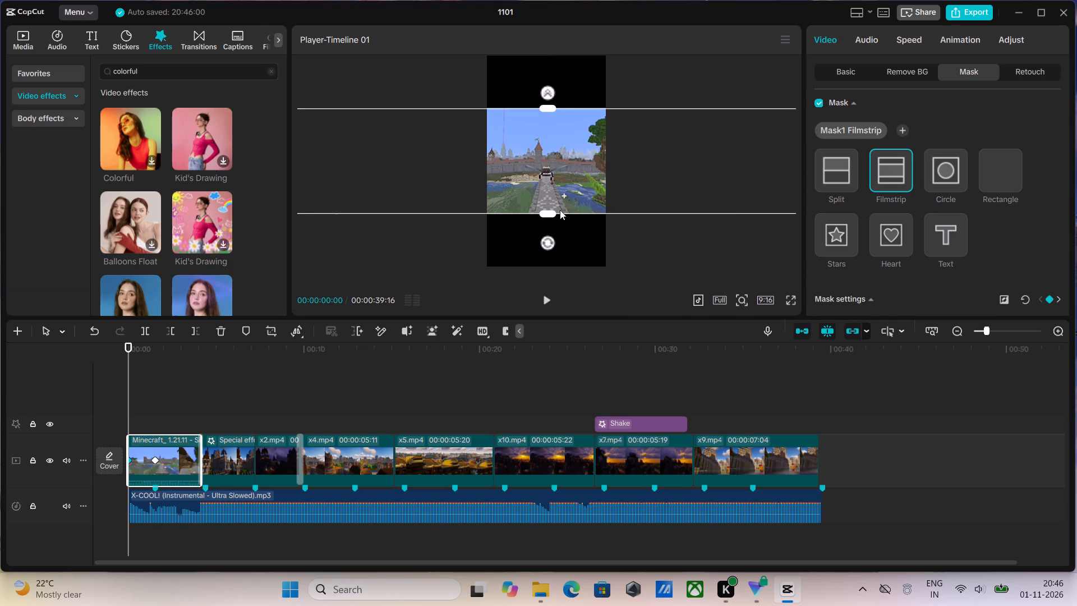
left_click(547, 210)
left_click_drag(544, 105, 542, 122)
Play back the opening Minecraft clip from 00:00:00:00 to check the mask animation.
key("space")
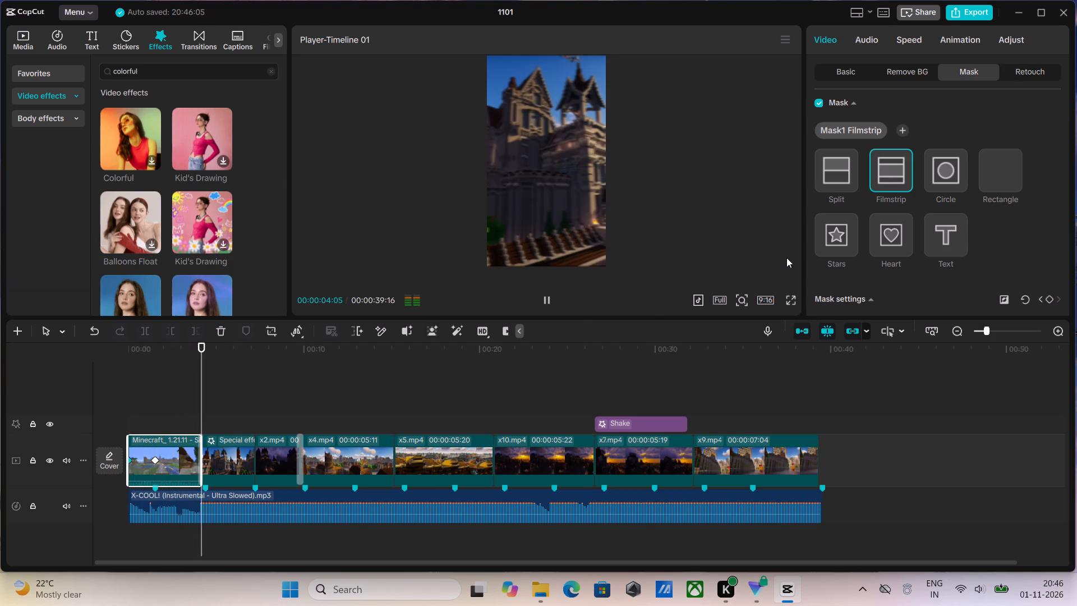
key("space")
Delete both mask keyframes from the opening Minecraft clip, at 00:00:01:16 and at the clip's start.
left_click_drag(218, 347, 169, 368)
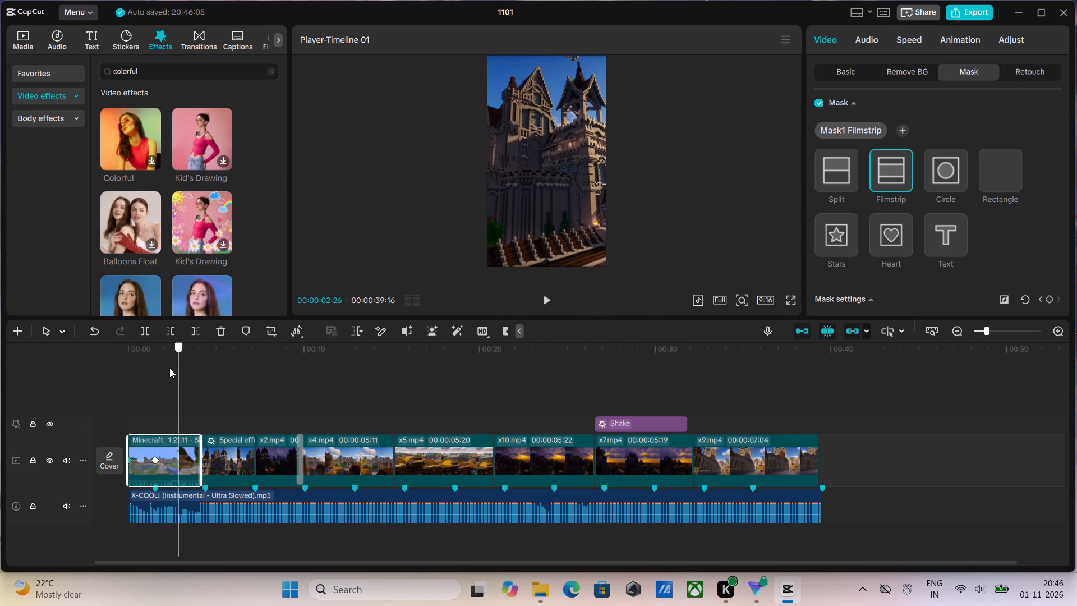
left_click_drag(169, 368, 133, 387)
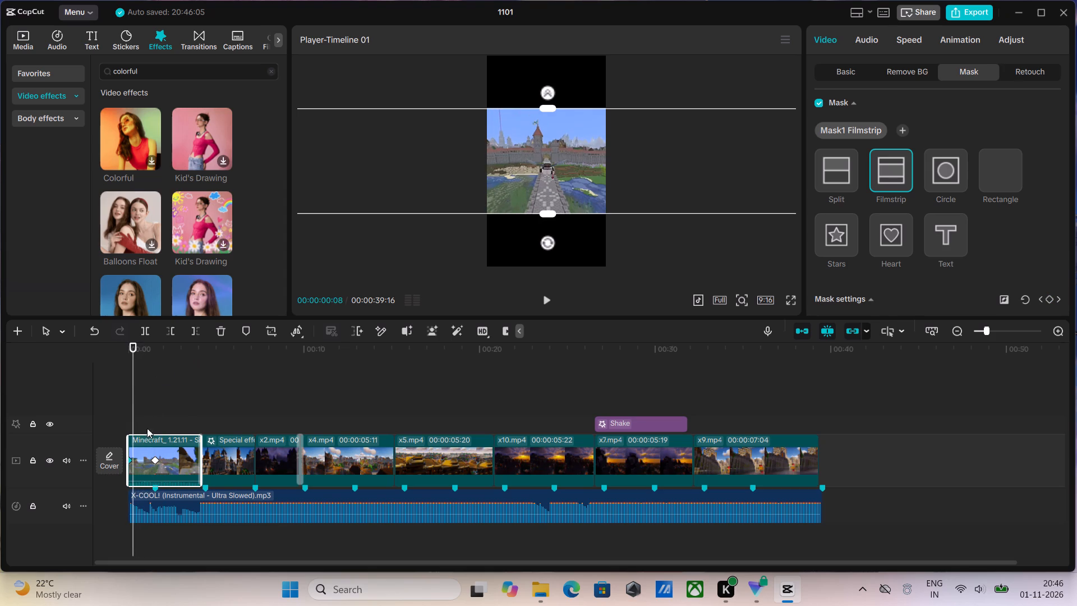
left_click(154, 460)
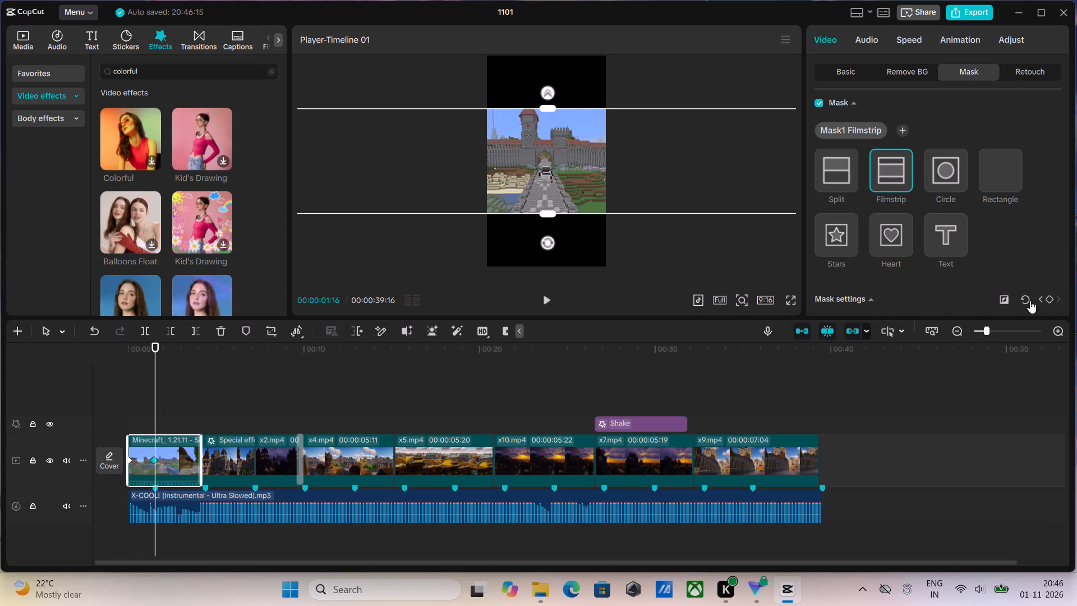
key("Delete")
left_click(130, 460)
key("Delete")
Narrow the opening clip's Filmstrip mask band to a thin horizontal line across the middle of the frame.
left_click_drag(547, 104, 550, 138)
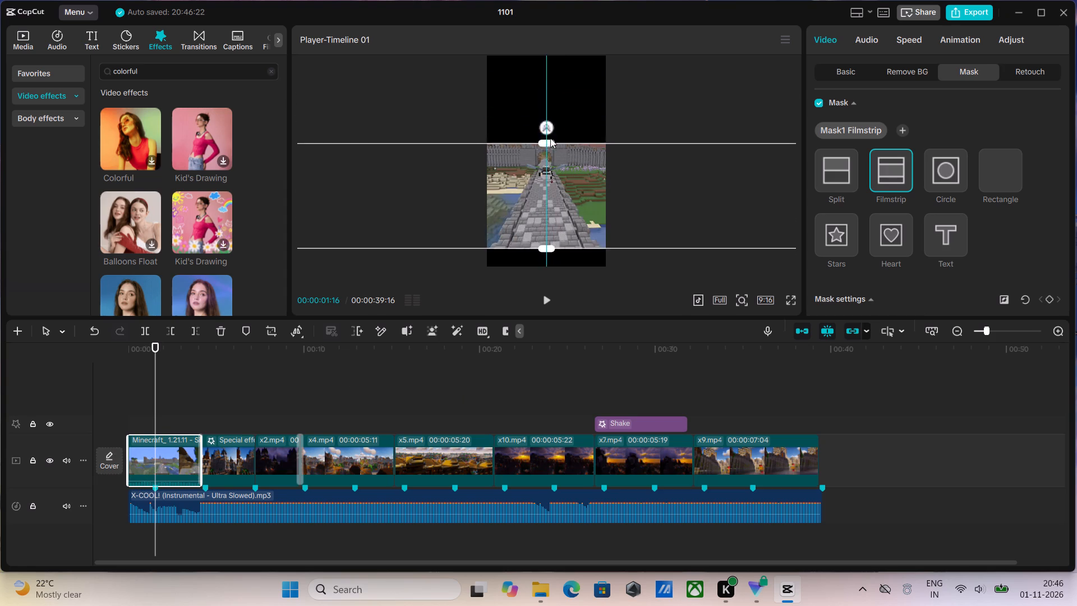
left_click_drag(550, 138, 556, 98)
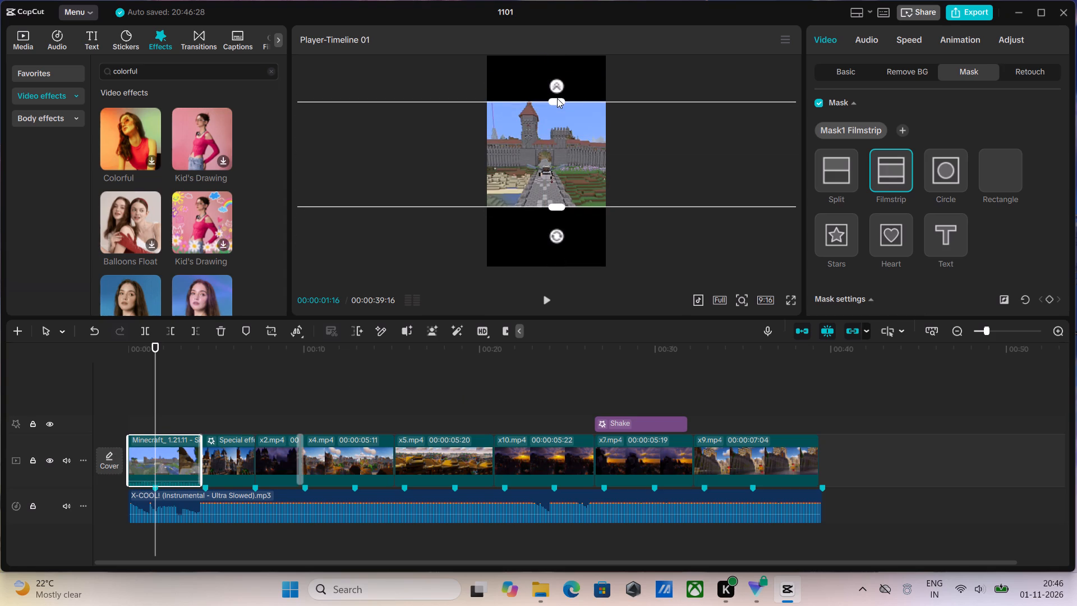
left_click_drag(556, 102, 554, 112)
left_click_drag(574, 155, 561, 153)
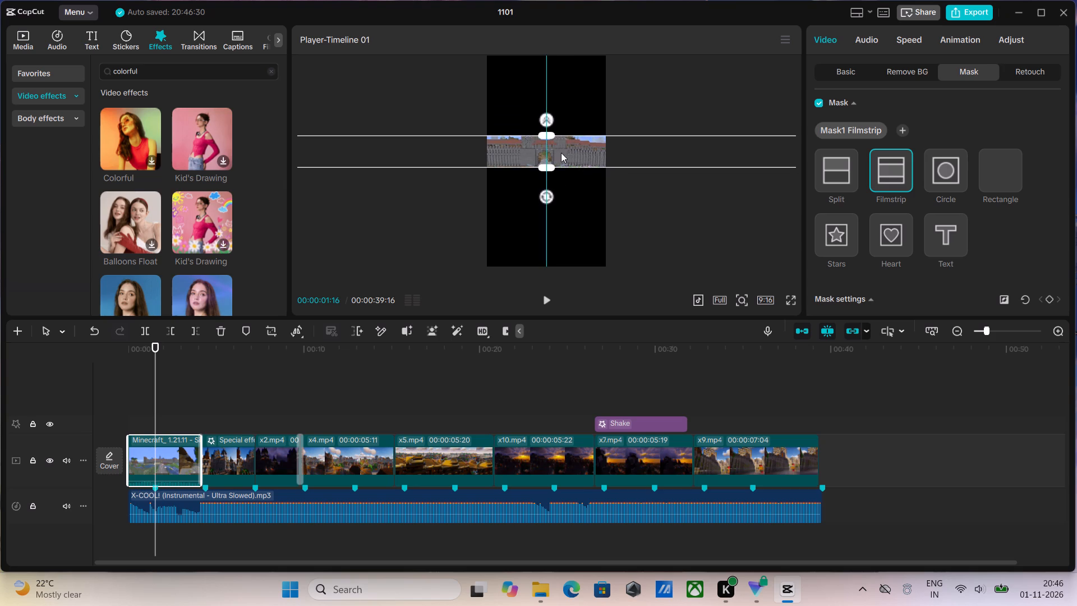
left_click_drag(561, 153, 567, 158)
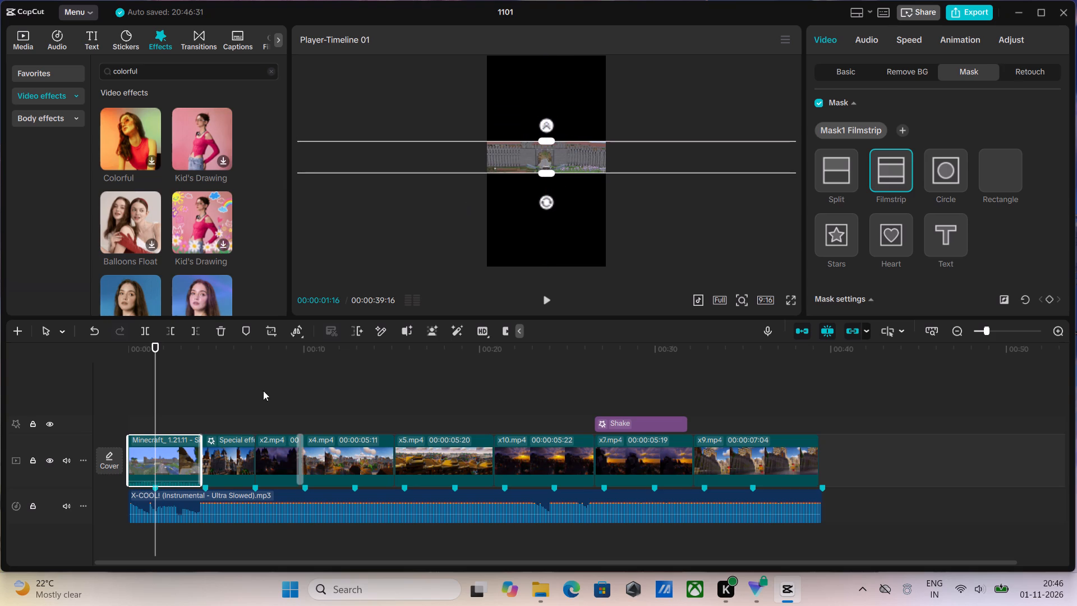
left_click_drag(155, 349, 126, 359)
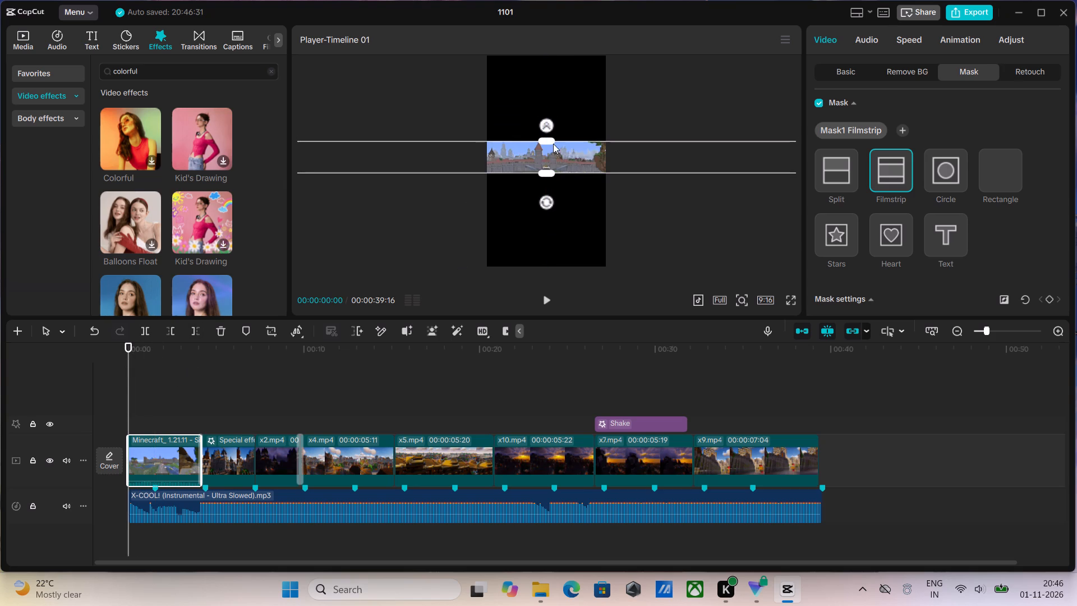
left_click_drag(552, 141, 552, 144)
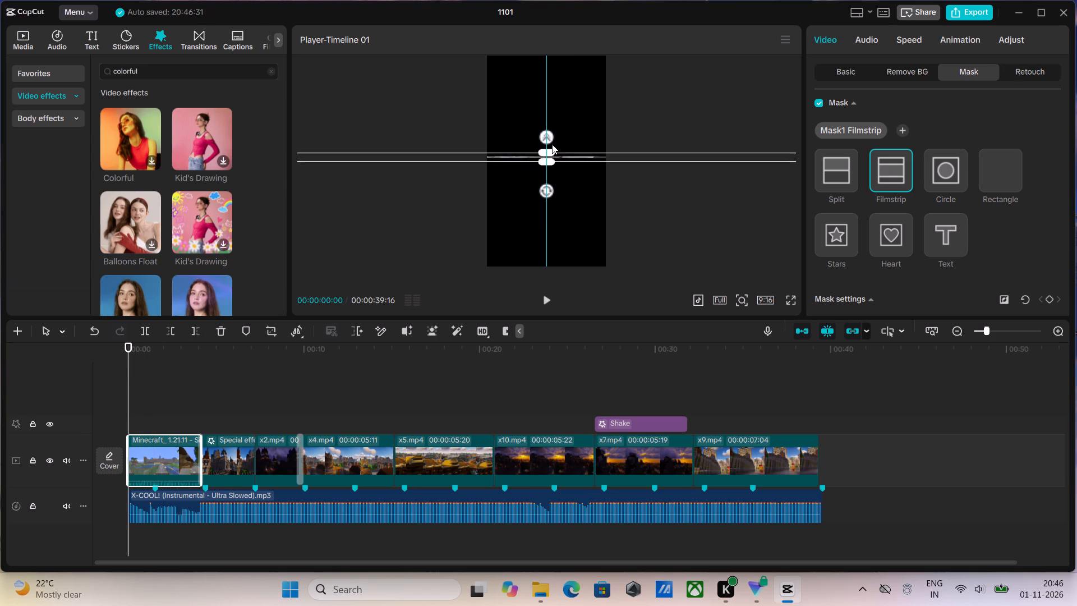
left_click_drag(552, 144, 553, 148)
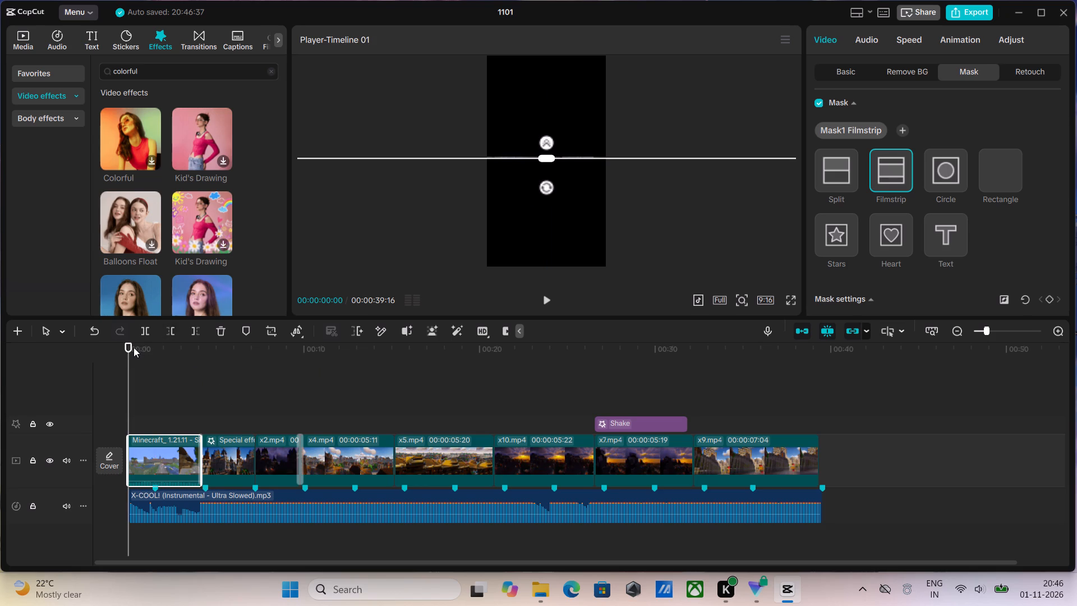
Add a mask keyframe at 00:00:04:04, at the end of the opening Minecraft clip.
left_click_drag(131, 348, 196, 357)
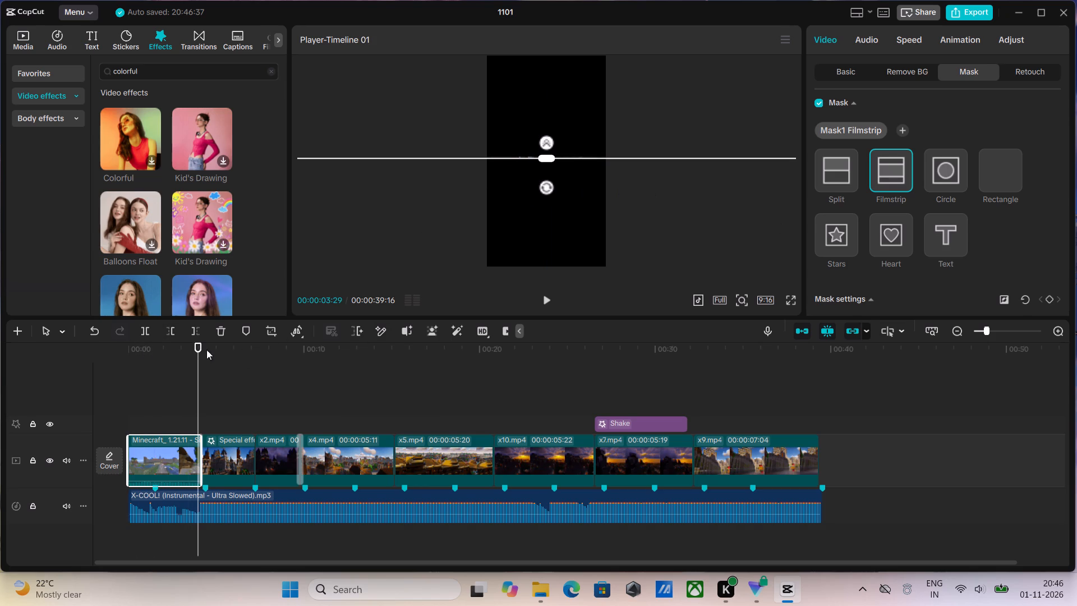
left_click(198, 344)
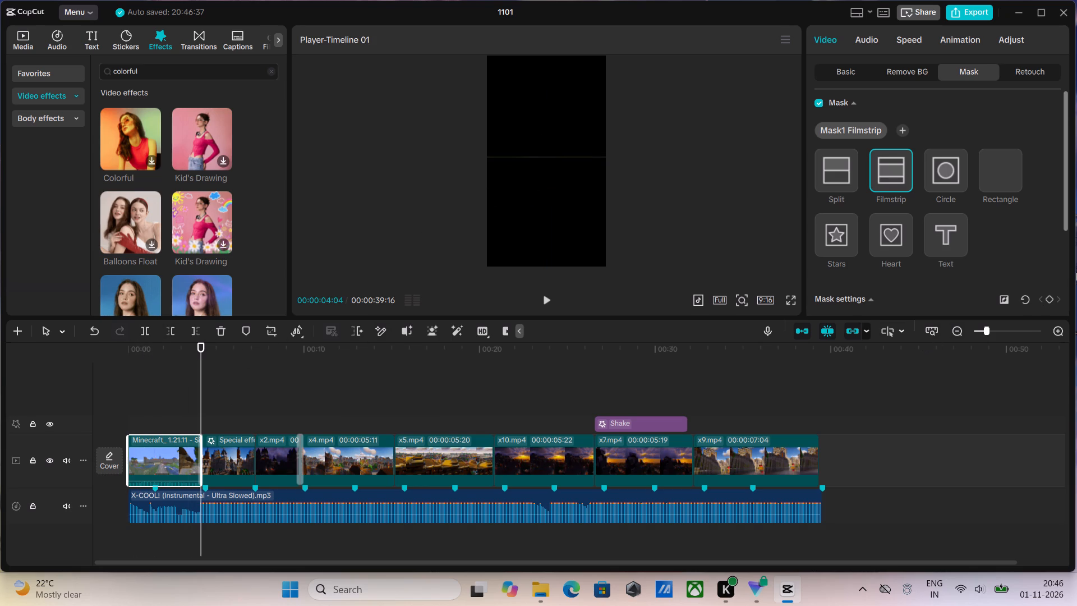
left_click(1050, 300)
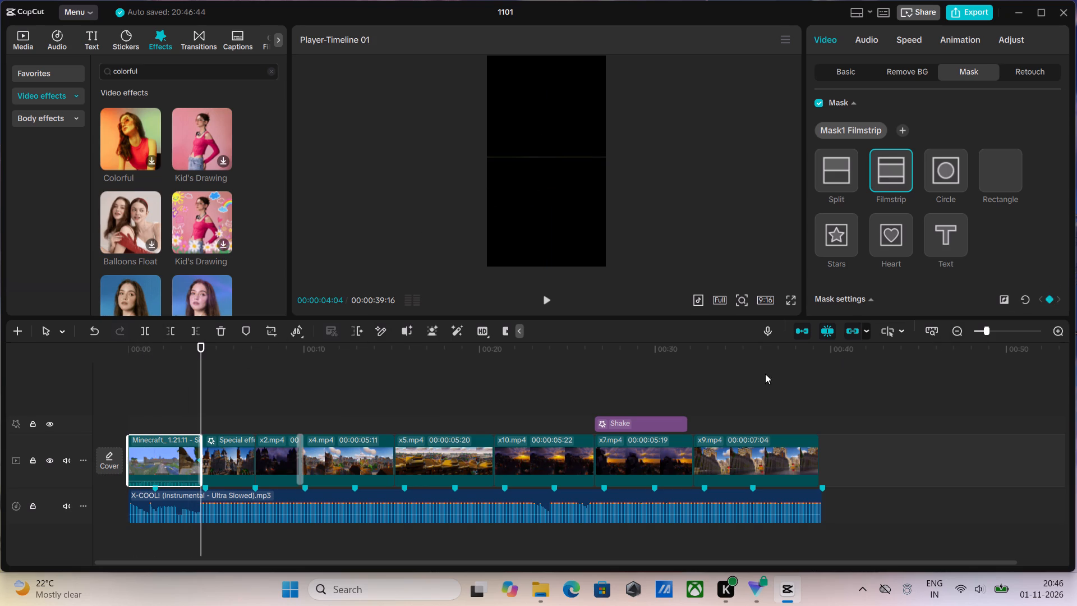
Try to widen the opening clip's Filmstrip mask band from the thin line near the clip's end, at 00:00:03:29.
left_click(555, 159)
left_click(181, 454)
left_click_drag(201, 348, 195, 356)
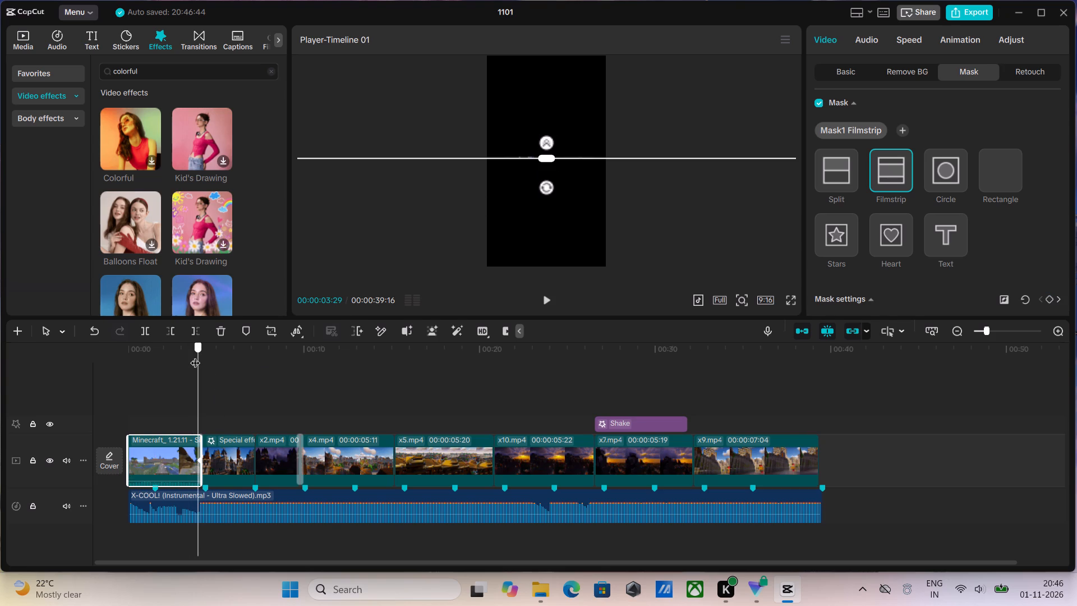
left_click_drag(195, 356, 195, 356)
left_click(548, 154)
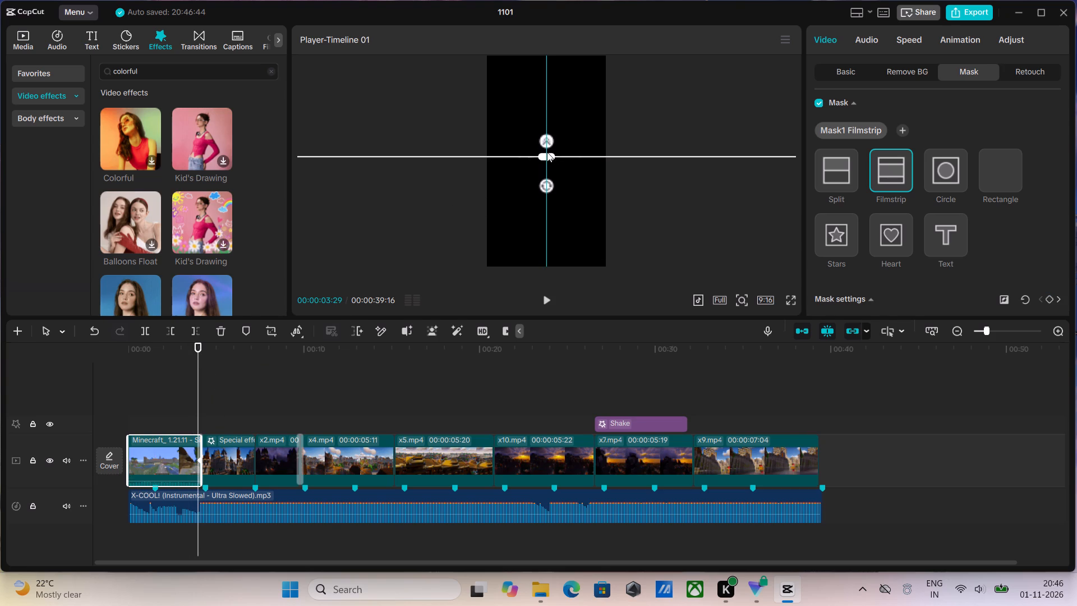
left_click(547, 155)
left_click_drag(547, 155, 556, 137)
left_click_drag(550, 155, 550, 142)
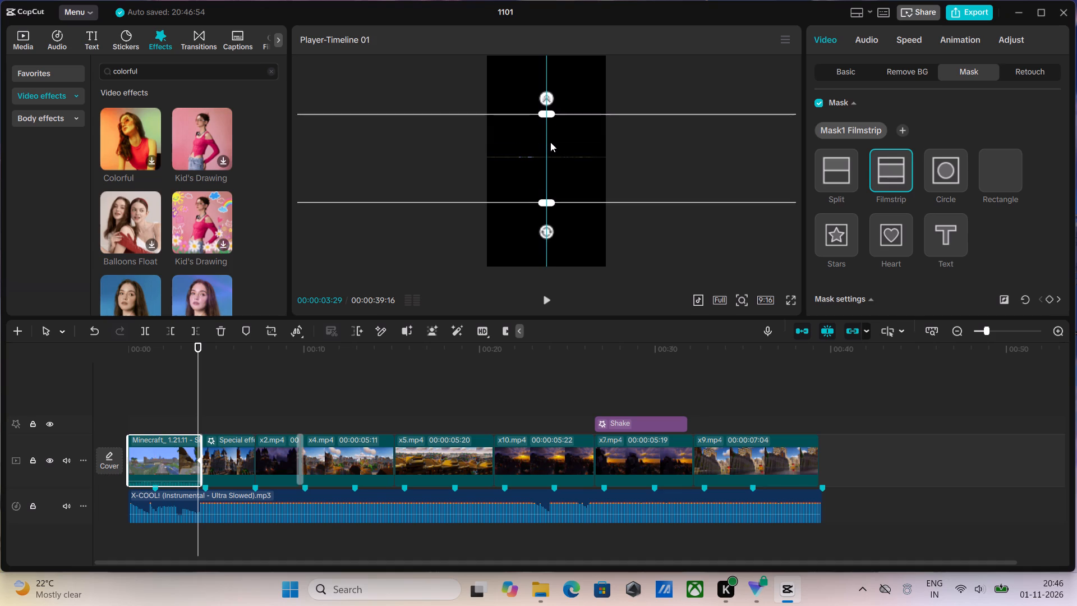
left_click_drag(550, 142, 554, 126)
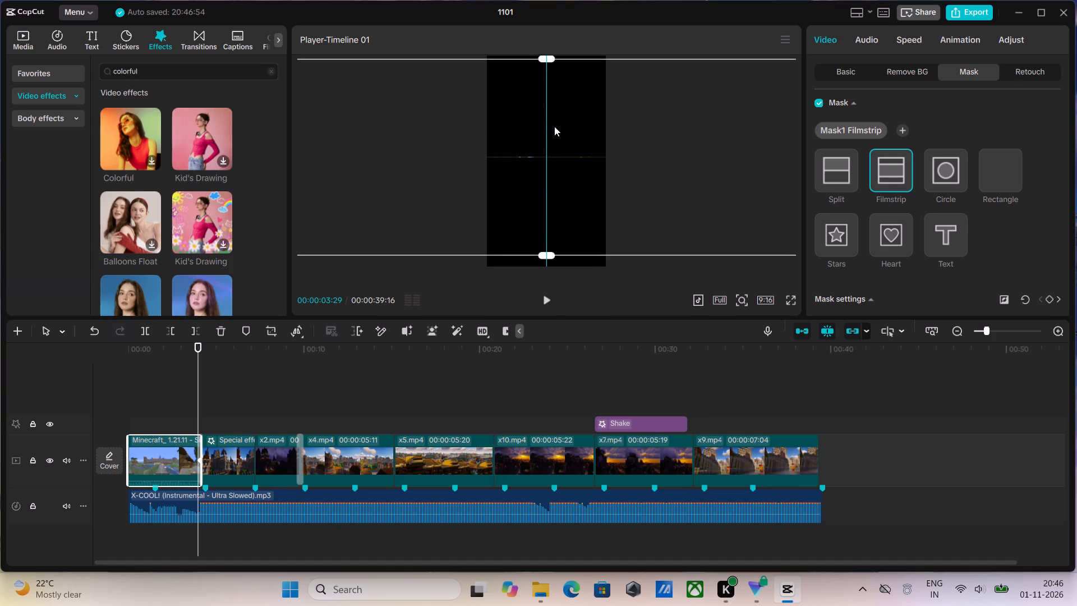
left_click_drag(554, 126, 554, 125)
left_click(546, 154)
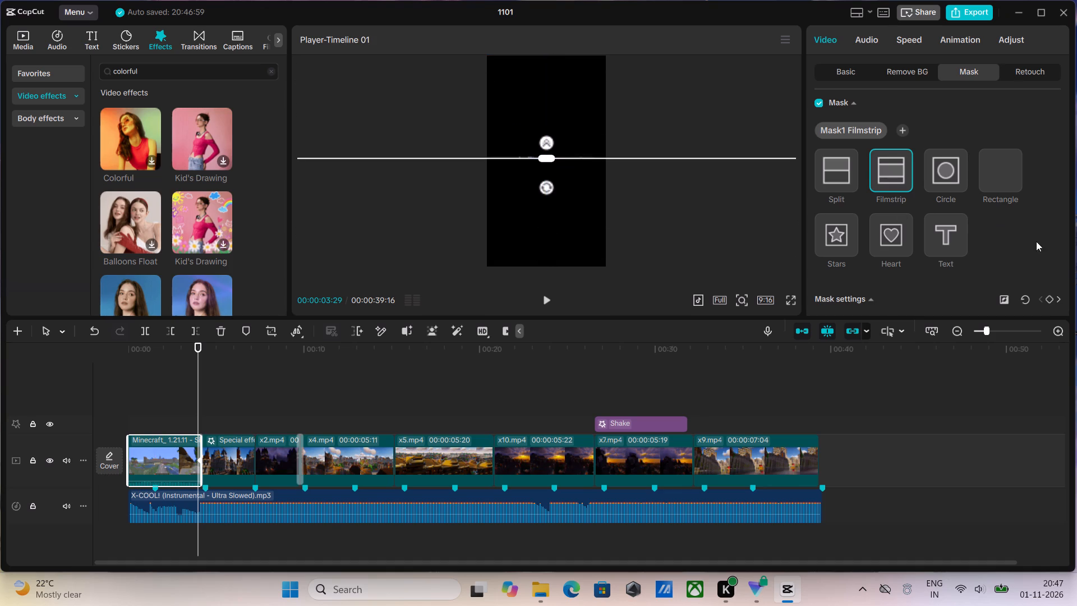
Play back the opening Minecraft clip from 00:00:00:00 into the second clip to check the mask animation.
left_click_drag(198, 348, 130, 368)
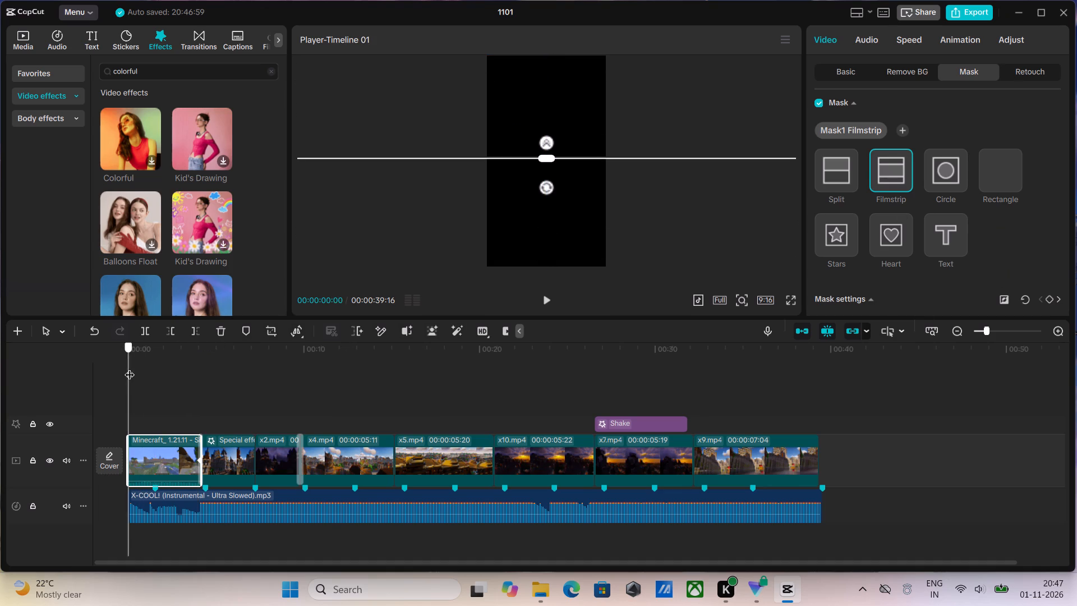
left_click_drag(130, 368, 123, 370)
key("space")
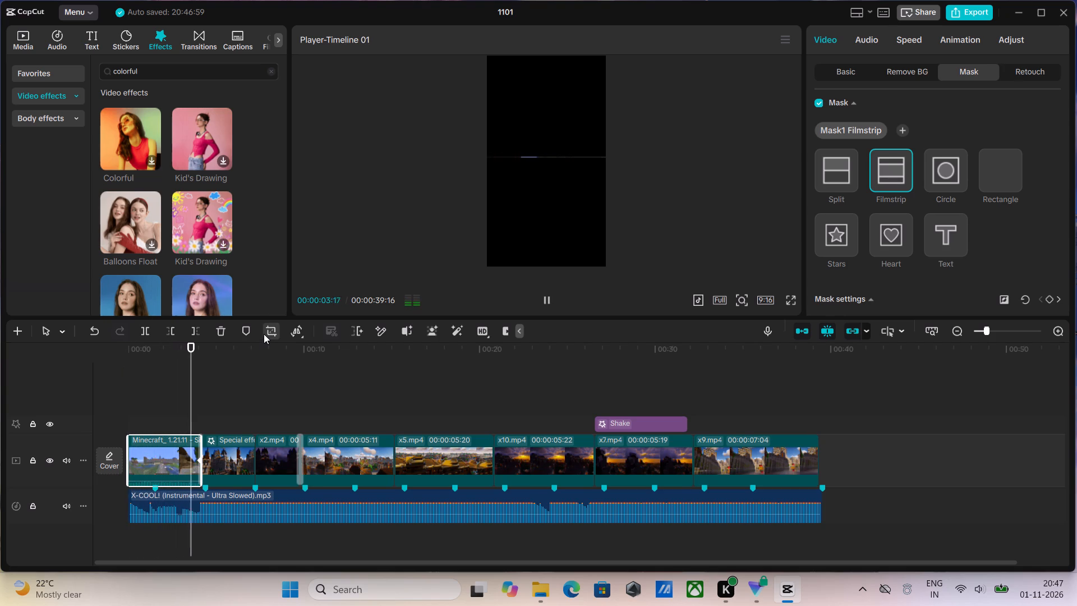
key("space")
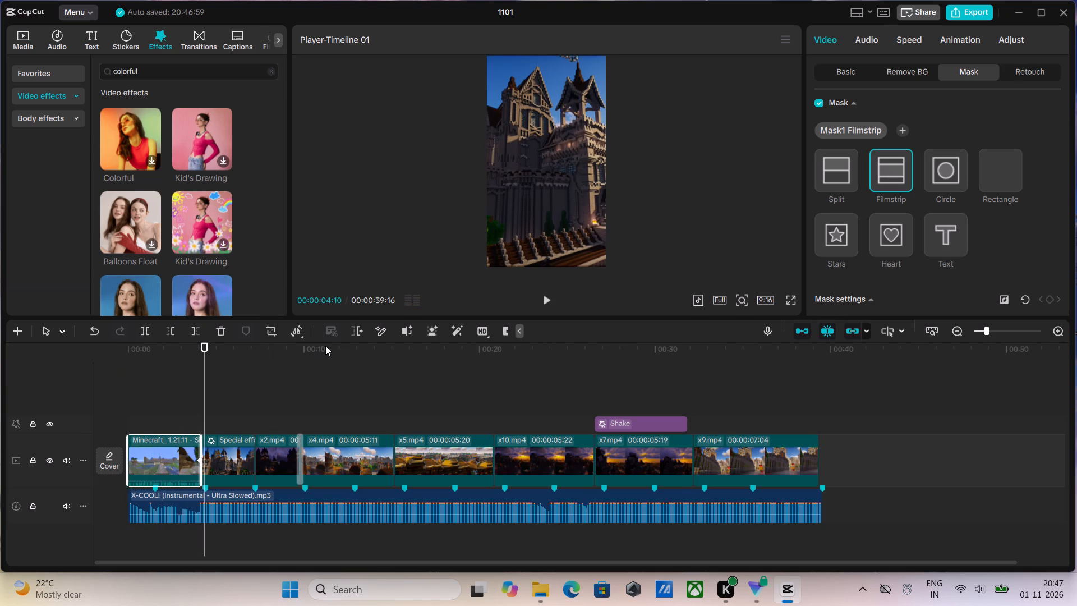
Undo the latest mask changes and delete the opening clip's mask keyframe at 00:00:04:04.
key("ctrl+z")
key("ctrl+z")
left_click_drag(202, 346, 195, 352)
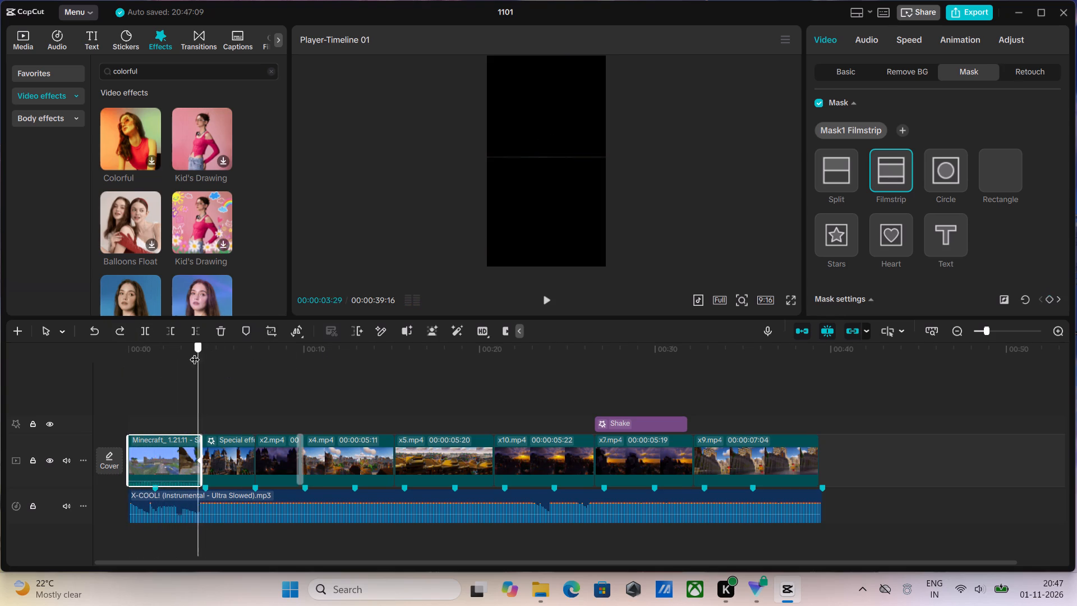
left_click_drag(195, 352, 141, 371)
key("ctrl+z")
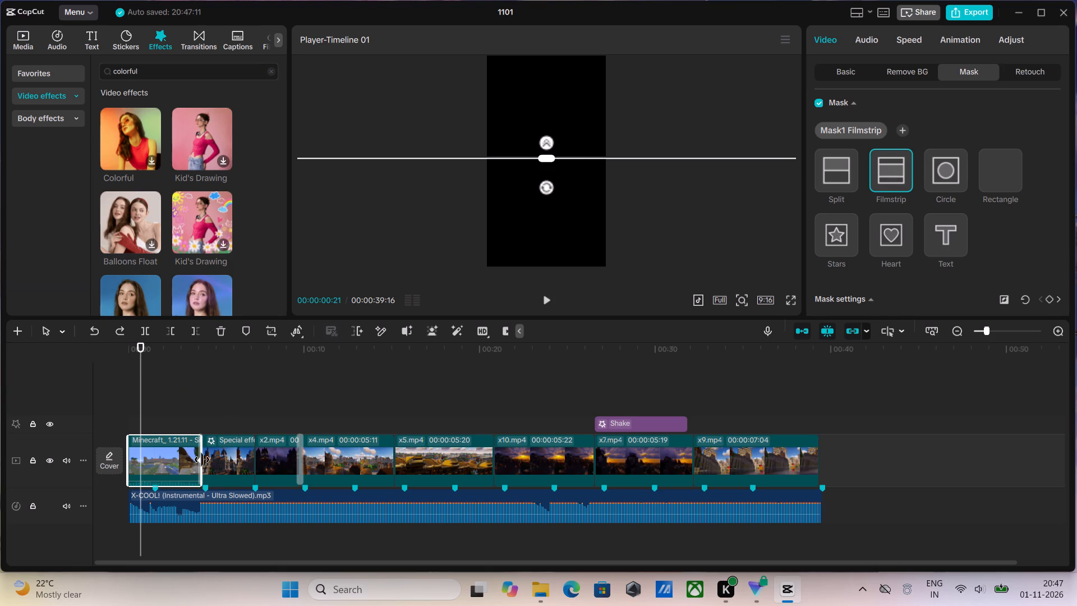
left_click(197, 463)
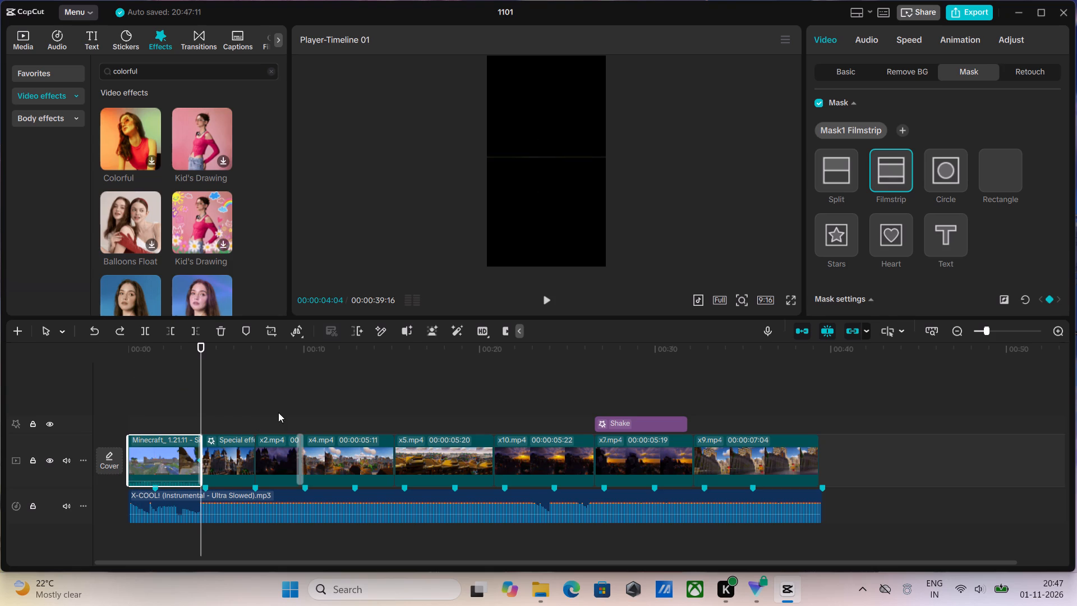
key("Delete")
Widen the opening clip's Filmstrip mask band to the full frame height and add a mask keyframe at 00:00:00:00.
left_click_drag(195, 348, 146, 370)
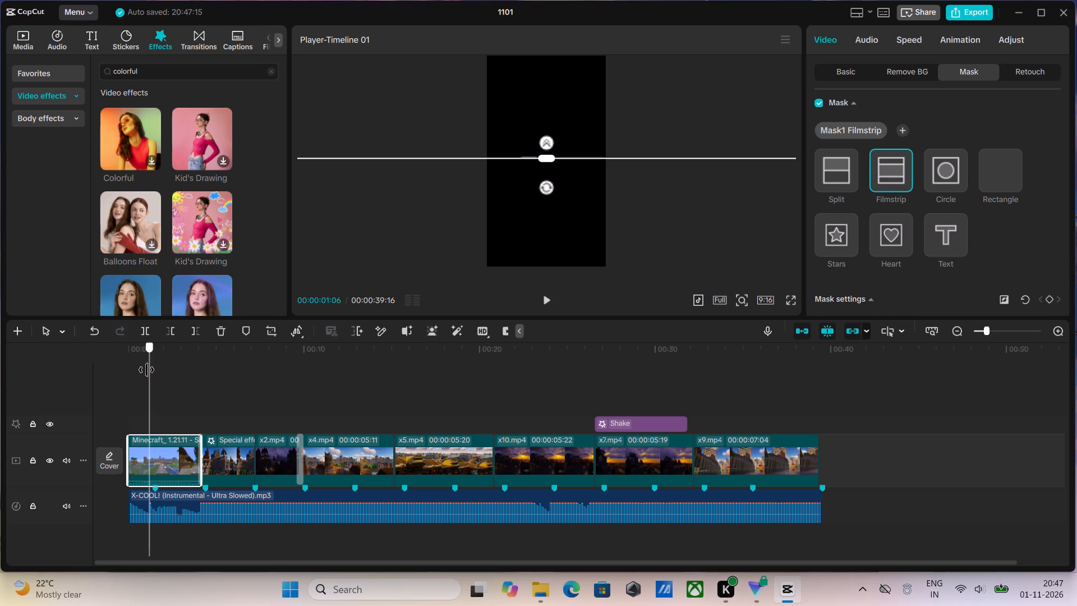
left_click_drag(146, 370, 137, 377)
left_click_drag(546, 157, 546, 187)
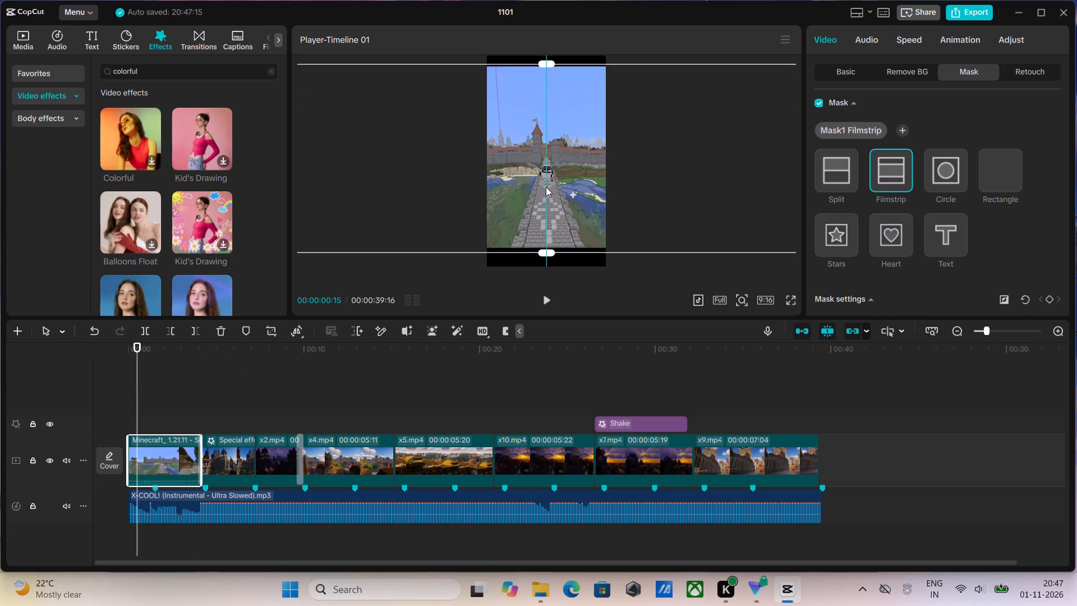
left_click_drag(546, 187, 553, 189)
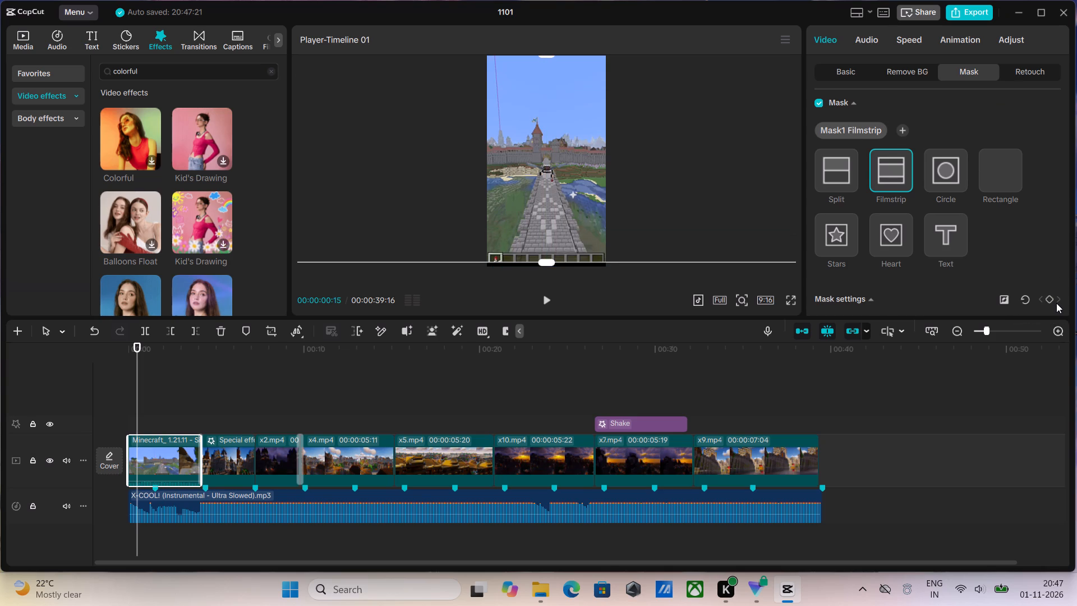
left_click_drag(137, 345, 136, 346)
left_click_drag(136, 346, 131, 350)
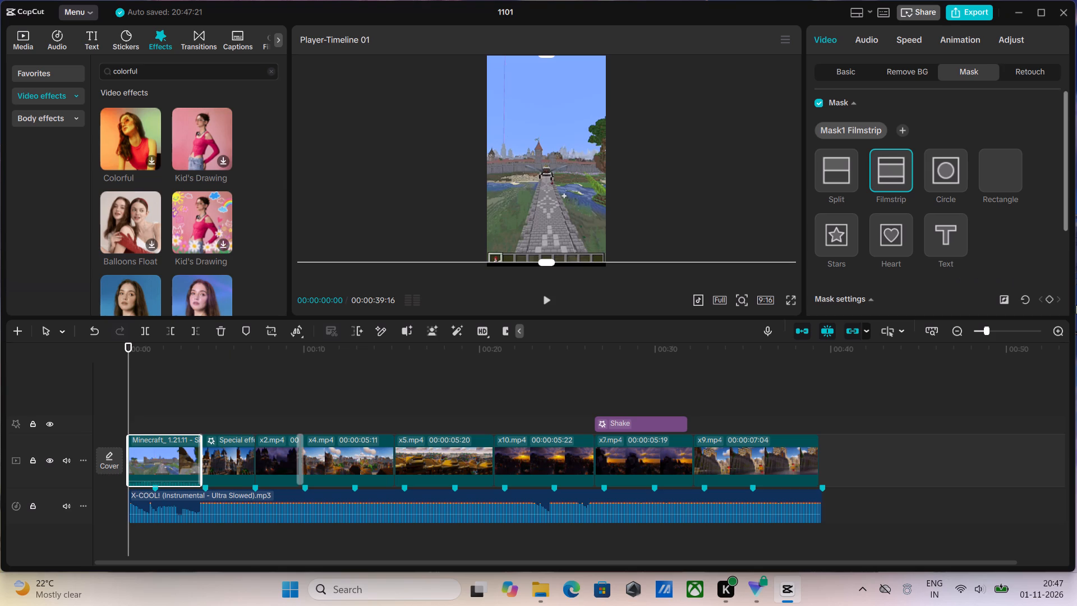
left_click_drag(545, 261, 547, 262)
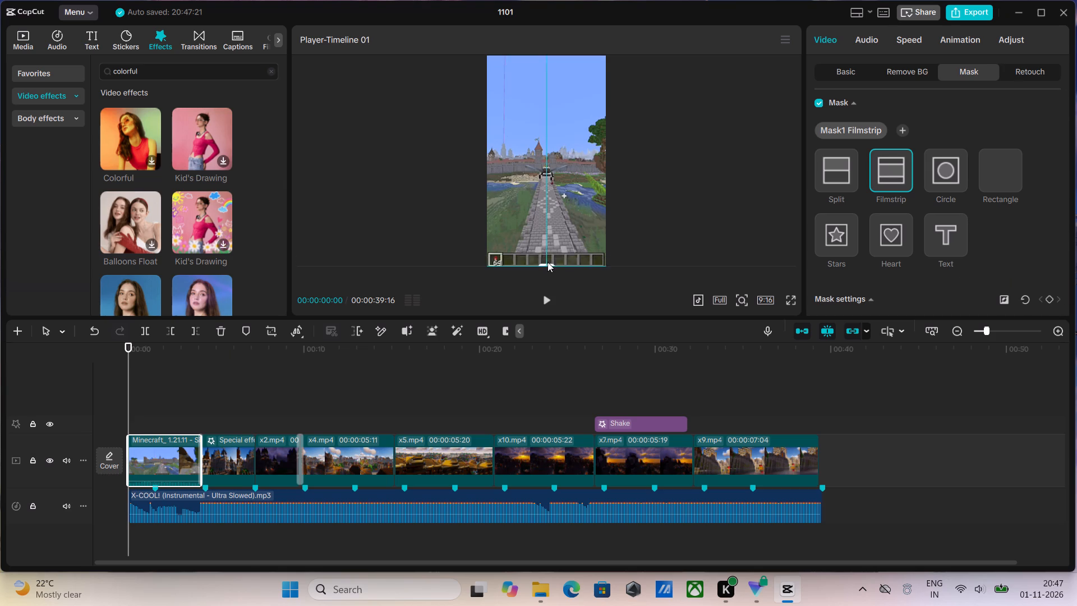
left_click_drag(547, 262, 553, 273)
left_click(1050, 297)
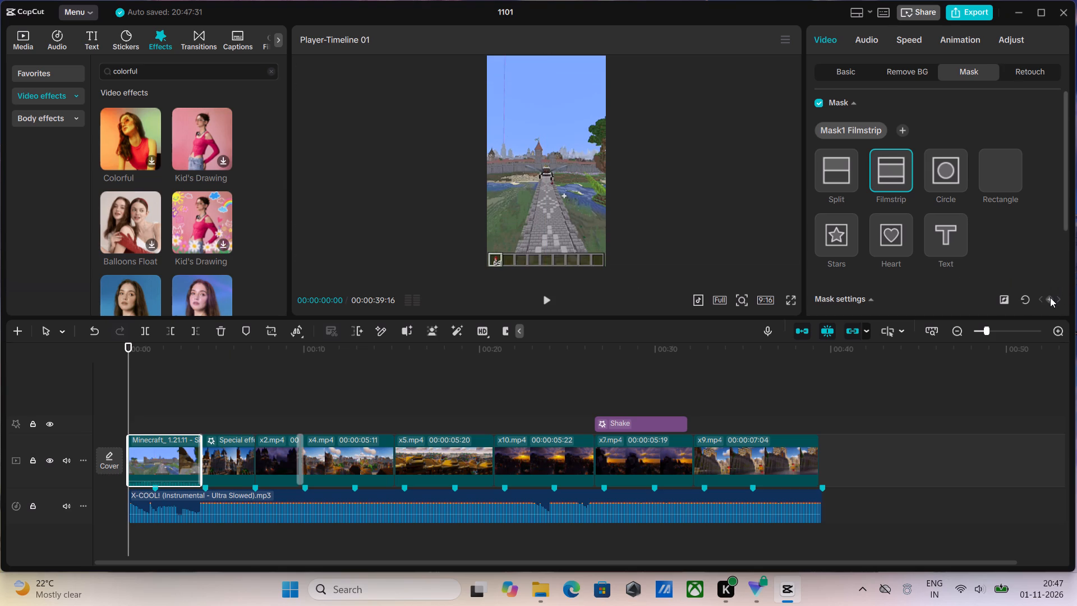
Add a mask keyframe to the opening Minecraft clip at 00:00:02:21.
left_click(555, 215)
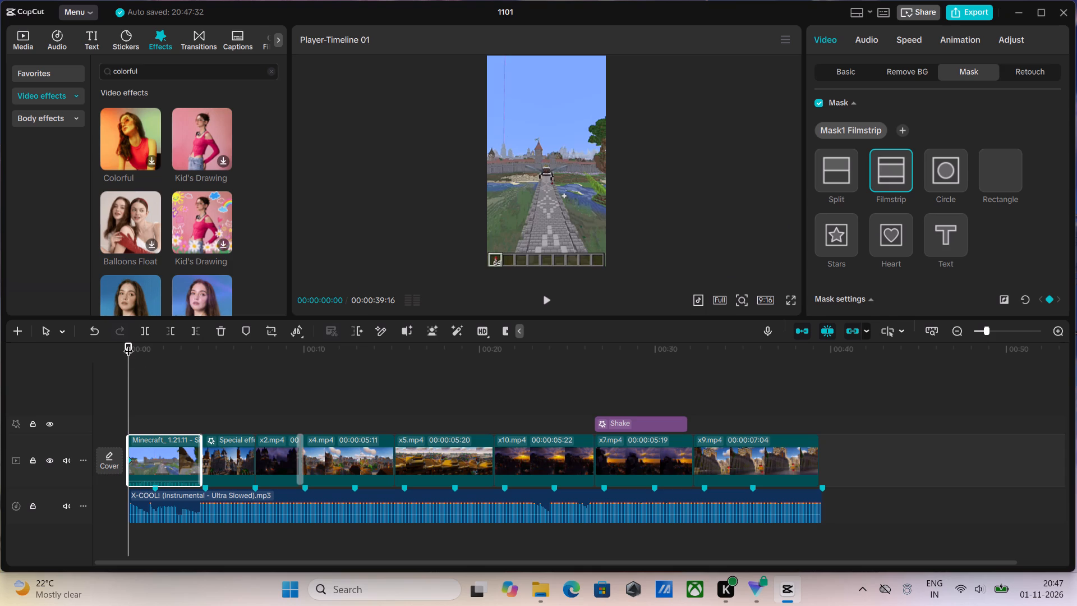
left_click_drag(130, 341, 181, 352)
left_click_drag(131, 345, 179, 352)
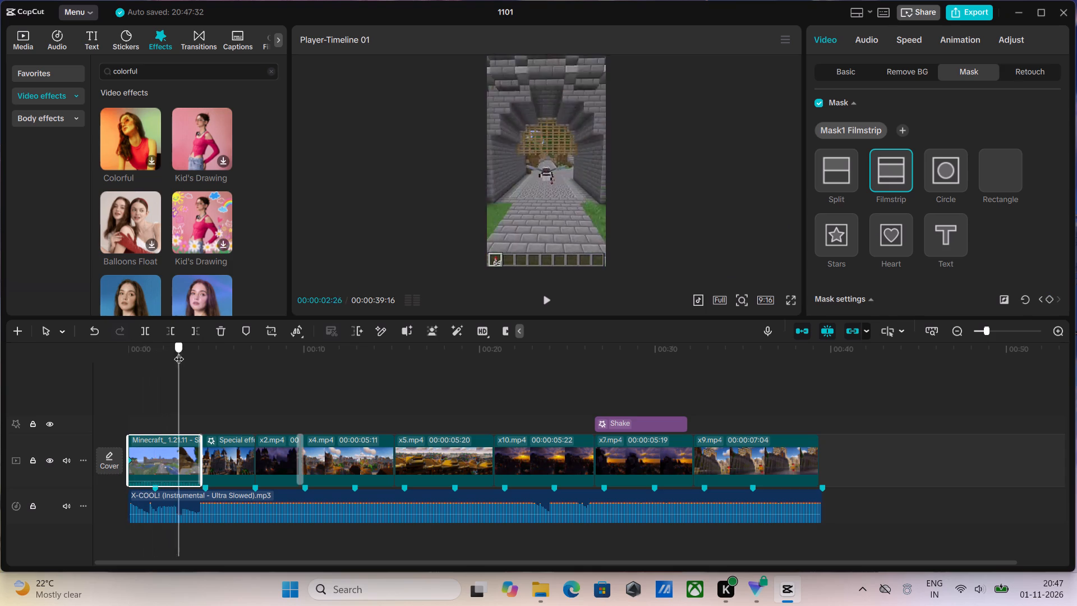
left_click_drag(179, 352, 176, 356)
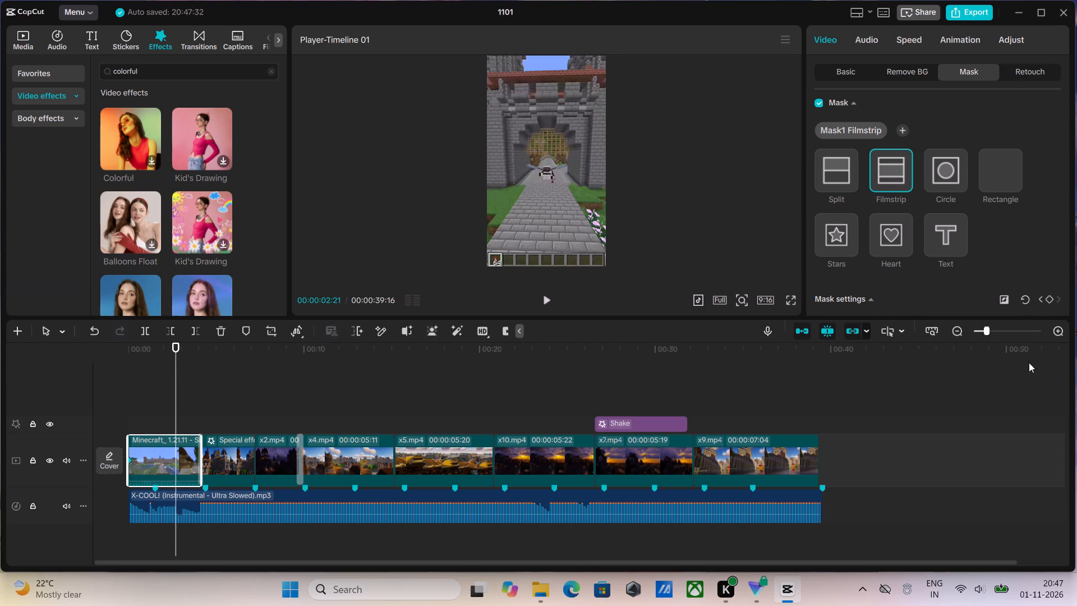
left_click(1051, 300)
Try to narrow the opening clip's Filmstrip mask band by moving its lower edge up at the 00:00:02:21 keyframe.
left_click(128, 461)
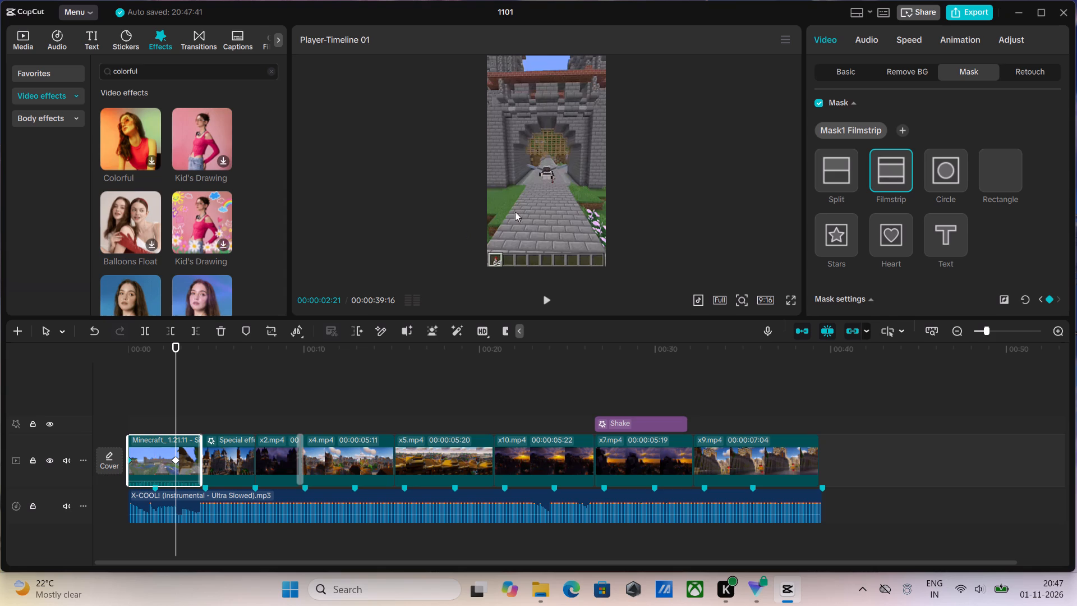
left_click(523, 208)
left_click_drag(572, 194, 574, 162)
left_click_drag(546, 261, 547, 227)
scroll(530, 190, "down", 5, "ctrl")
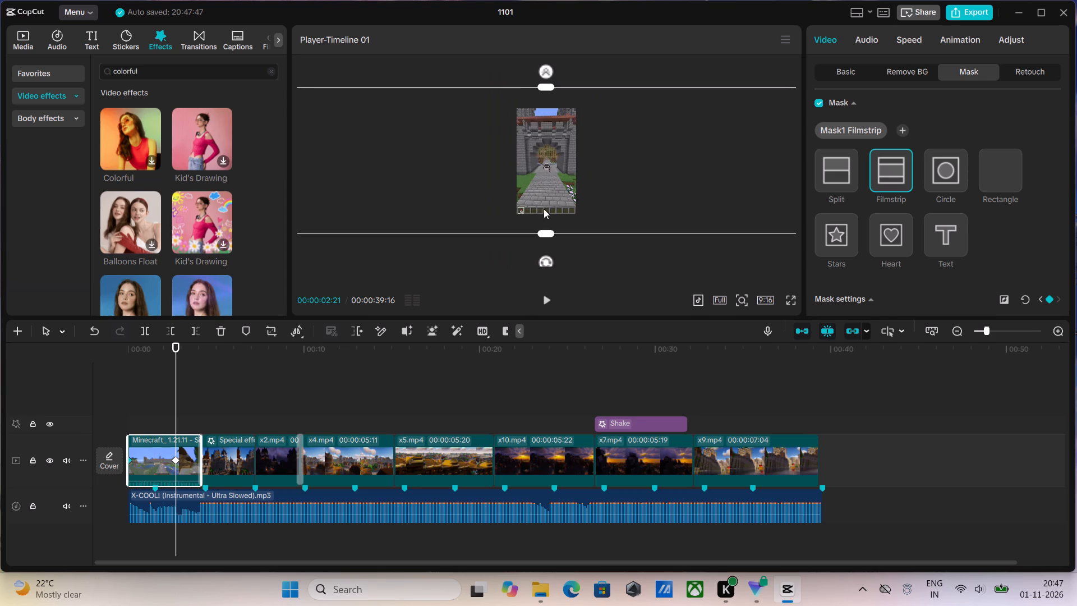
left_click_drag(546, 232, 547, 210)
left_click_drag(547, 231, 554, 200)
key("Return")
Set the Filmstrip mask's X position to 5 at the opening clip's 00:00:02:21 keyframe.
scroll(922, 198, "down", 2)
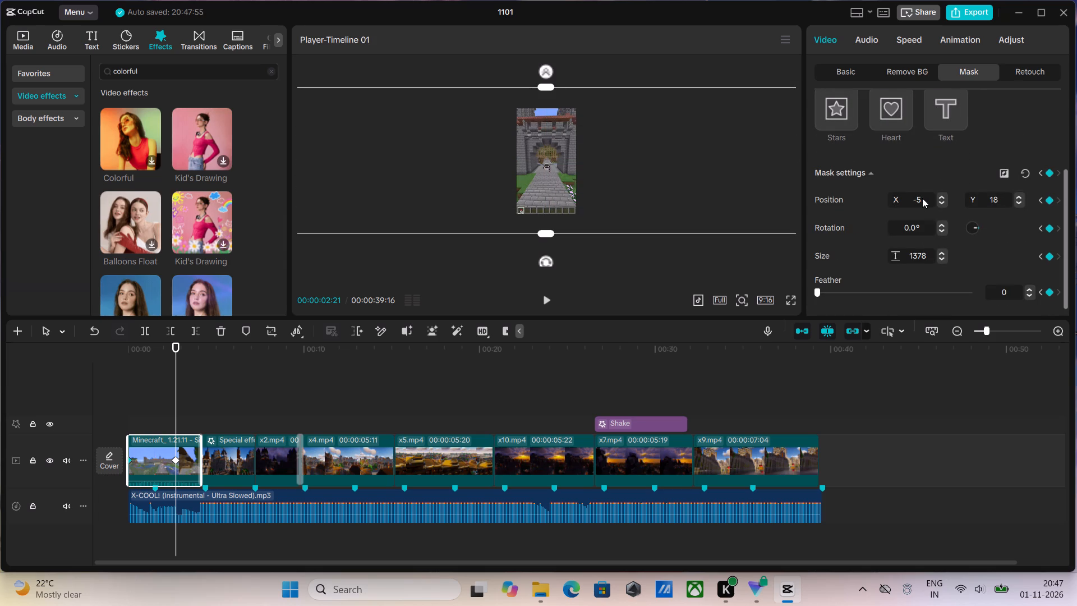
left_click_drag(811, 288, 839, 293)
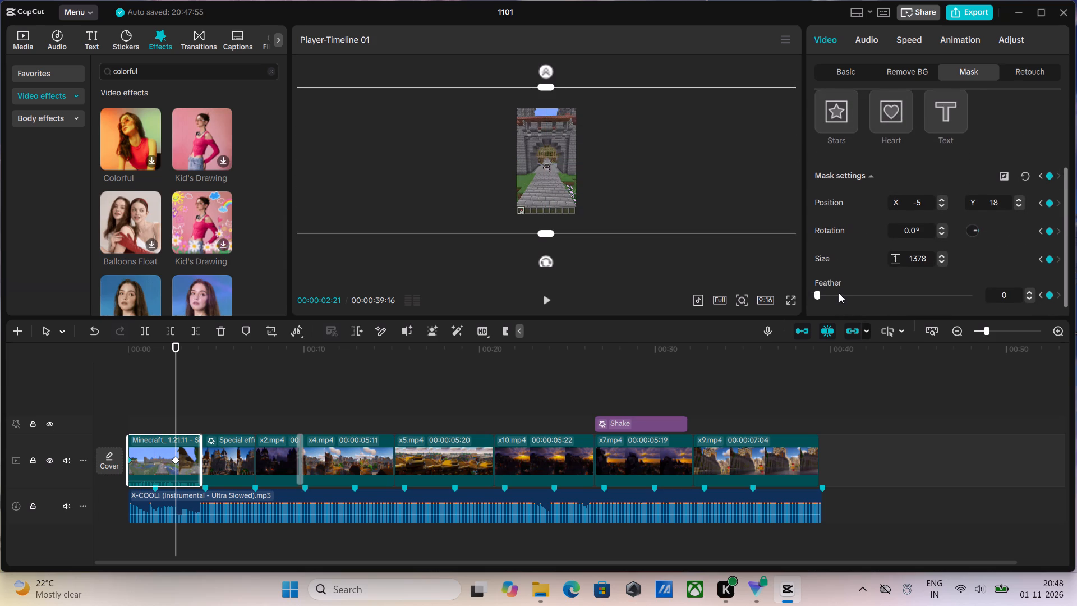
left_click_drag(839, 293, 843, 313)
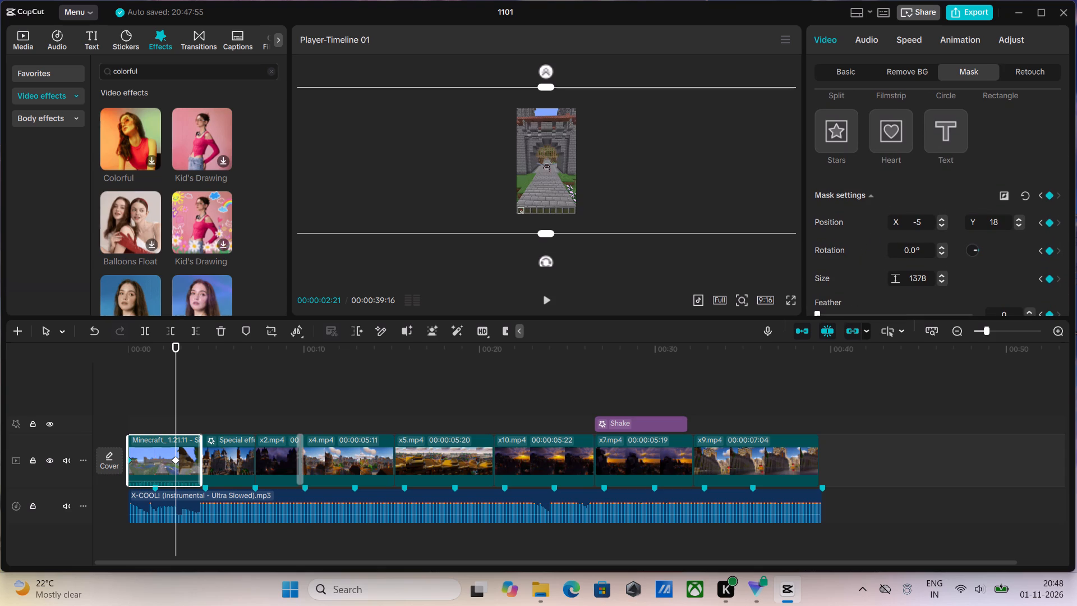
double_click(943, 221)
left_click(942, 218)
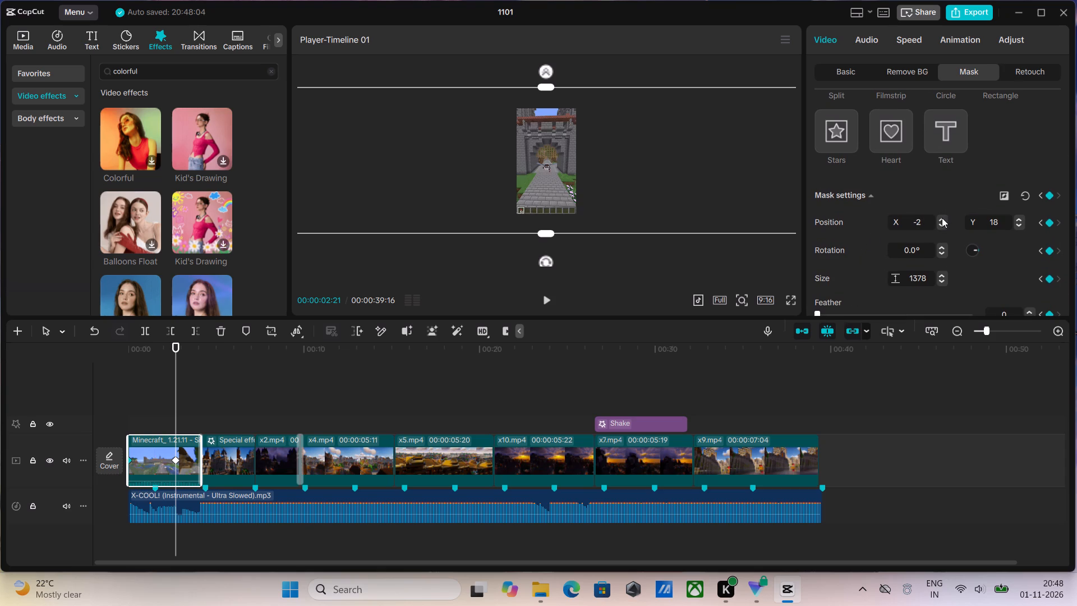
triple_click(938, 226)
left_click(938, 227)
triple_click(942, 218)
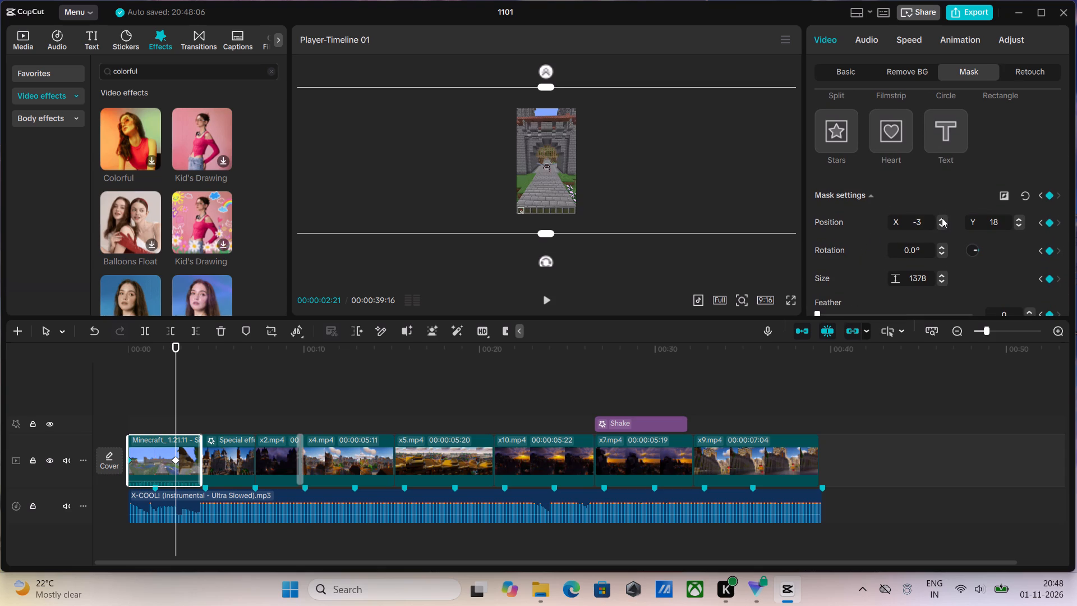
triple_click(942, 218)
triple_click(942, 218)
double_click(942, 218)
scroll(943, 216, "up", 1)
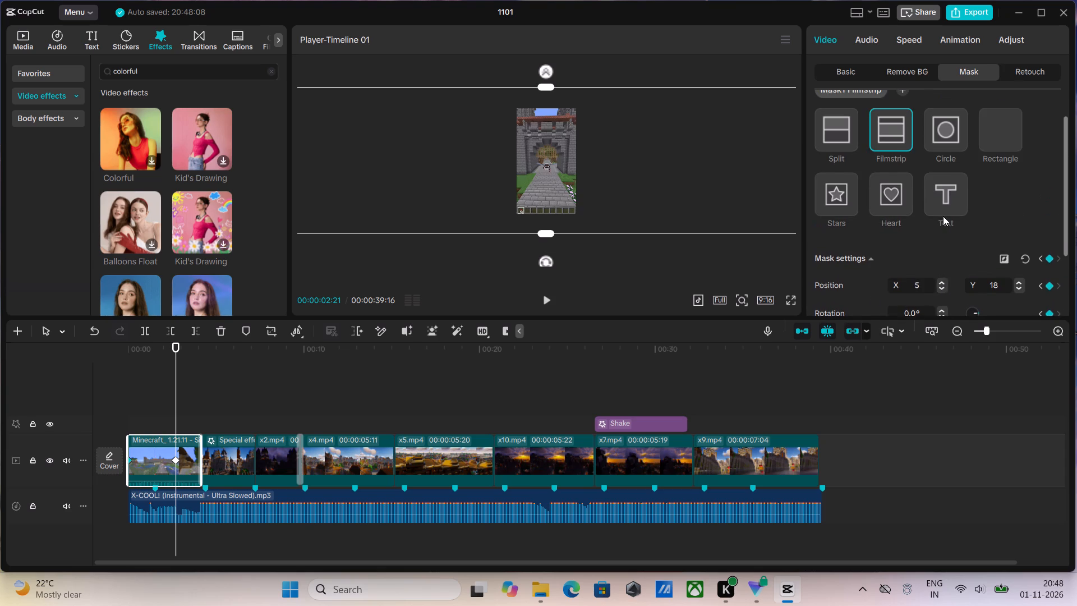
scroll(943, 216, "up", 2)
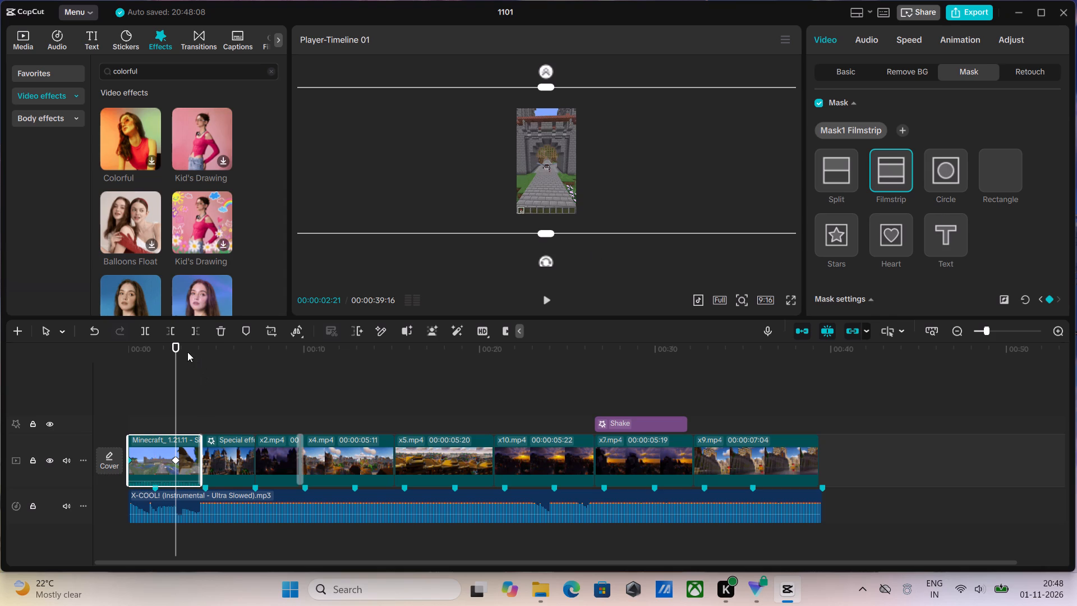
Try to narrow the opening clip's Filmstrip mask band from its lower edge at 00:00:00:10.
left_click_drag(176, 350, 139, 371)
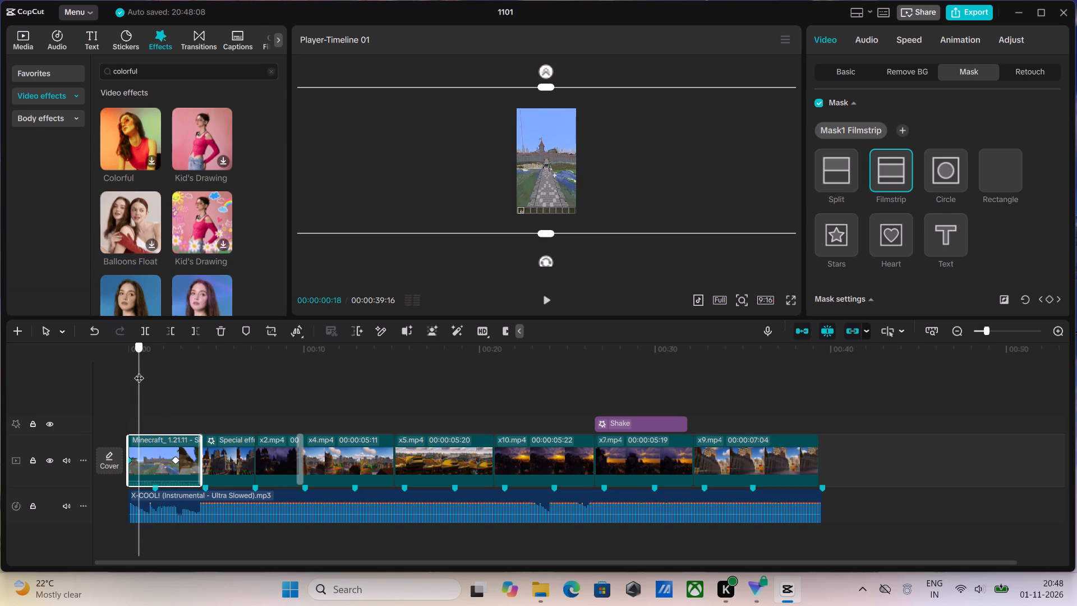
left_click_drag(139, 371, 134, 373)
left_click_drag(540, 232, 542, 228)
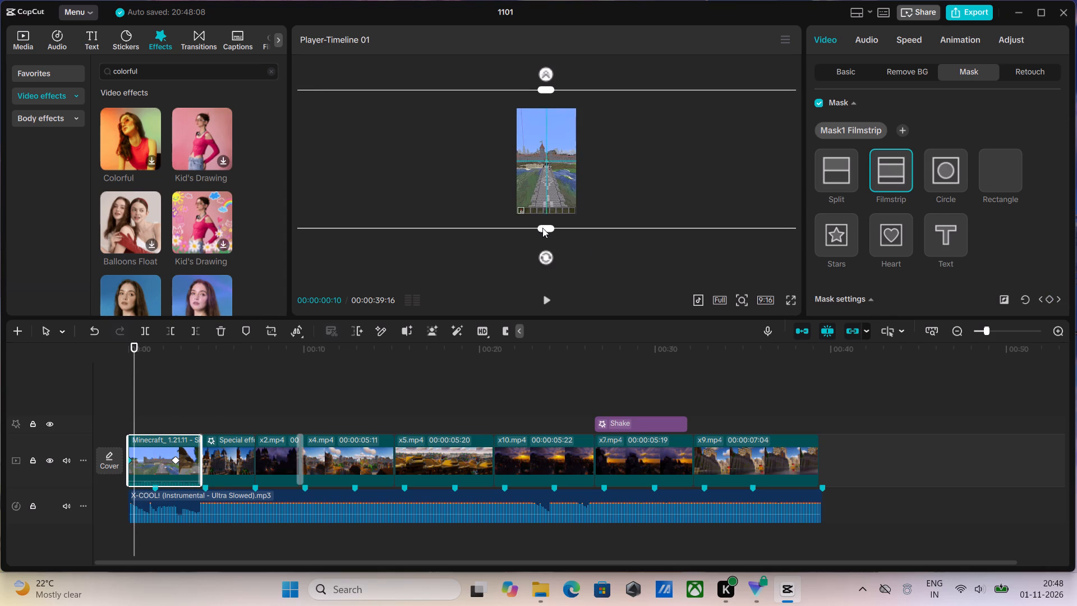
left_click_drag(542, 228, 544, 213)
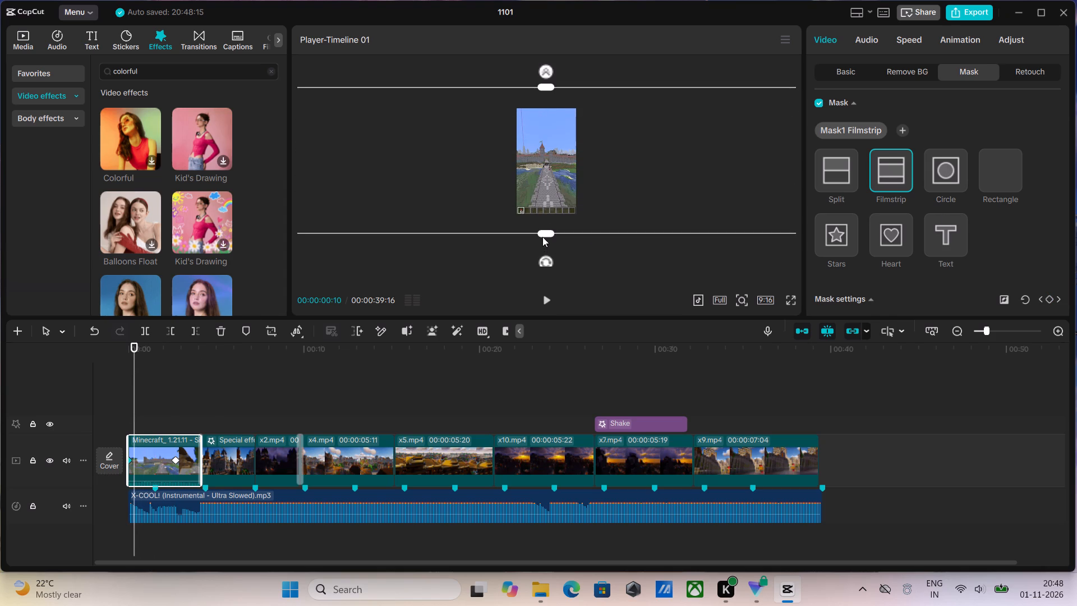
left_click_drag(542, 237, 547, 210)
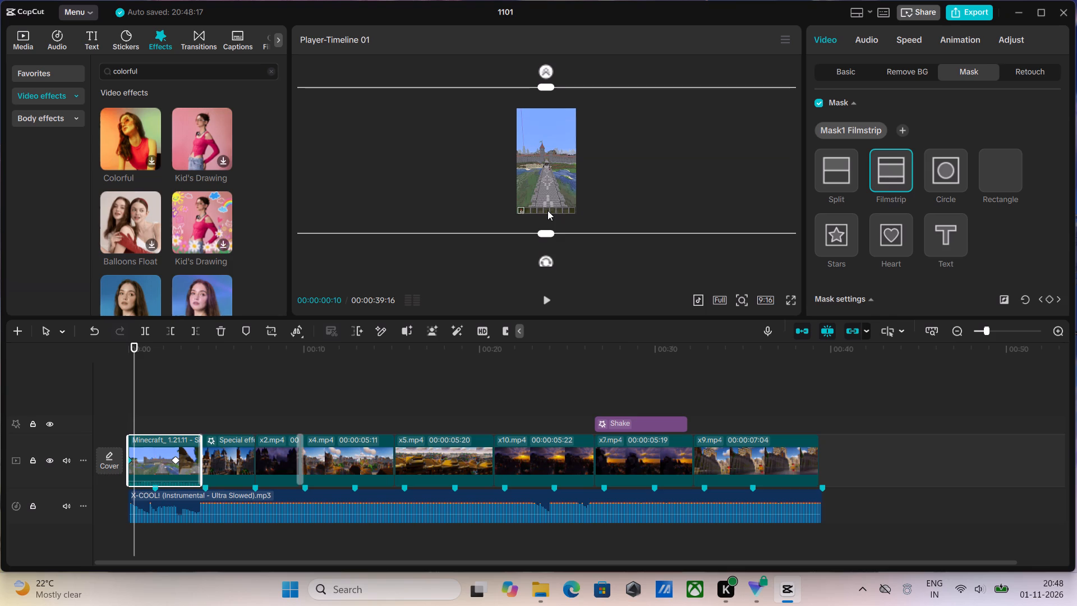
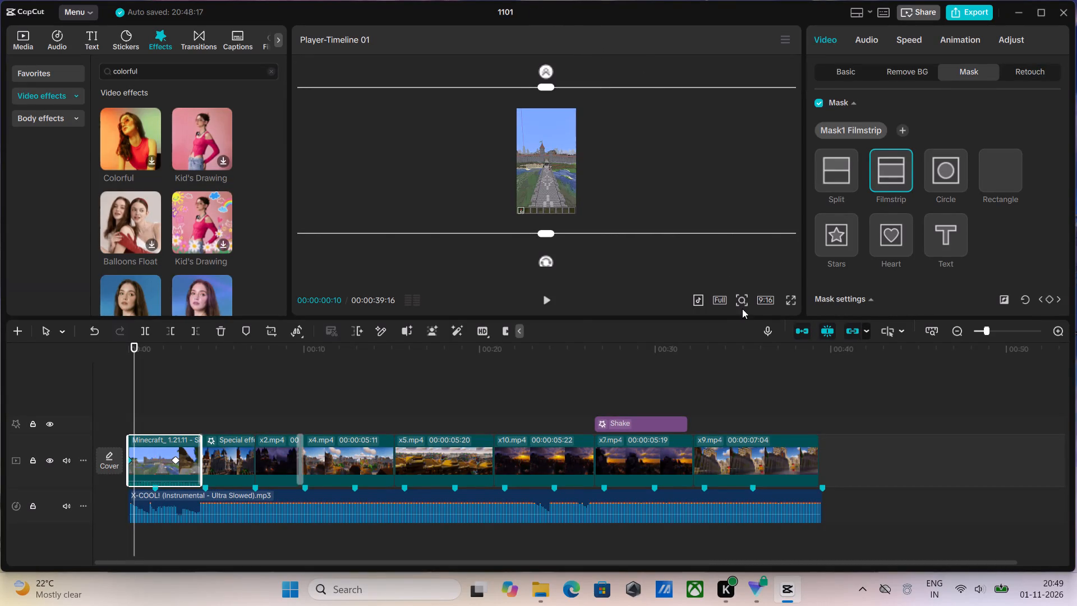
Try the Rectangle, Text, Heart and Stars mask shapes on the opening Minecraft clip, then reapply the Filmstrip mask.
left_click(1007, 158)
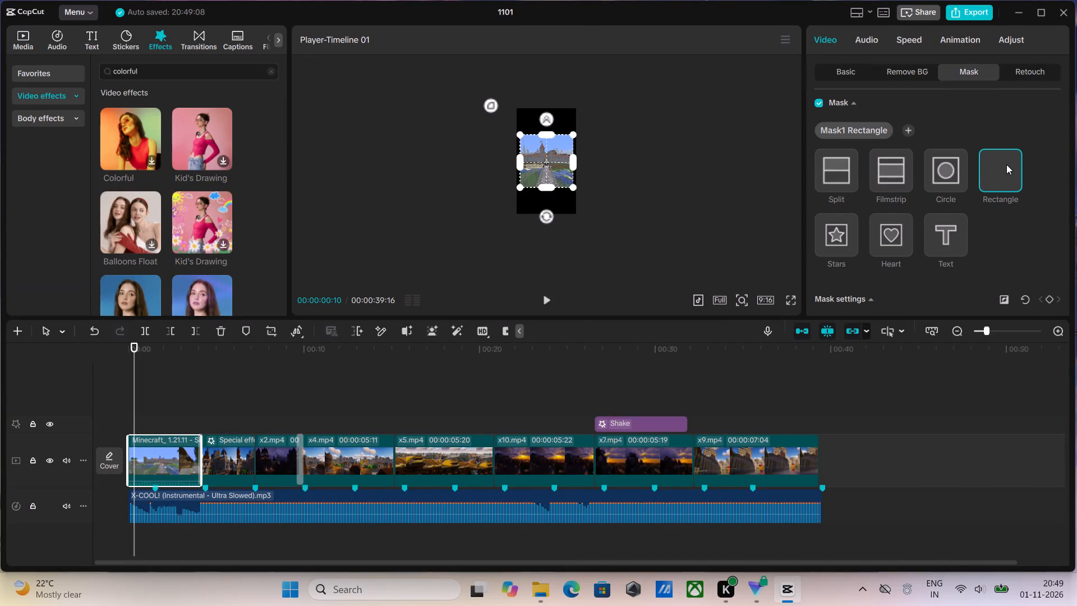
left_click(891, 192)
left_click(862, 178)
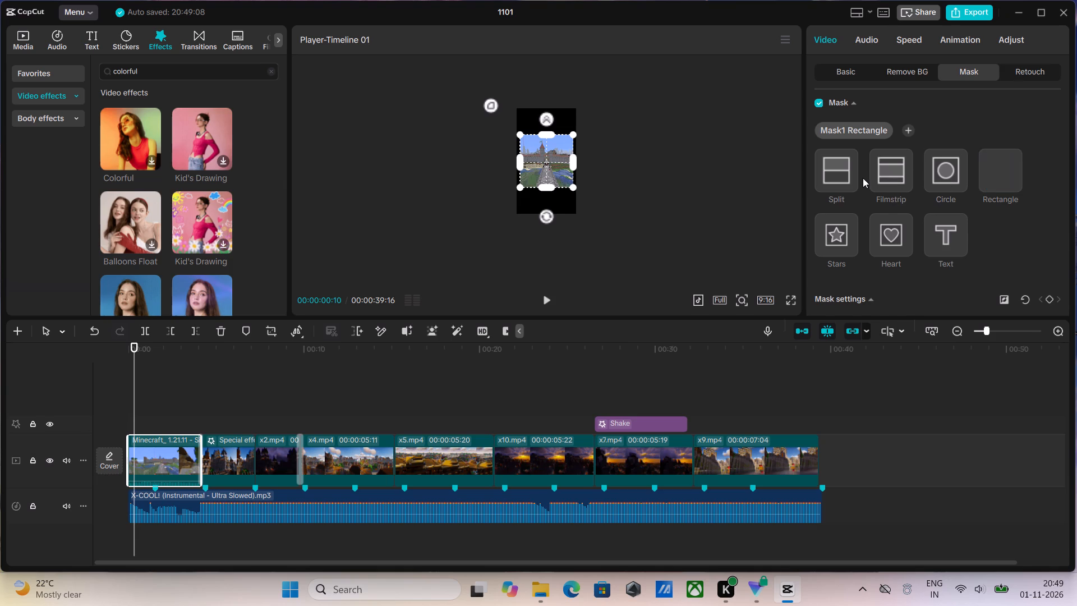
left_click(886, 174)
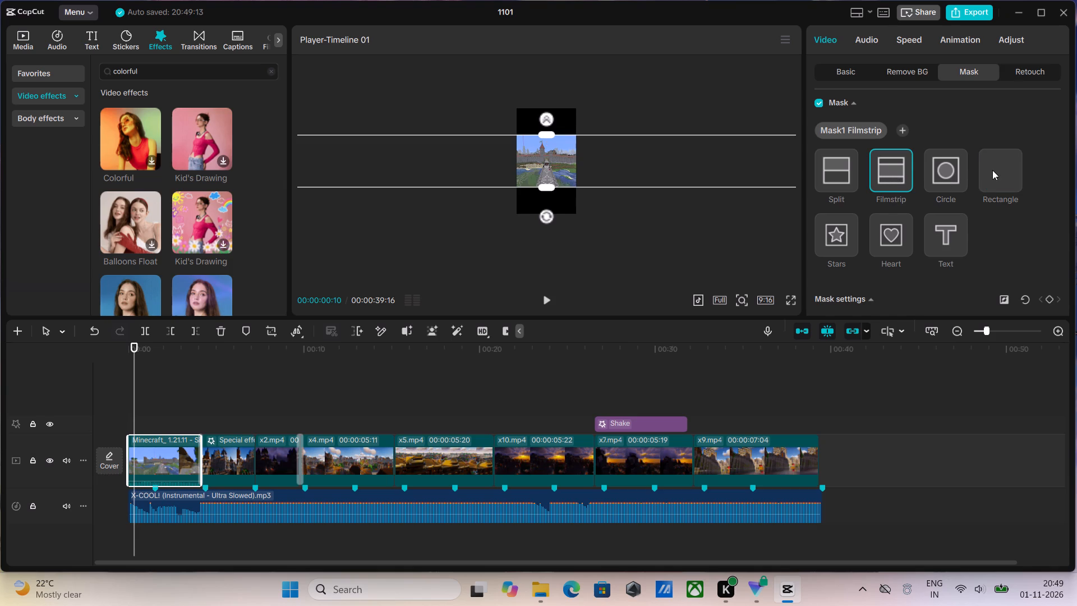
left_click(993, 170)
left_click(960, 236)
left_click(903, 237)
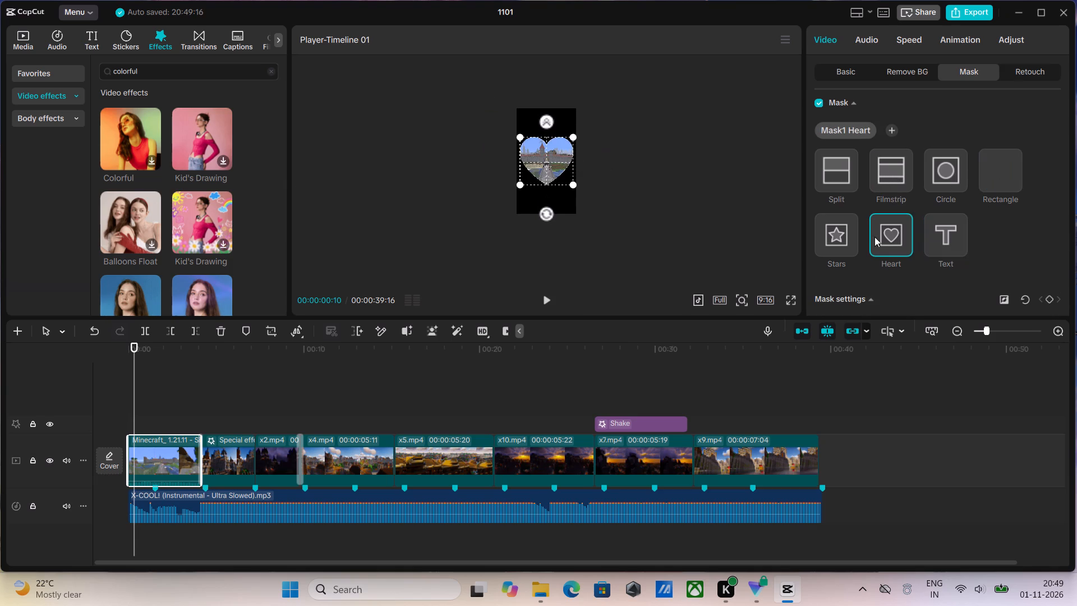
left_click(839, 237)
left_click(885, 180)
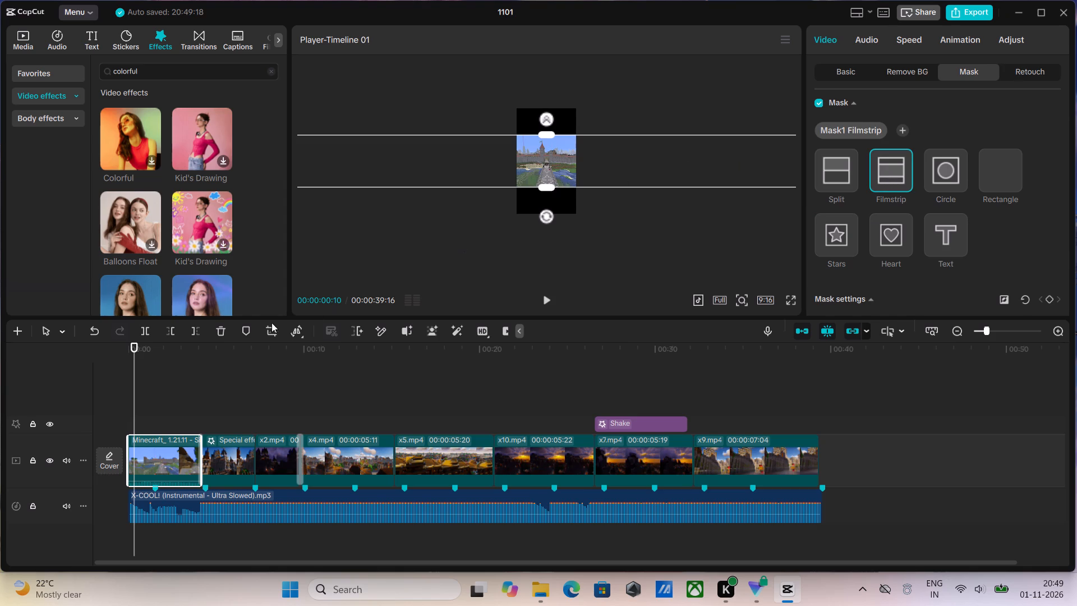
Add a mask keyframe to the opening Minecraft clip at 00:00:00:00.
left_click_drag(134, 346, 127, 352)
left_click(1047, 299)
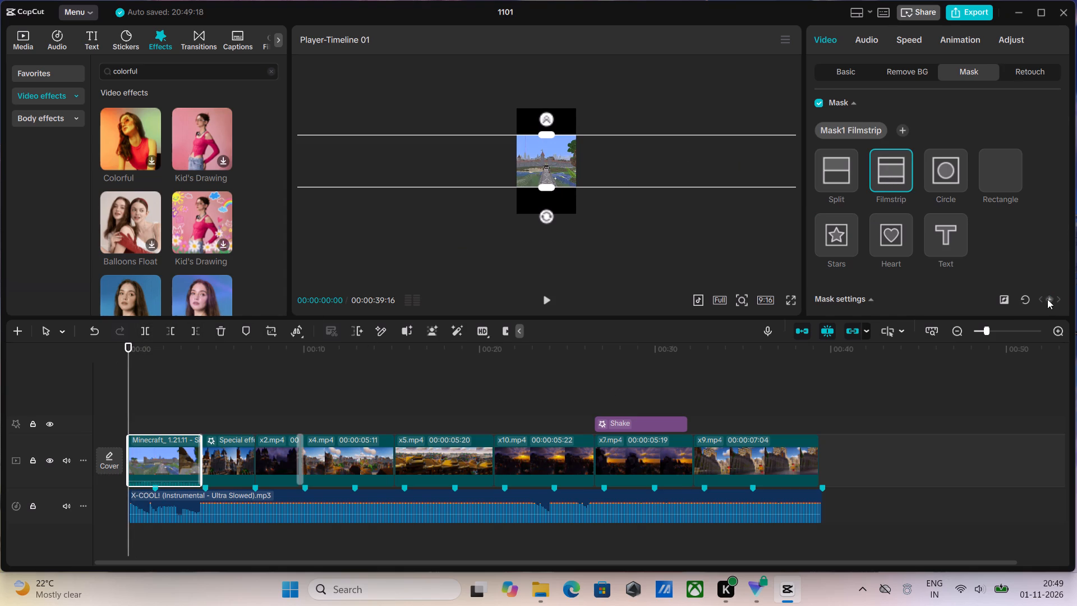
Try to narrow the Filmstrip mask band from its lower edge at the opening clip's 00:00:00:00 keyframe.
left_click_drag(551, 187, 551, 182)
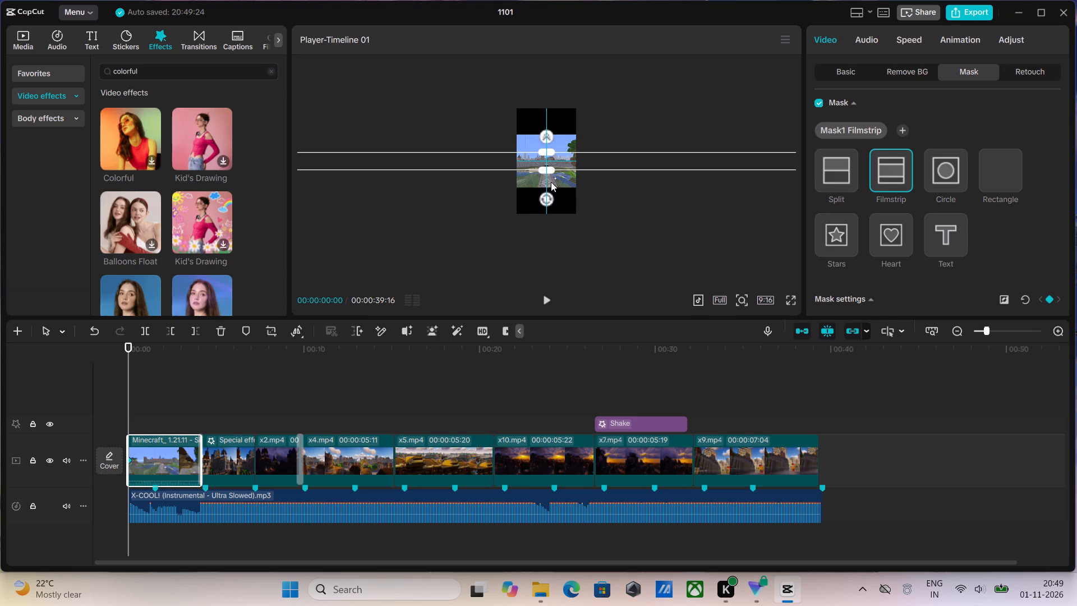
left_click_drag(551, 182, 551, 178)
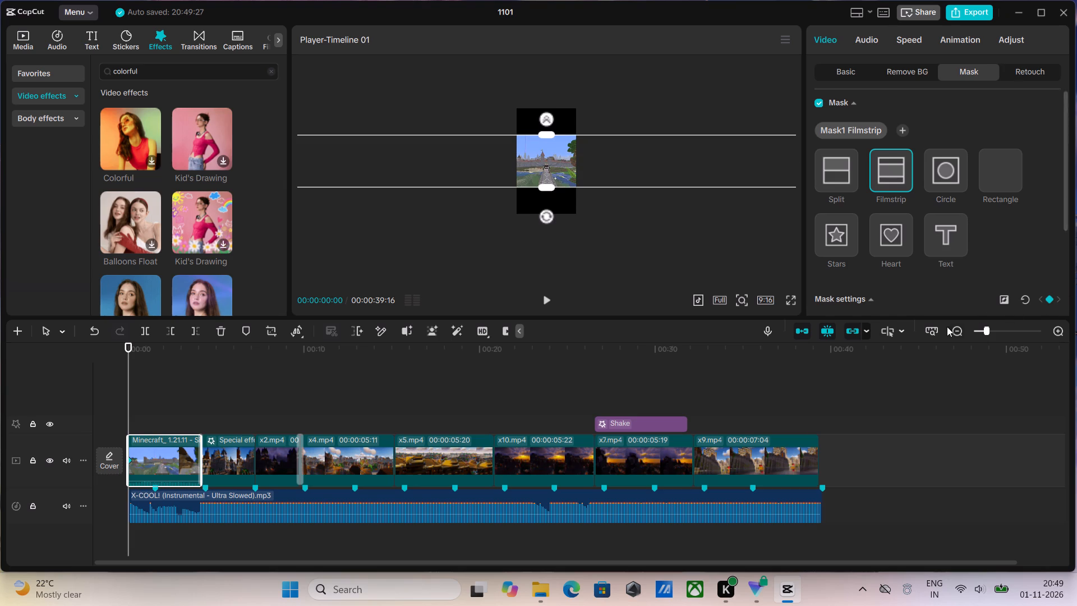
Play the opening clip from the start into the next clip to review the Filmstrip mask.
key("space")
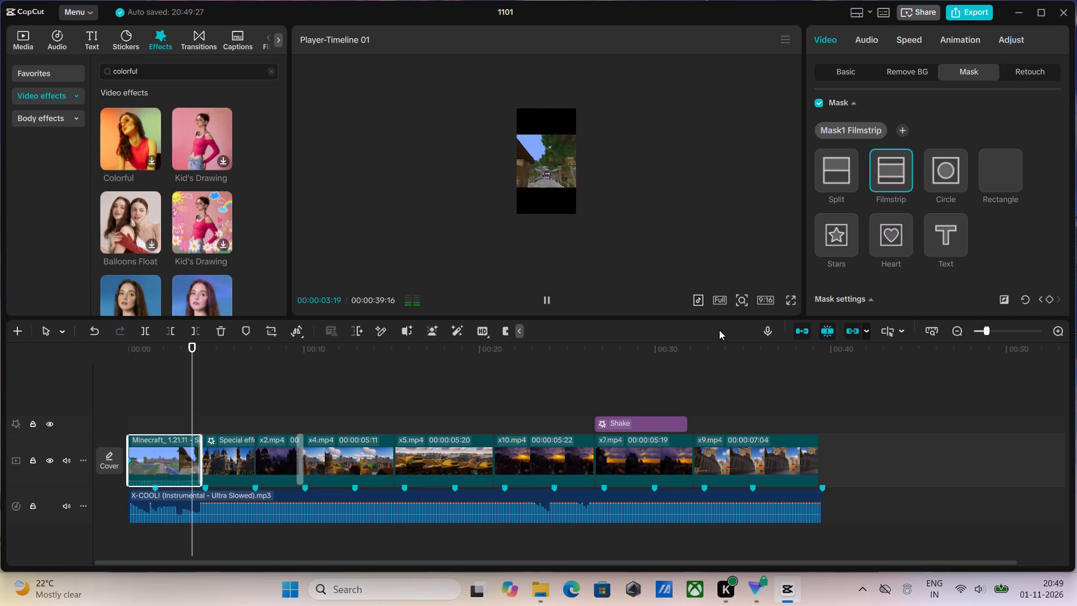
key("space")
left_click_drag(204, 348, 193, 351)
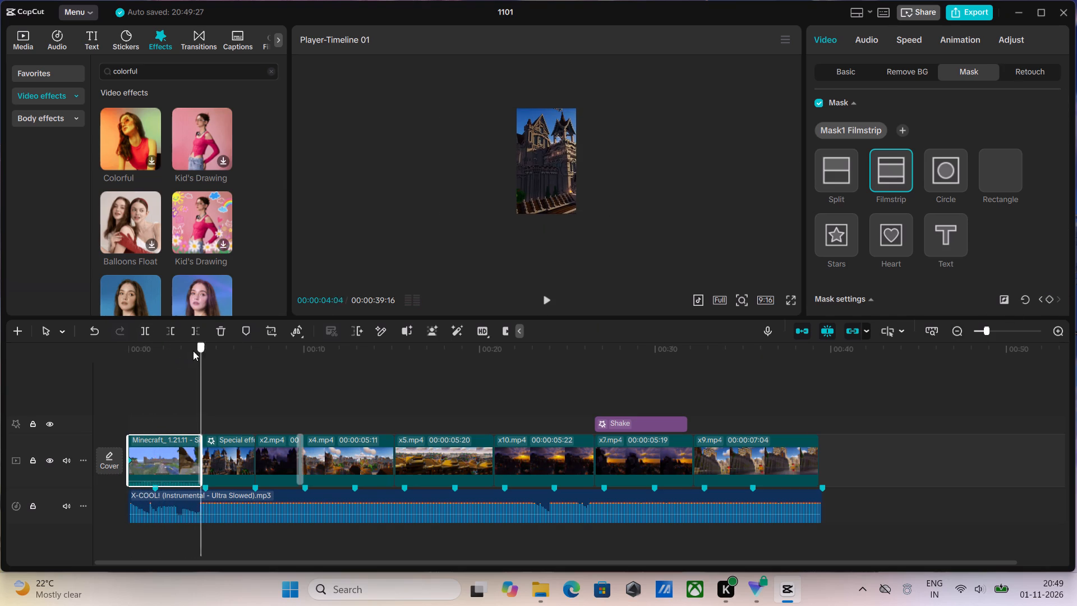
left_click_drag(193, 351, 134, 379)
Collapse the opening clip's Filmstrip mask band to a thin line across its centre at the 00:00:00:00 keyframe.
scroll(181, 429, "up", 5, "ctrl")
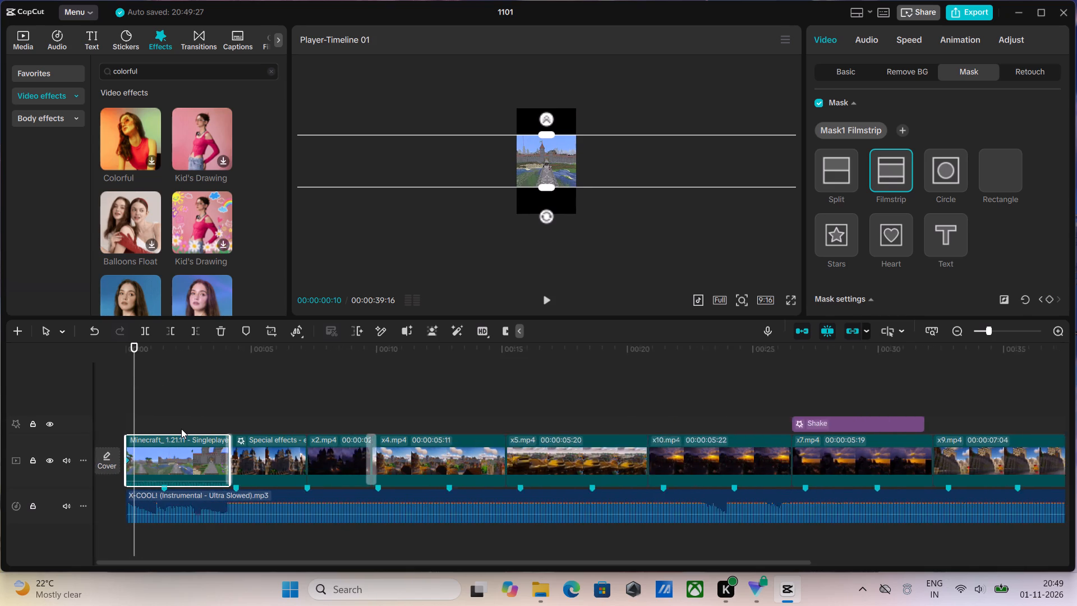
scroll(181, 429, "up", 6, "ctrl")
left_click_drag(137, 348, 109, 368)
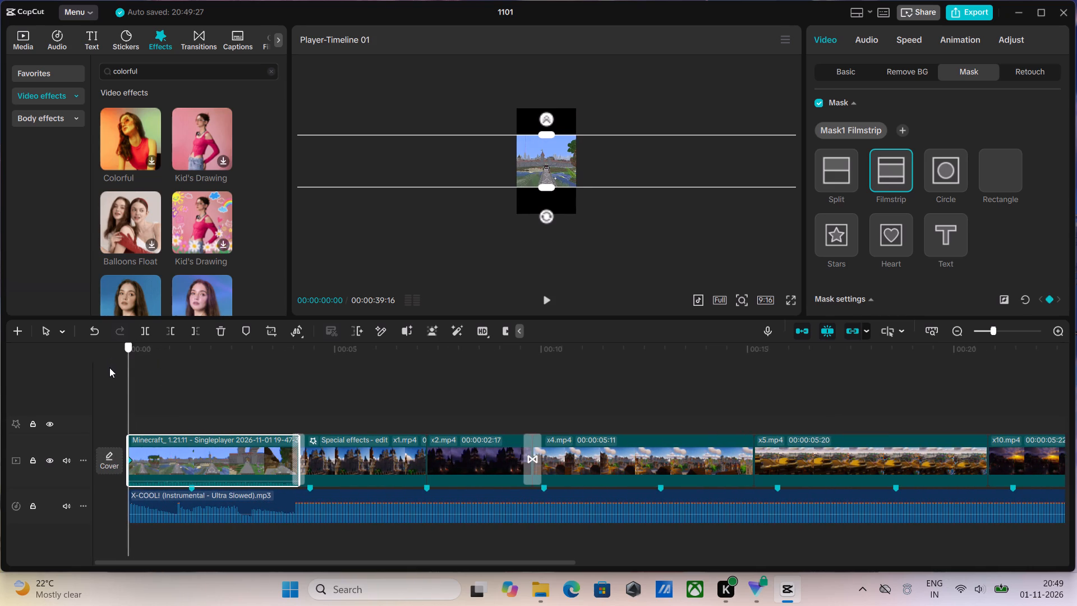
left_click_drag(109, 368, 109, 363)
left_click(541, 183)
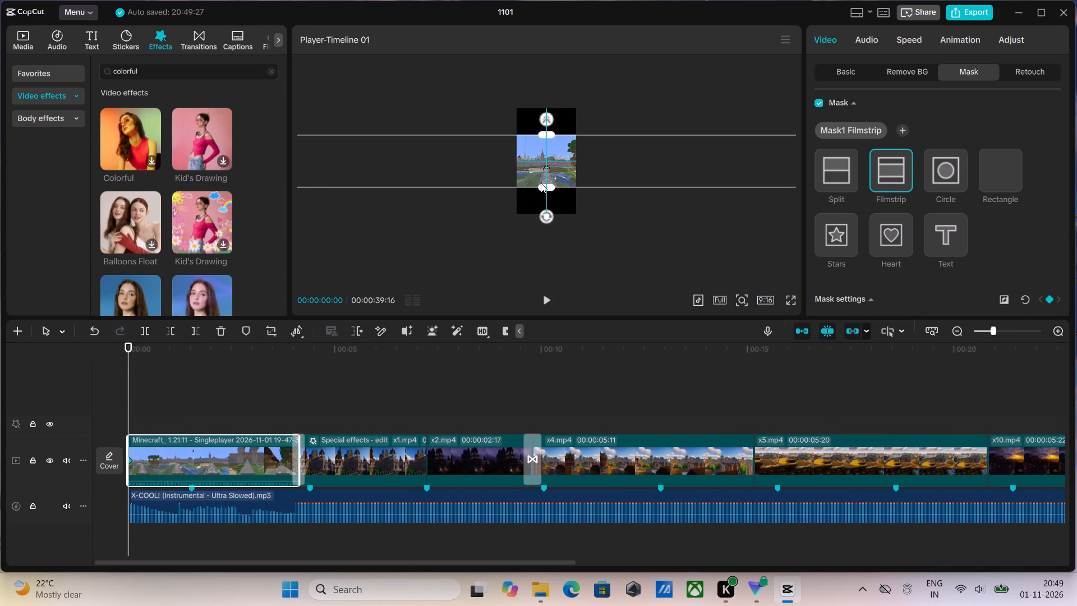
left_click(548, 134)
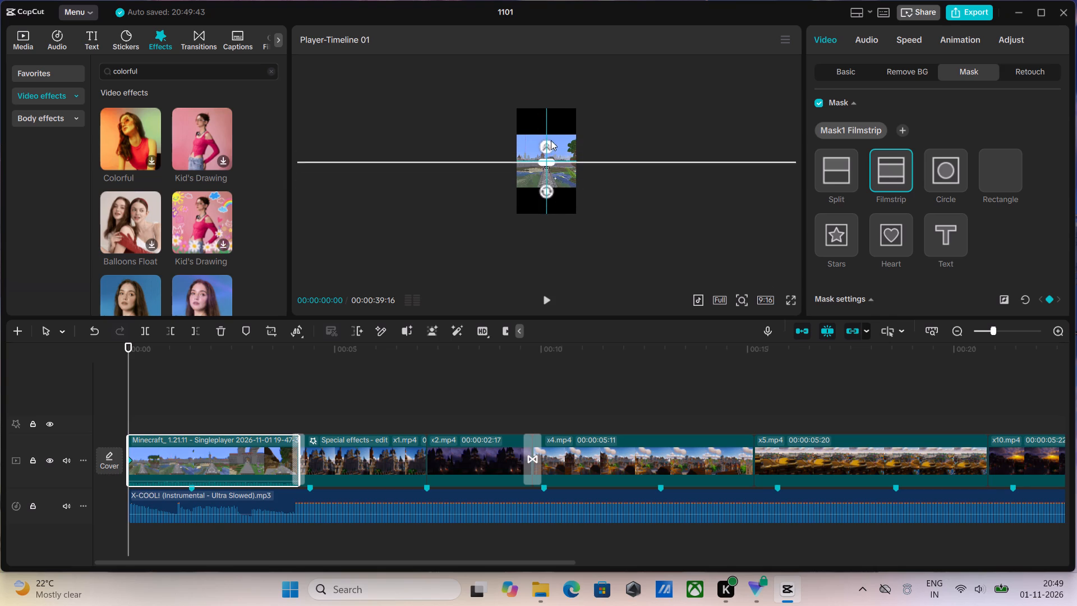
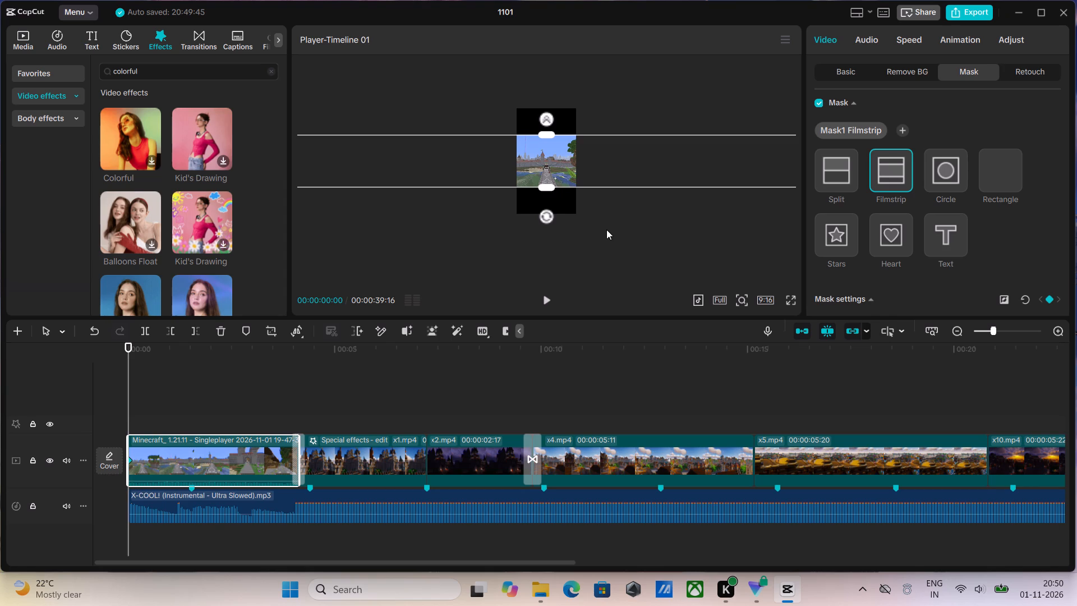
Delete the mask keyframe at the start of the opening Minecraft clip.
left_click(128, 463)
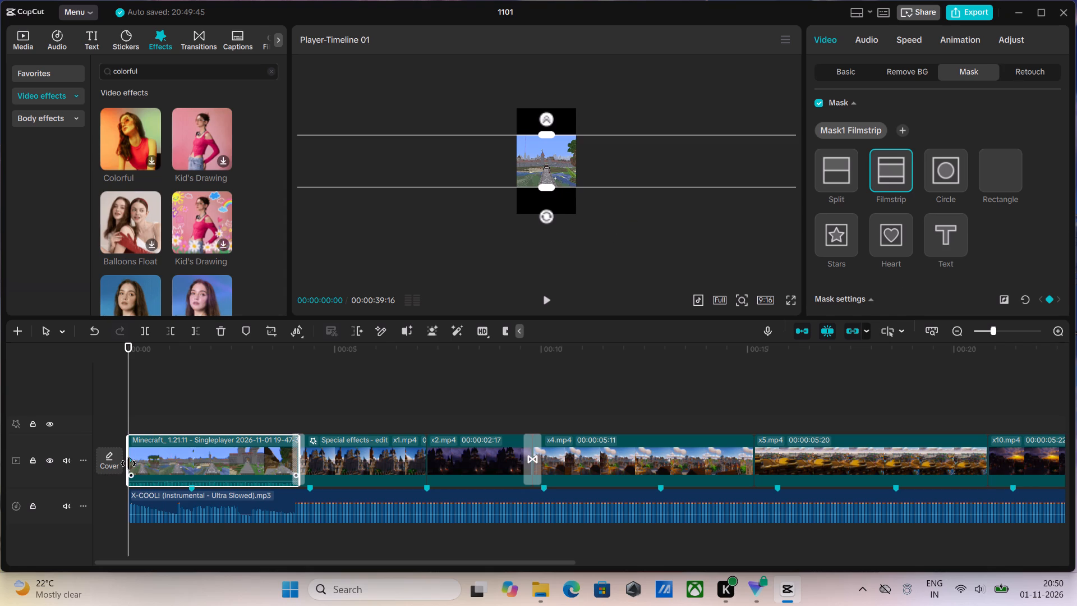
left_click(130, 458)
key("Delete")
Narrow the opening clip's Filmstrip mask band to a thin strip across its centre at 00:00:00:00.
left_click_drag(548, 186, 549, 182)
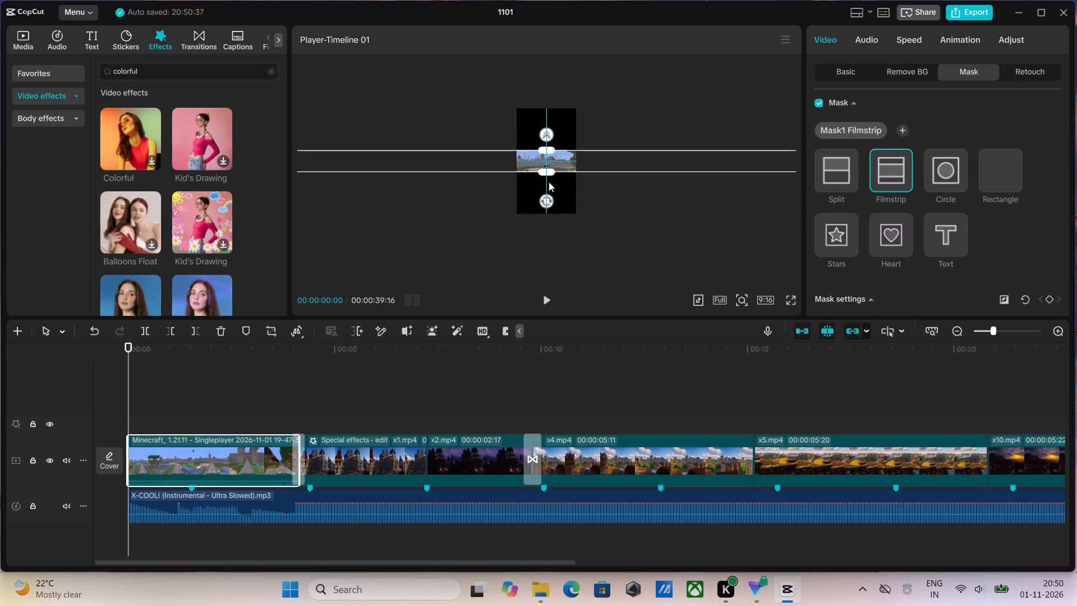
left_click_drag(549, 182, 549, 181)
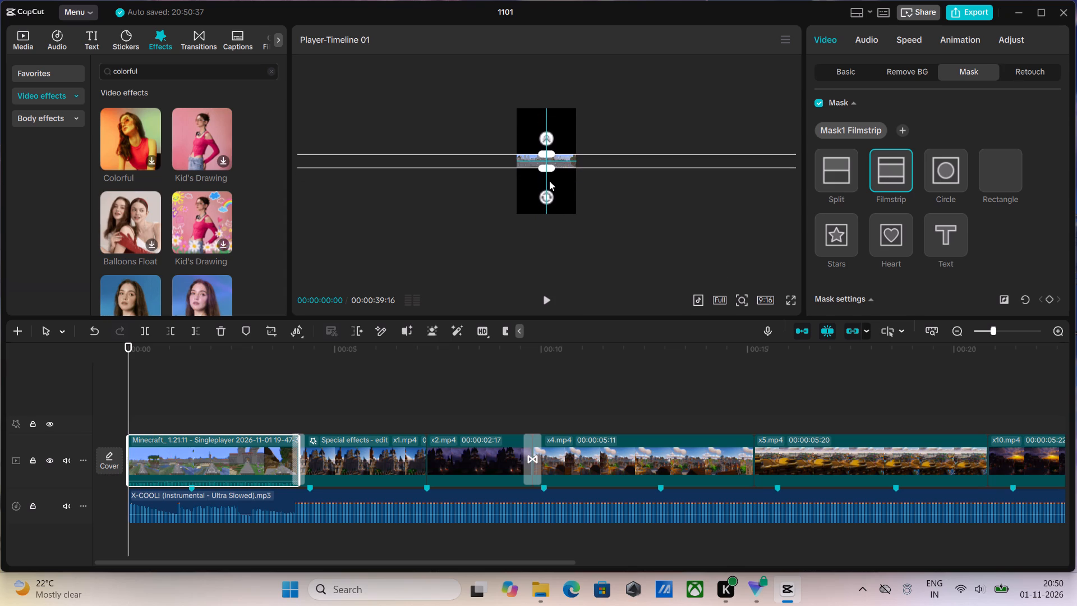
left_click_drag(549, 181, 549, 180)
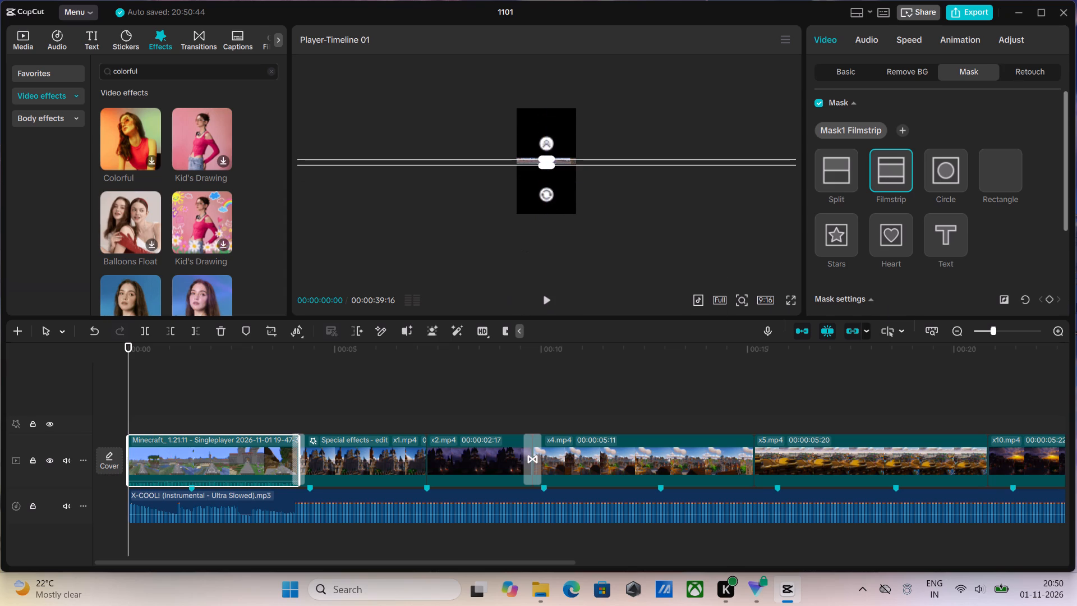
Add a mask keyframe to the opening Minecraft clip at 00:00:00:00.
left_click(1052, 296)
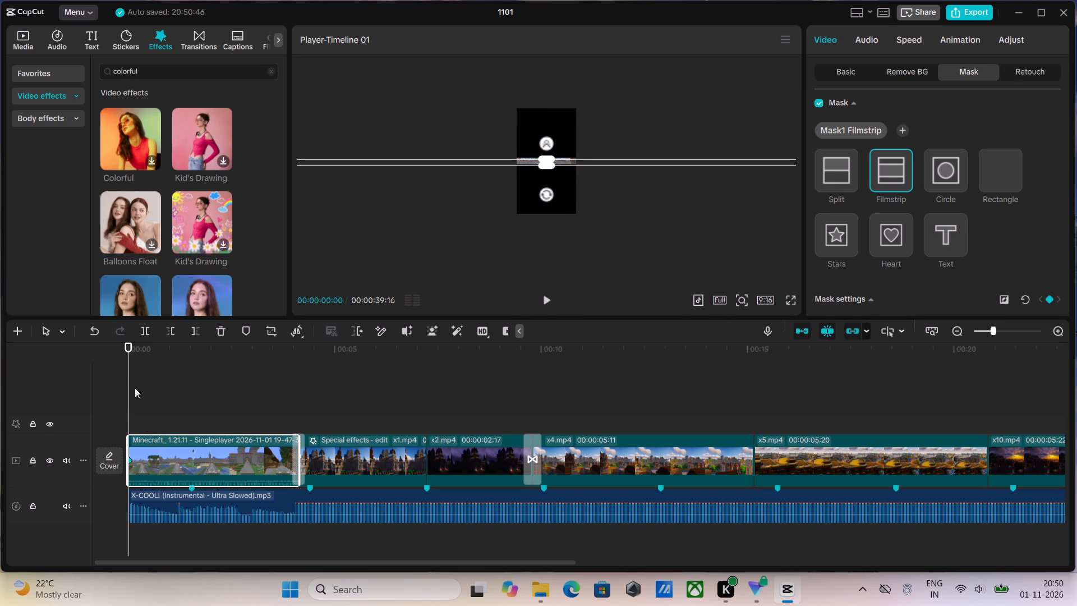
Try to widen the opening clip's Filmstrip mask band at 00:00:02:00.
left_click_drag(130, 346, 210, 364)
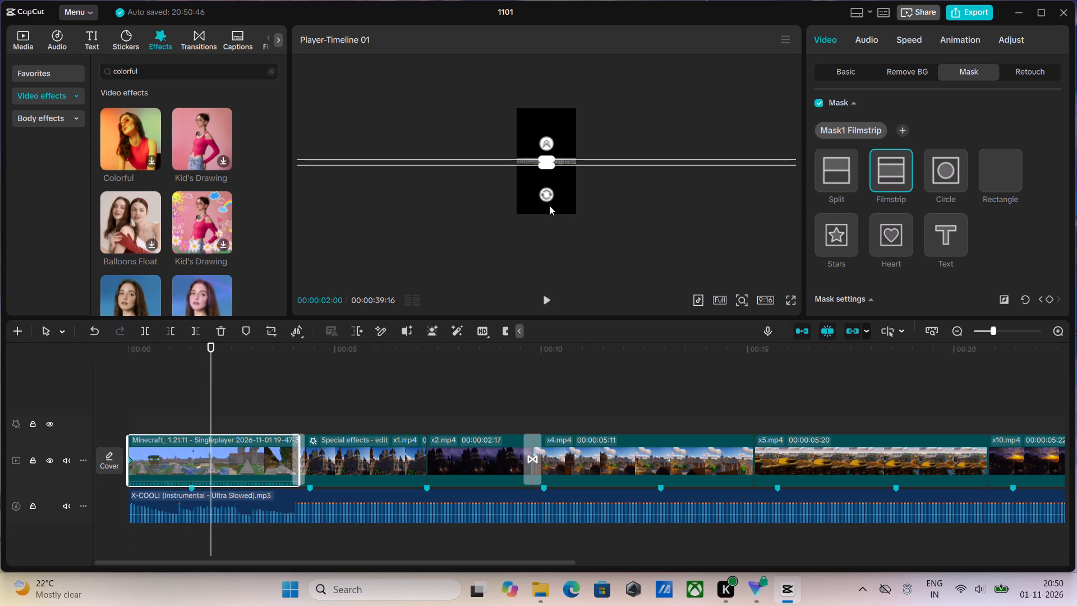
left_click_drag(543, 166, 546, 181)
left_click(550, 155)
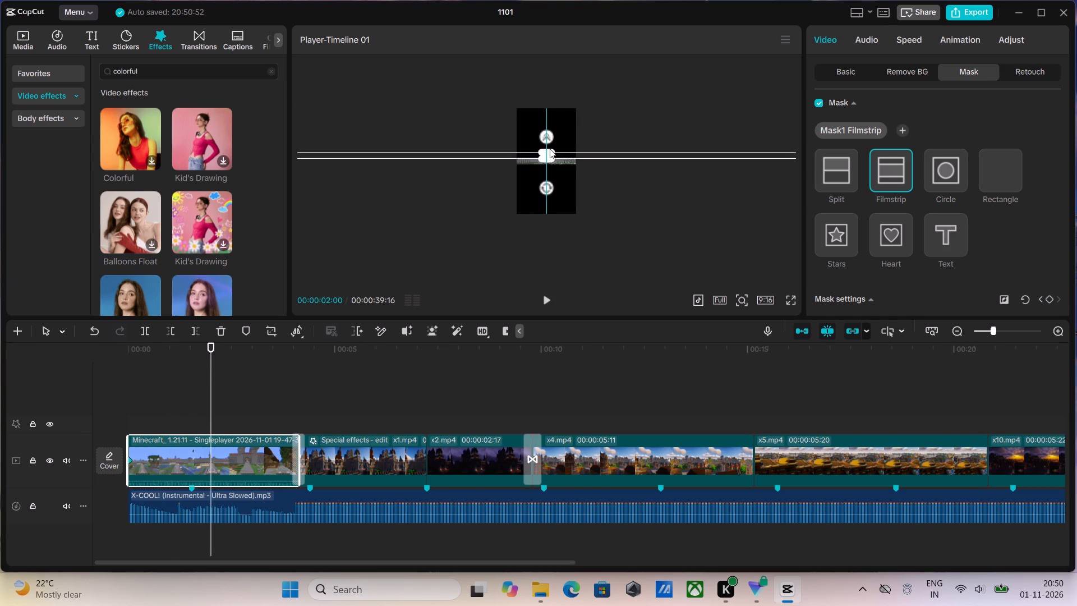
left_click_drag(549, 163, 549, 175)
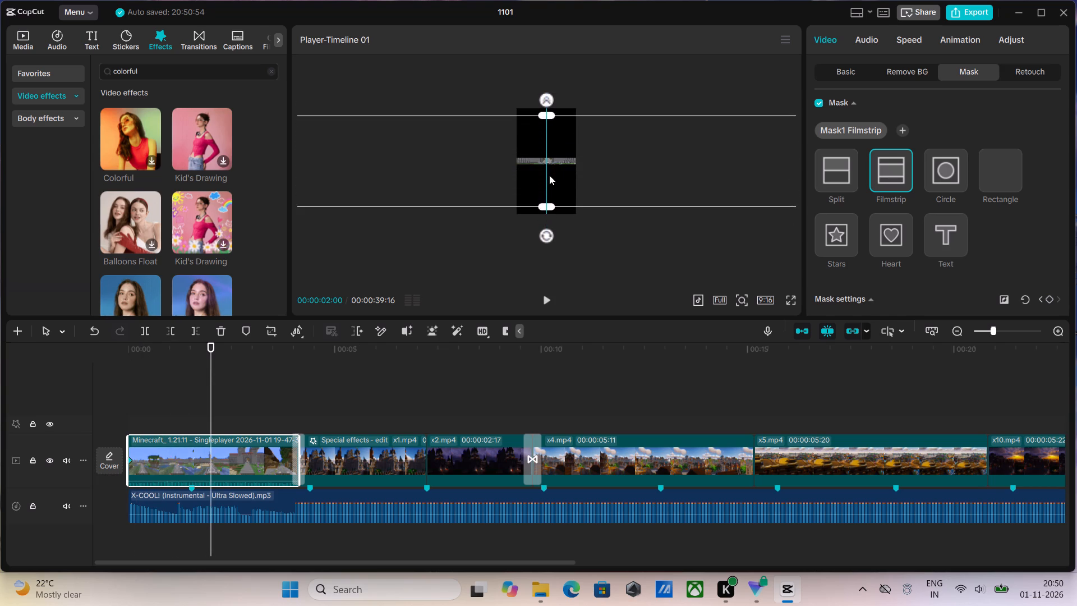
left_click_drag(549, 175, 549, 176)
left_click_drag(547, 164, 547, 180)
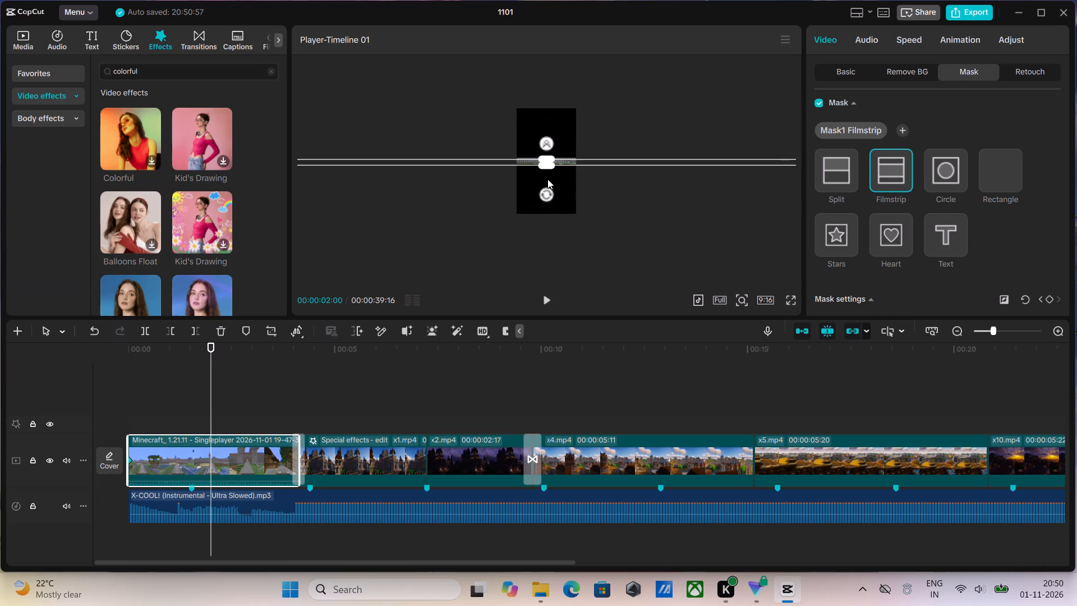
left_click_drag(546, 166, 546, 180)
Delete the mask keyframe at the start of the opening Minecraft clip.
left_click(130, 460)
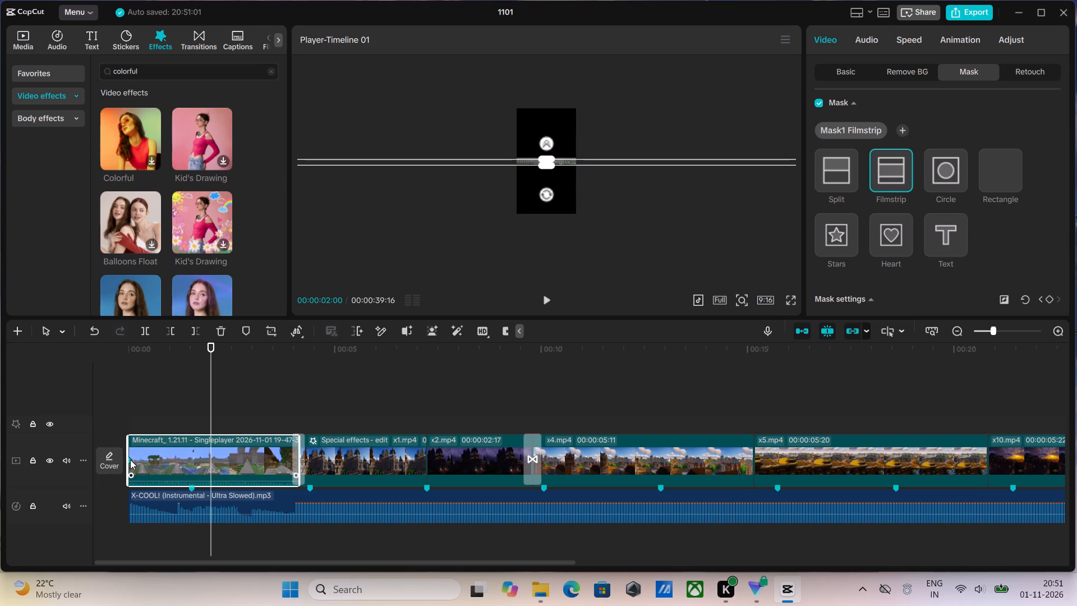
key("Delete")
Duplicate the opening Minecraft clip onto a track above it, aligned with the start of the timeline.
key("ctrl+c")
key("ctrl+v")
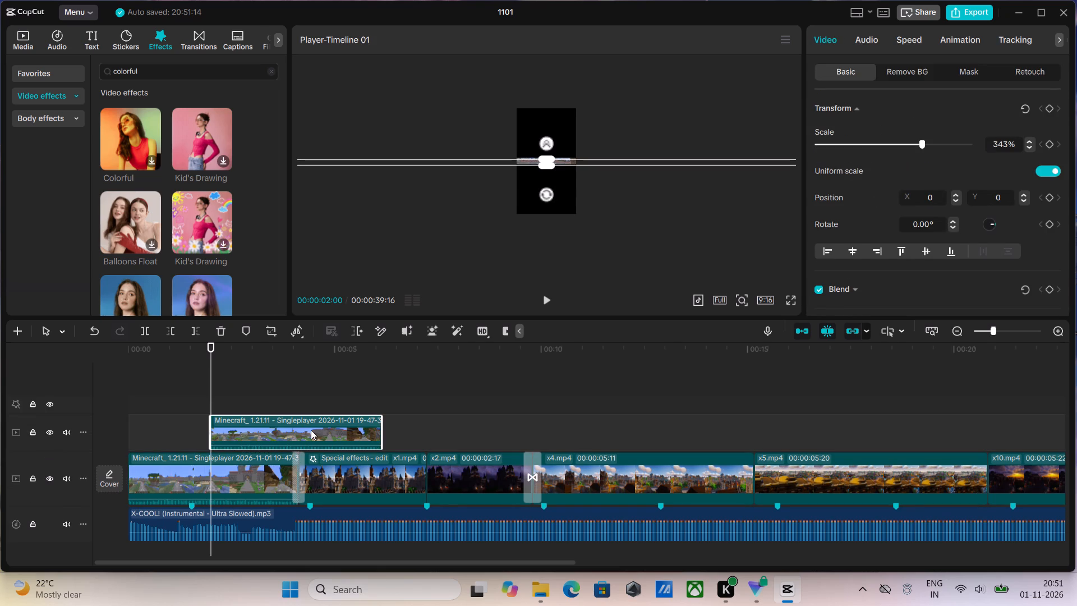
left_click_drag(307, 430, 227, 430)
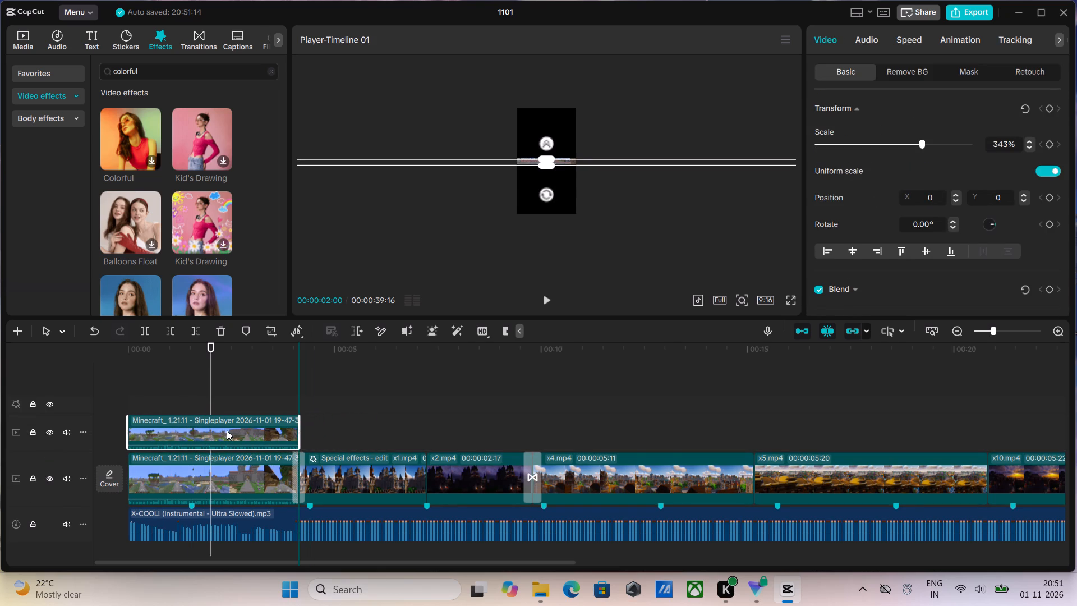
left_click_drag(227, 430, 228, 430)
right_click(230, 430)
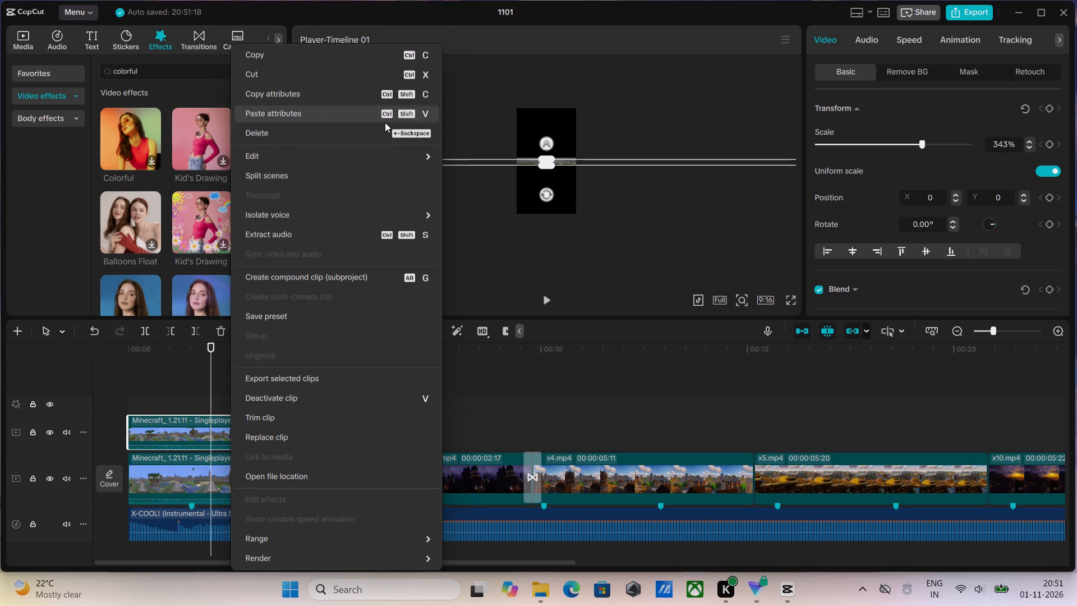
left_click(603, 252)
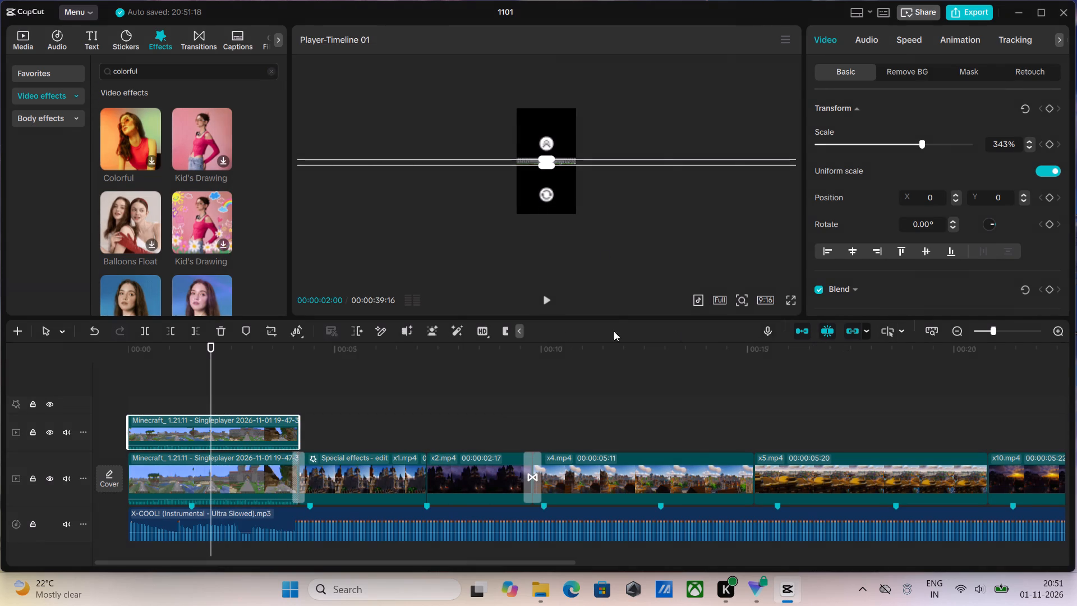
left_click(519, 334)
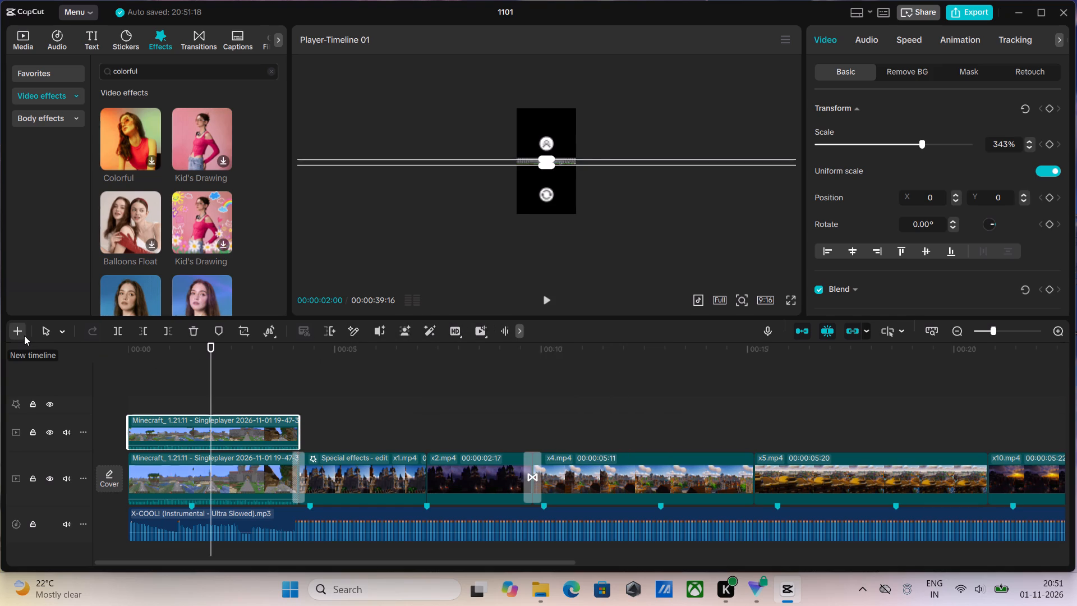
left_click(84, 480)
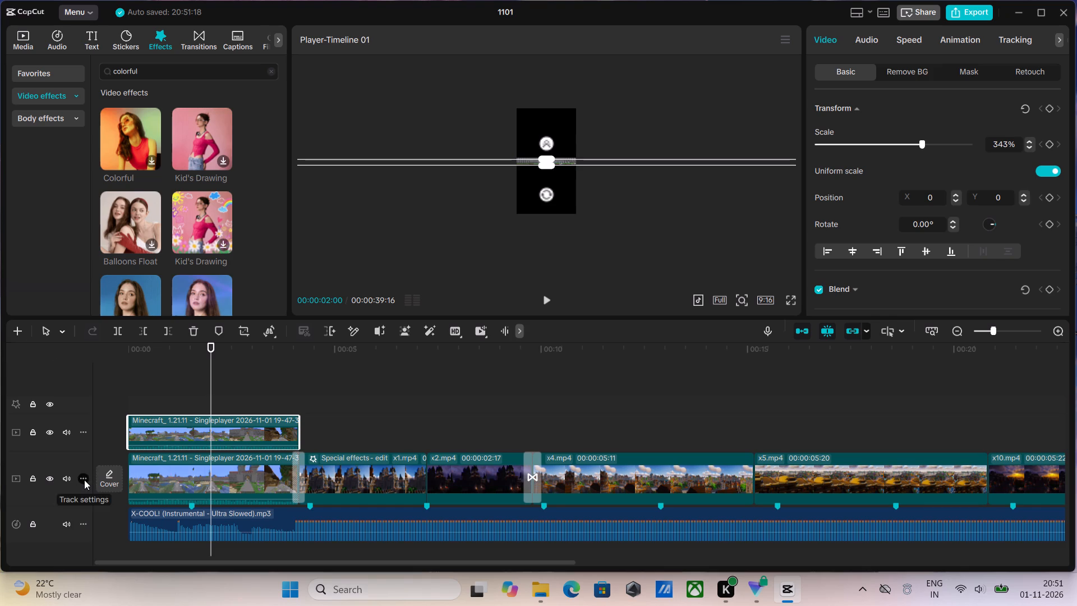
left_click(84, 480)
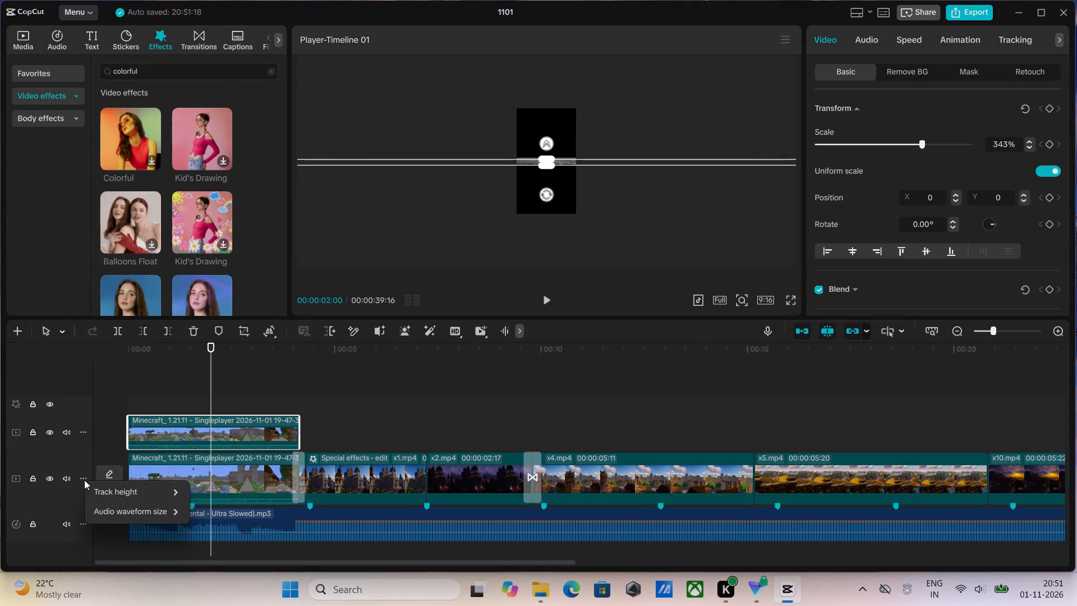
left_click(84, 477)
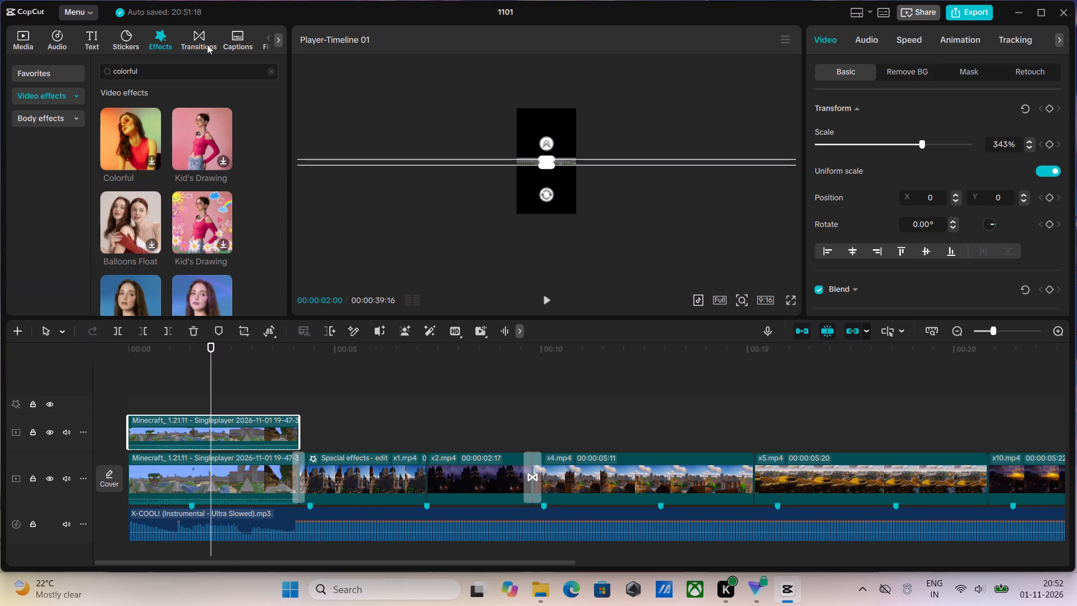
Play the stacked opening clips briefly from the start to review the Filmstrip mask.
left_click_drag(204, 346, 126, 374)
key("space")
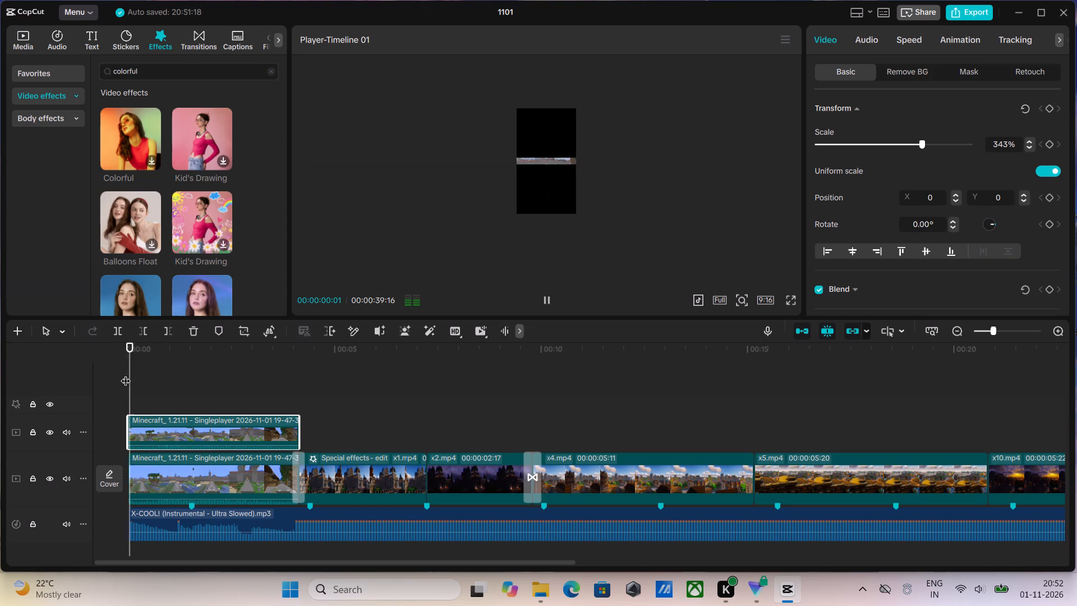
key("space")
Add a mask keyframe to the duplicated clip on the upper track at 00:00:00:03.
left_click(169, 428)
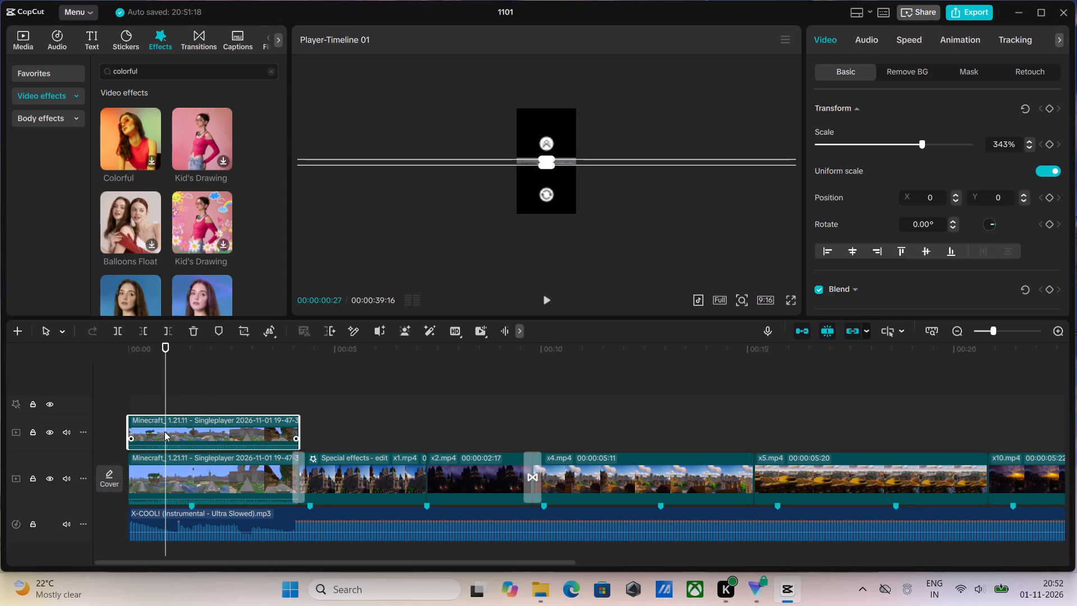
left_click_drag(165, 350, 133, 365)
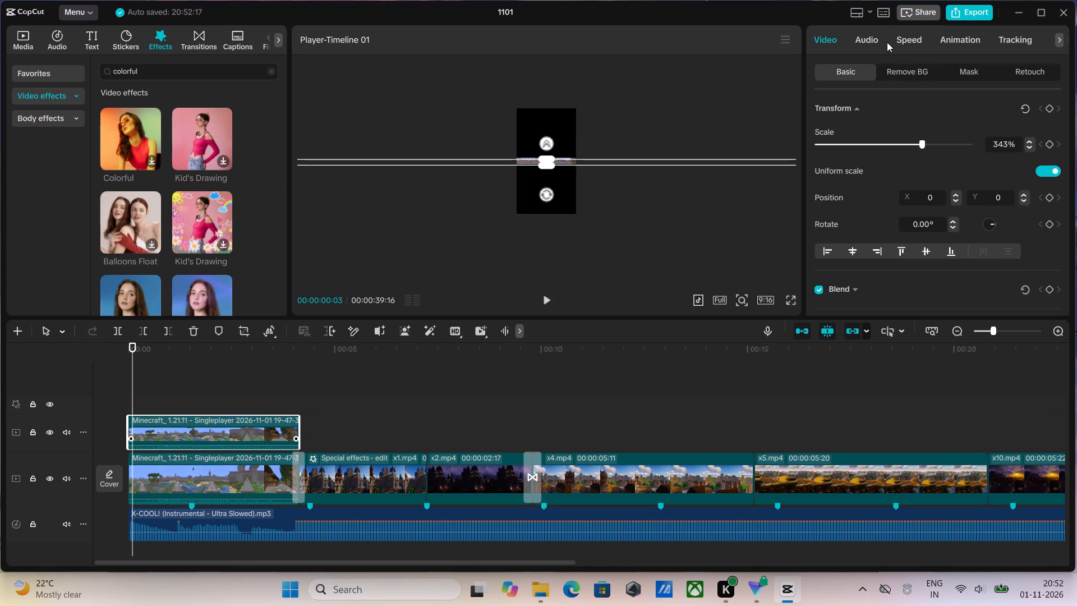
left_click(950, 74)
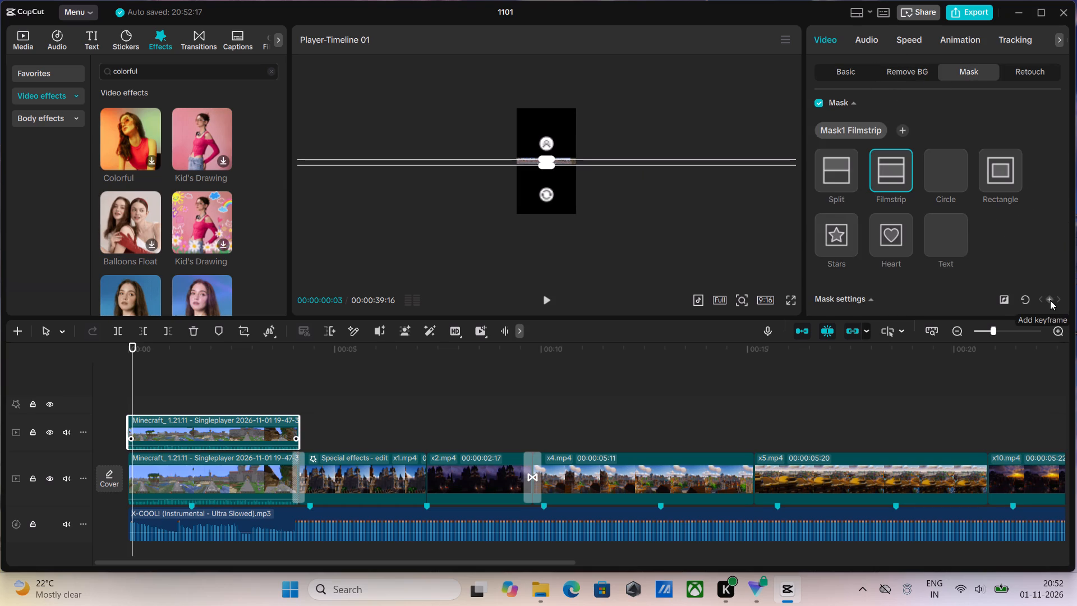
left_click(1050, 300)
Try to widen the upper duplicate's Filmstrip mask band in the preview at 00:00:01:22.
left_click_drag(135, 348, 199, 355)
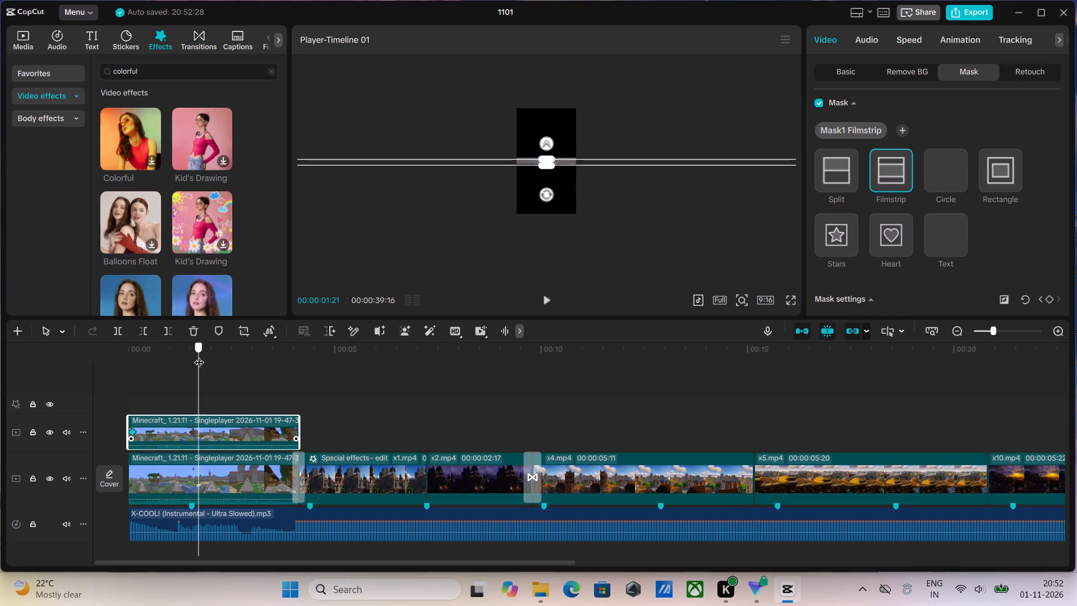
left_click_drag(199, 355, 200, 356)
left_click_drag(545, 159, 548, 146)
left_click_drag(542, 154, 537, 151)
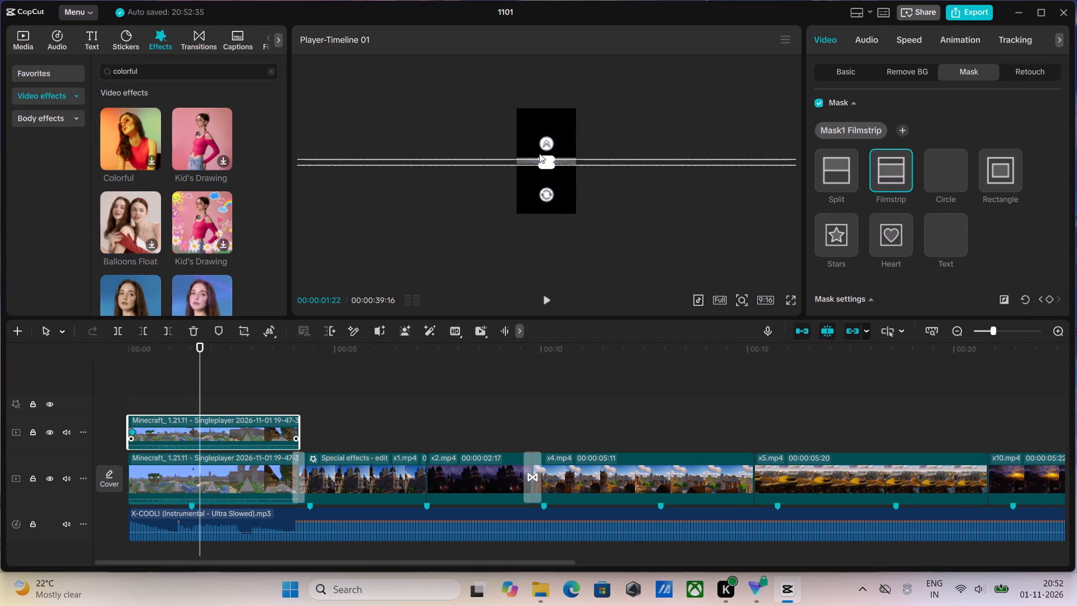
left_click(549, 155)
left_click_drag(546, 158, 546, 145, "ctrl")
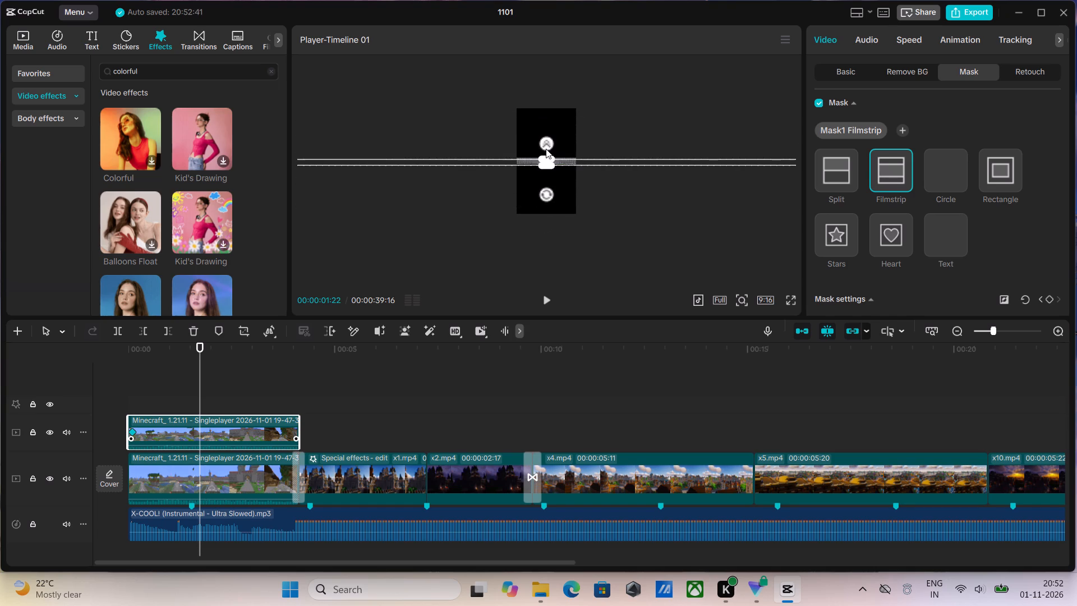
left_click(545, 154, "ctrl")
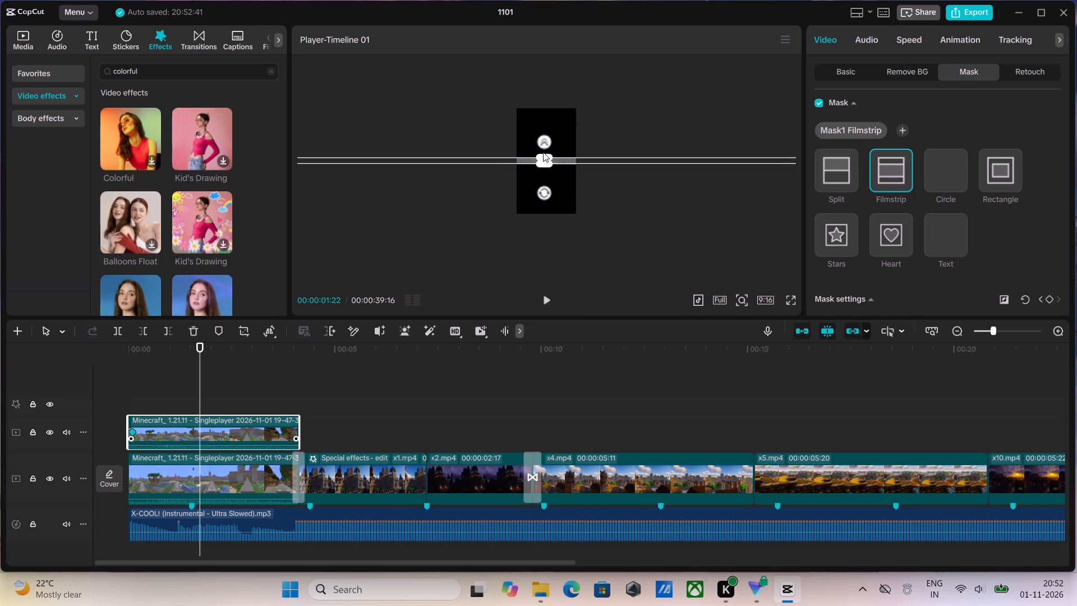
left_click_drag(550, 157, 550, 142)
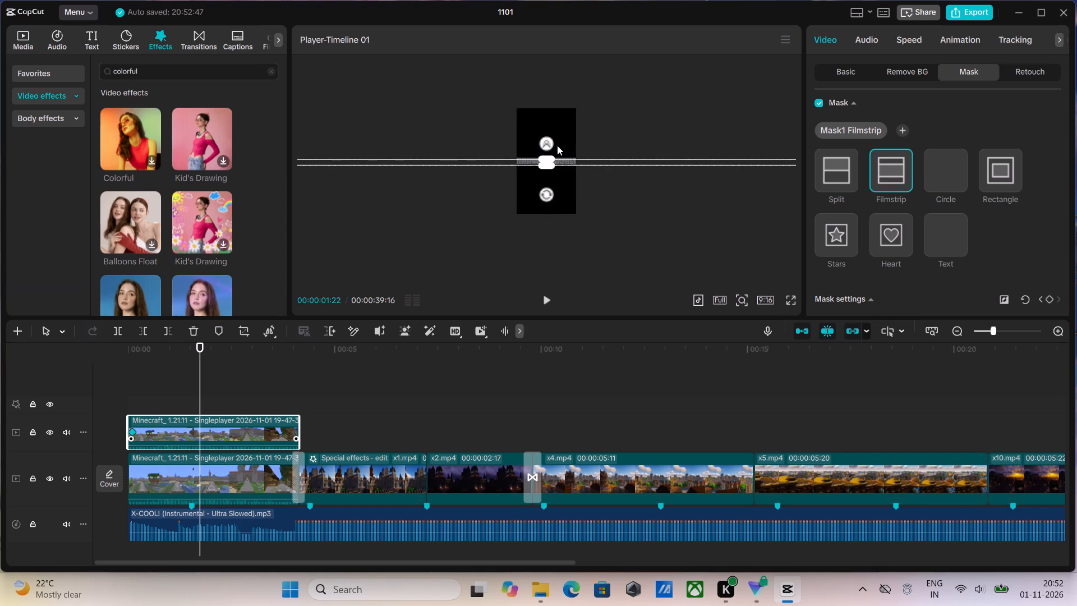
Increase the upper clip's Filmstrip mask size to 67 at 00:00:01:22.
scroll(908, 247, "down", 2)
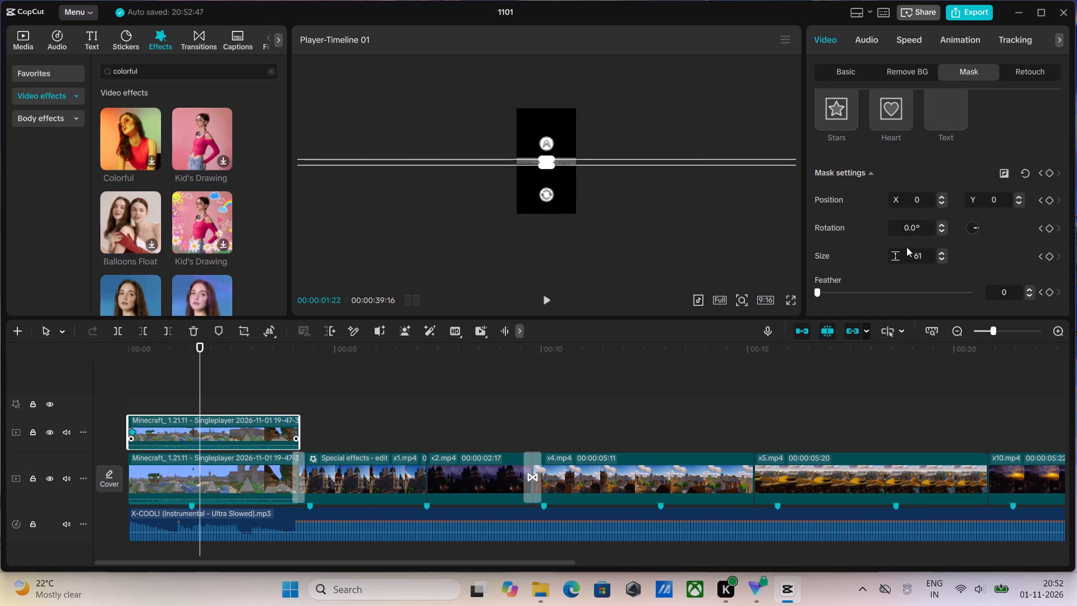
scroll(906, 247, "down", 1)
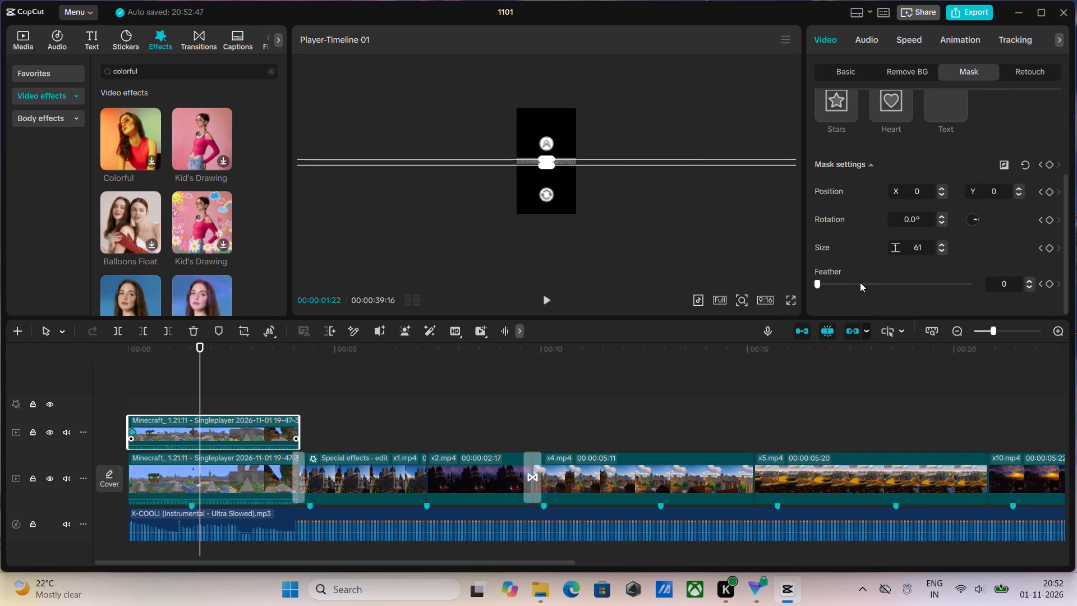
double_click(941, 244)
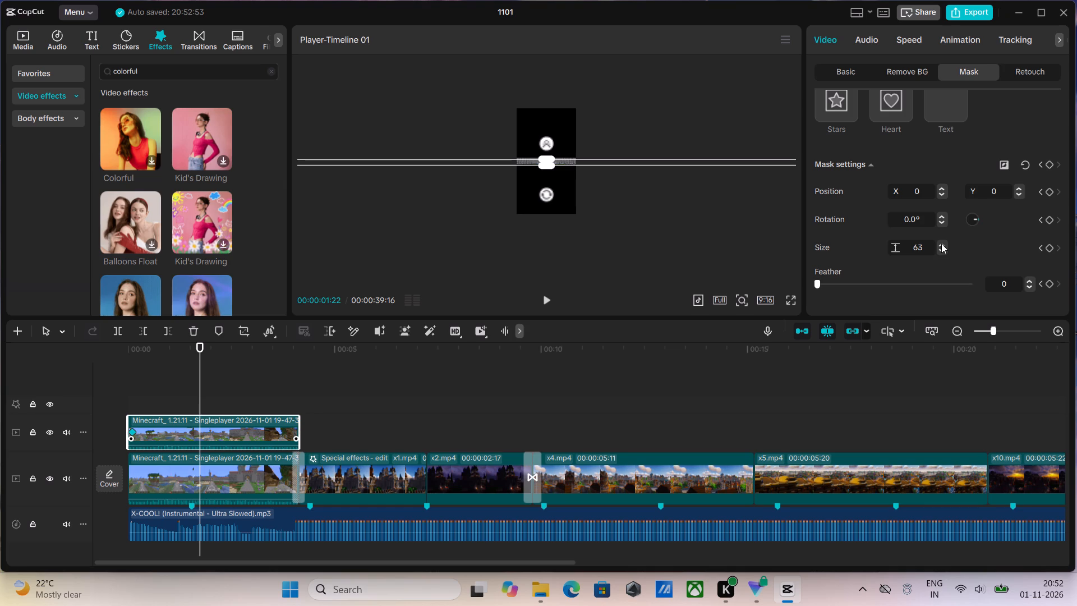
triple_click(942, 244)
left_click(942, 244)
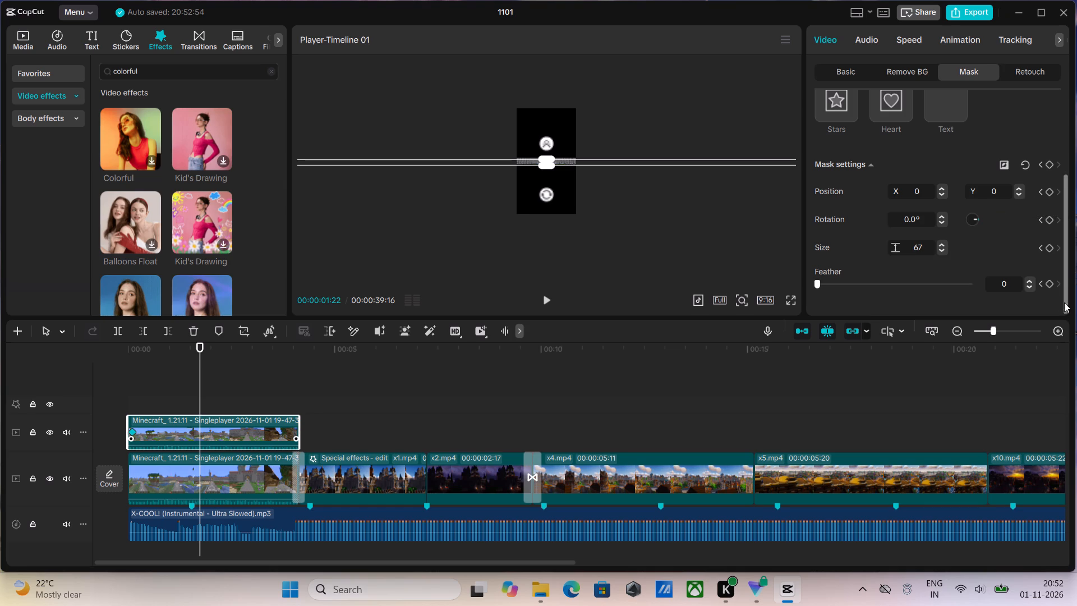
Delete the mask keyframe at 00:00:00:03 from the duplicated clip on the upper track.
left_click(132, 429)
key("Delete")
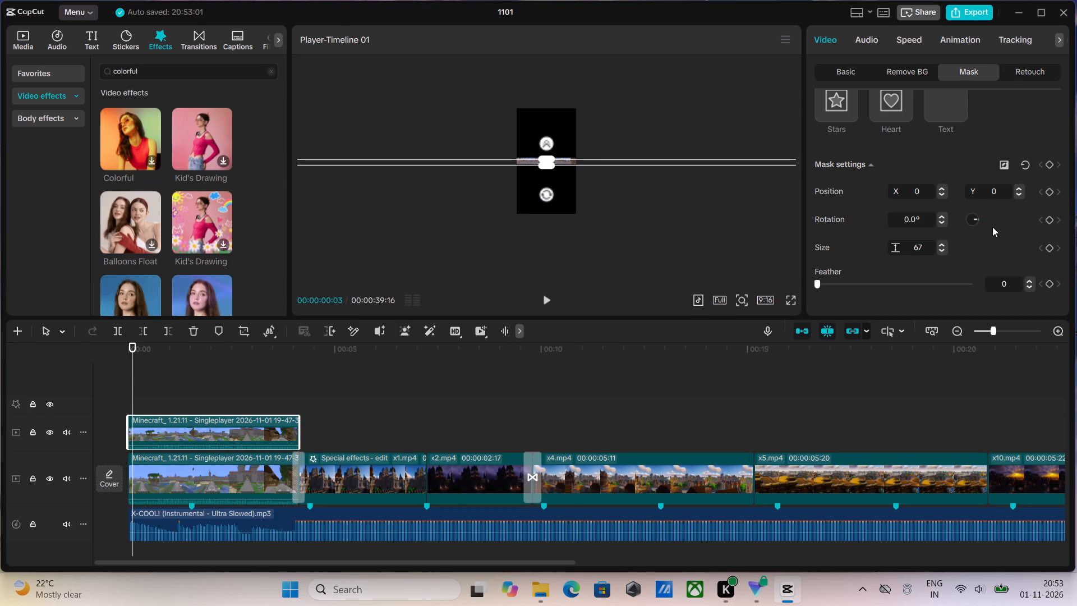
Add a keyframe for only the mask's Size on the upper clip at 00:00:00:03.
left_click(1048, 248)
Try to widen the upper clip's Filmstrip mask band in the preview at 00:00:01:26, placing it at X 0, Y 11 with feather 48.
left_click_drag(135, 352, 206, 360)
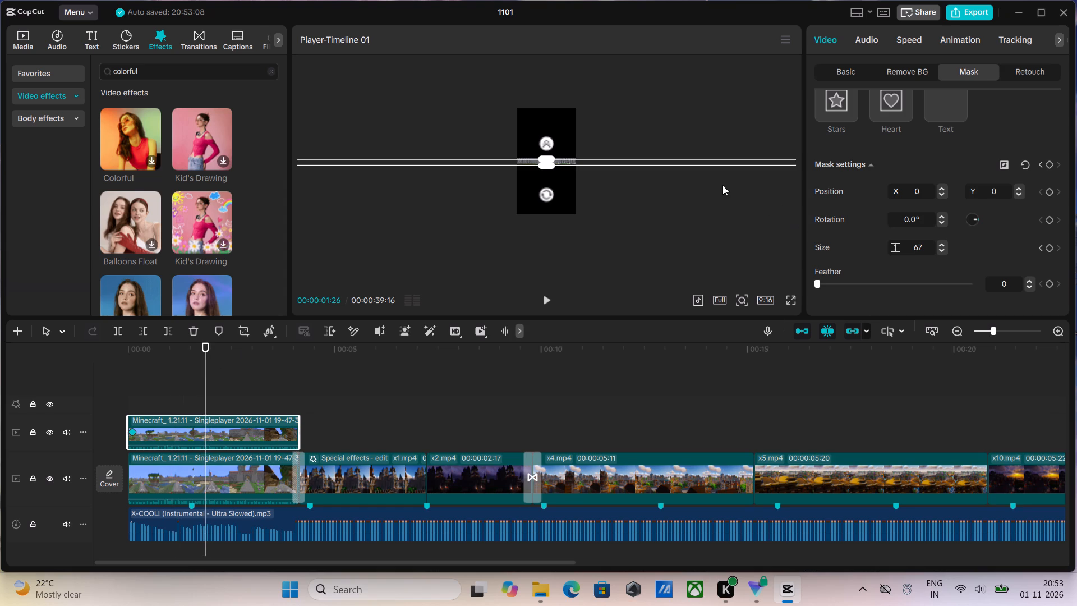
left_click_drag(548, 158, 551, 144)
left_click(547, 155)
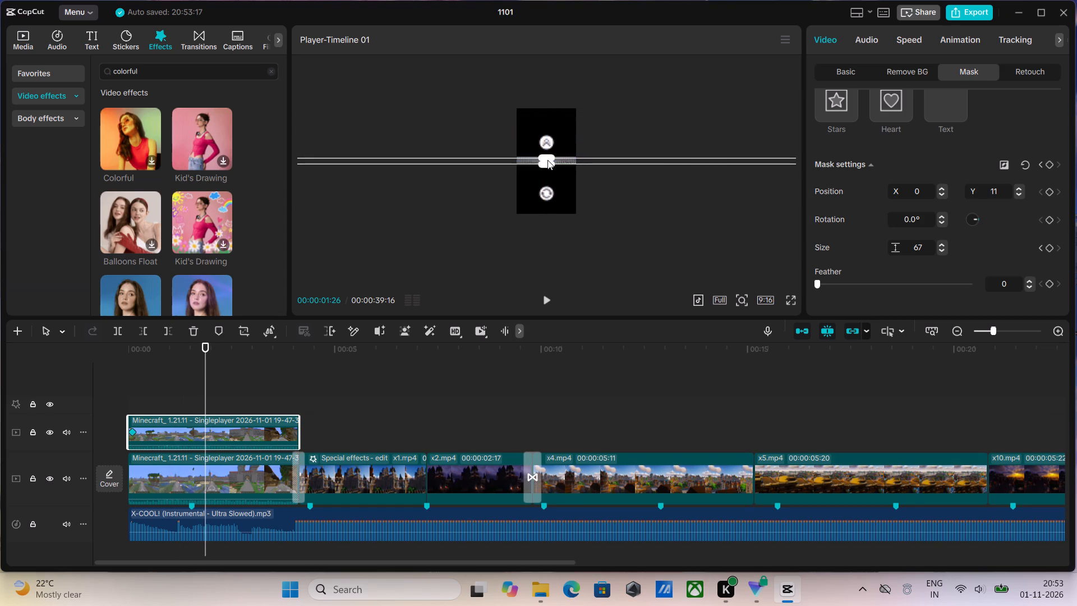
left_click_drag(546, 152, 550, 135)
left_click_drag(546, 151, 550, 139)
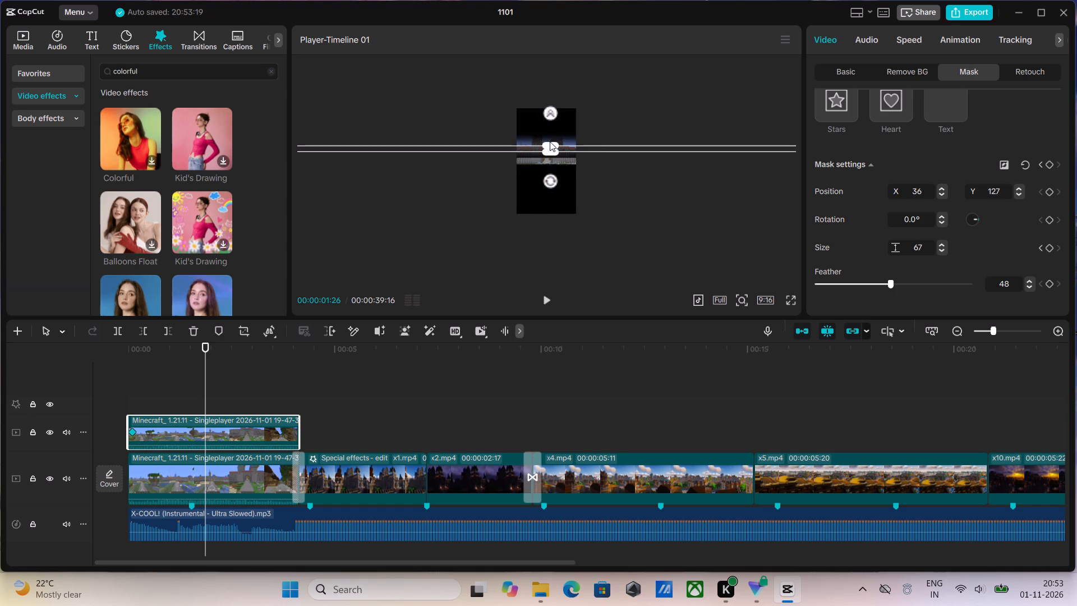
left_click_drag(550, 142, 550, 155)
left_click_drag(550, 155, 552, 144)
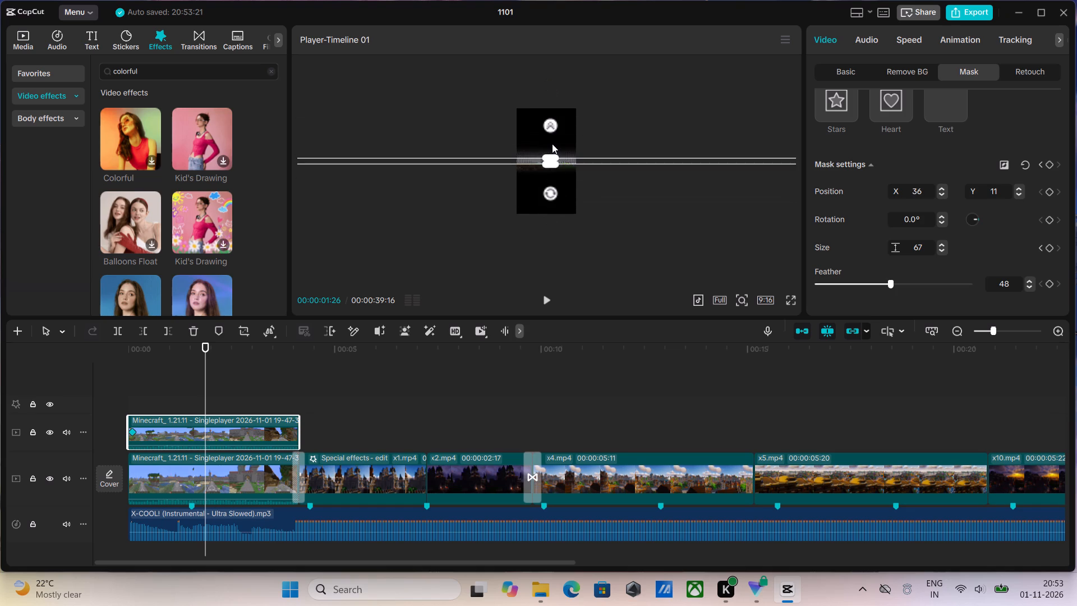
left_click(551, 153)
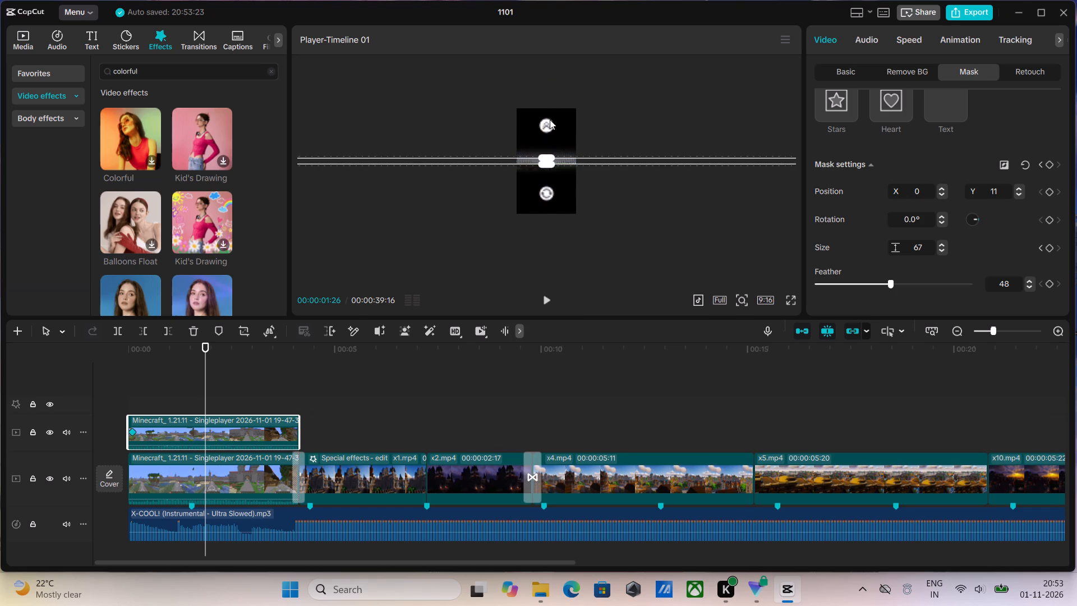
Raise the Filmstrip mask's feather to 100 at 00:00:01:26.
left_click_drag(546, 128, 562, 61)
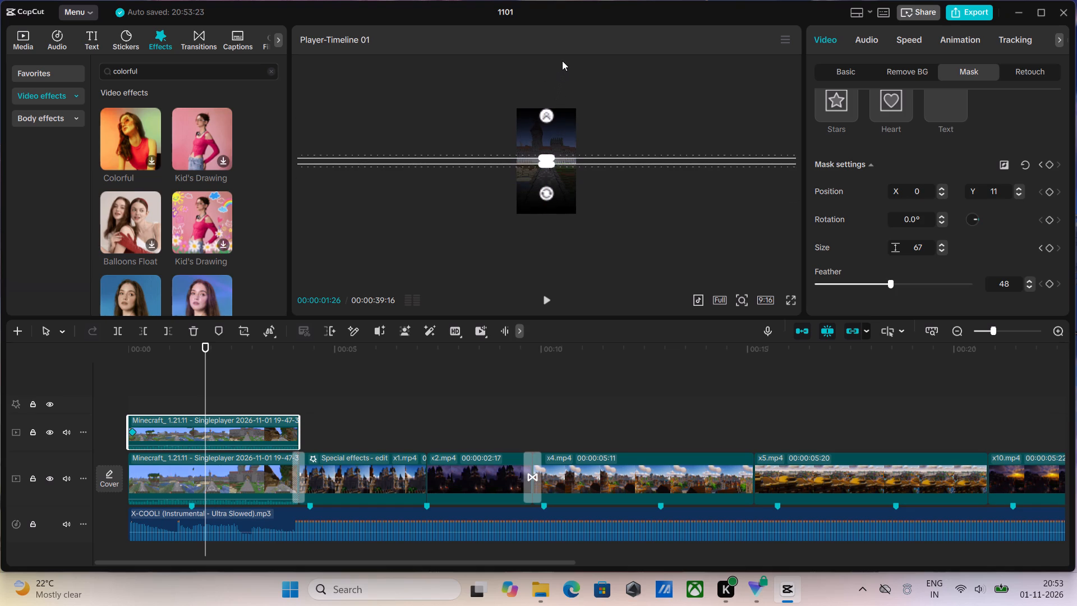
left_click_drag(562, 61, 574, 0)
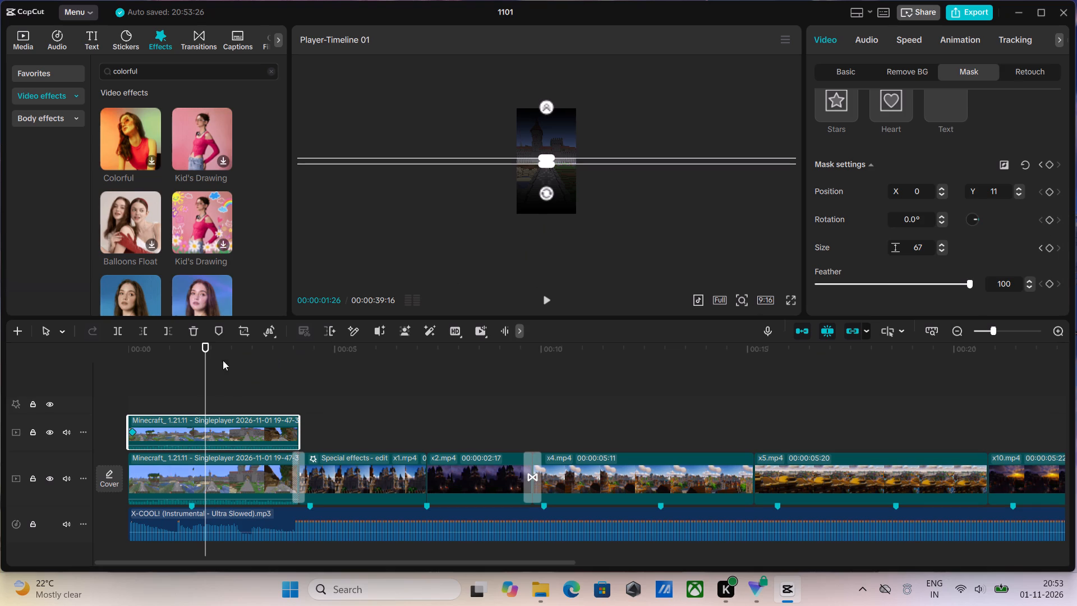
Play the opening from the start to review the feathered mask on the upper clip.
left_click_drag(206, 352, 123, 366)
key("space")
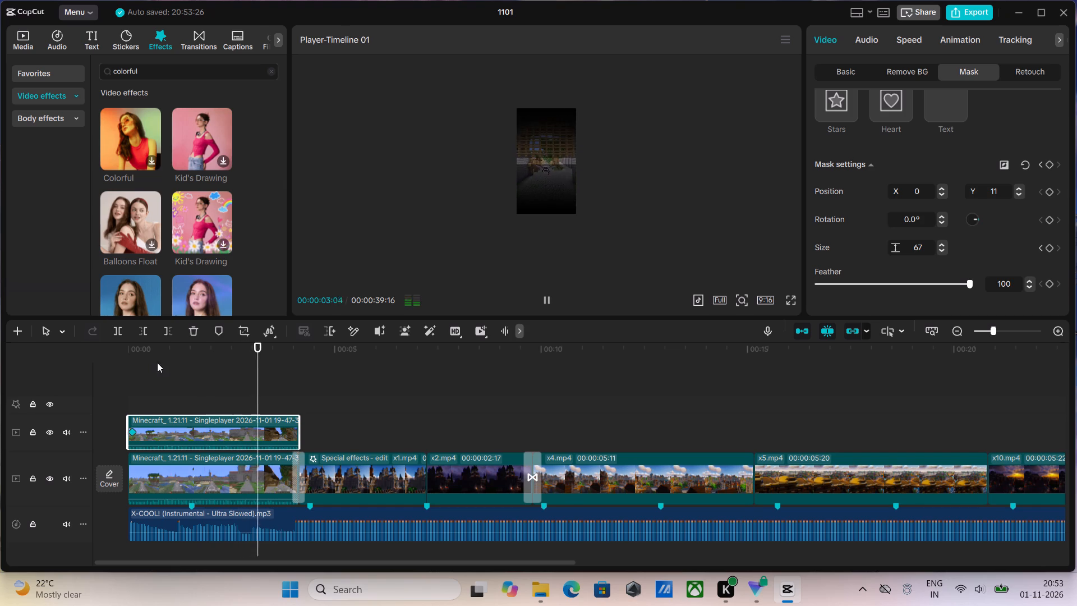
key("space")
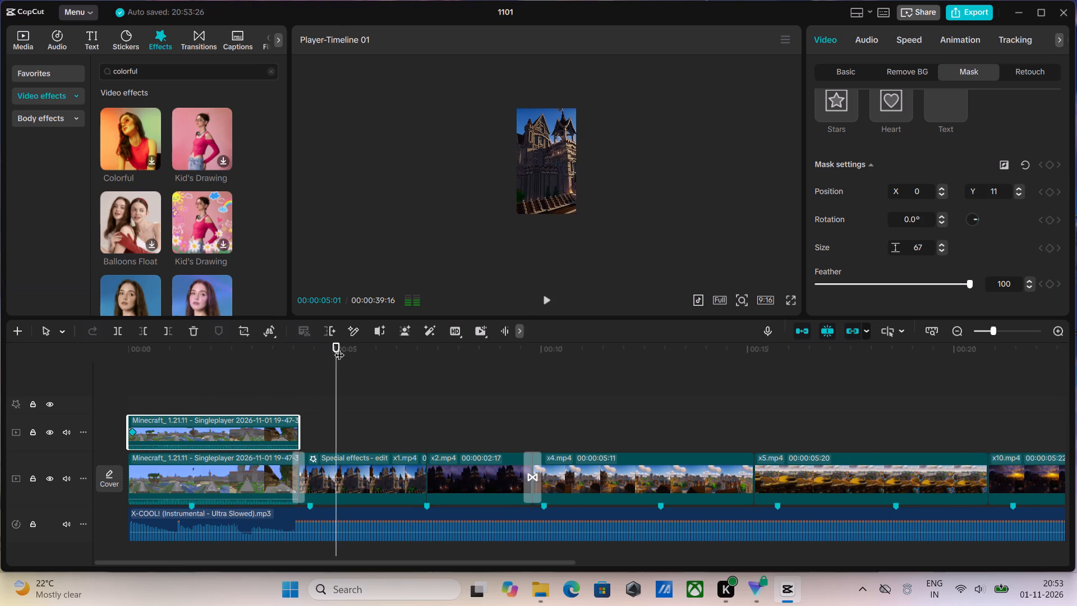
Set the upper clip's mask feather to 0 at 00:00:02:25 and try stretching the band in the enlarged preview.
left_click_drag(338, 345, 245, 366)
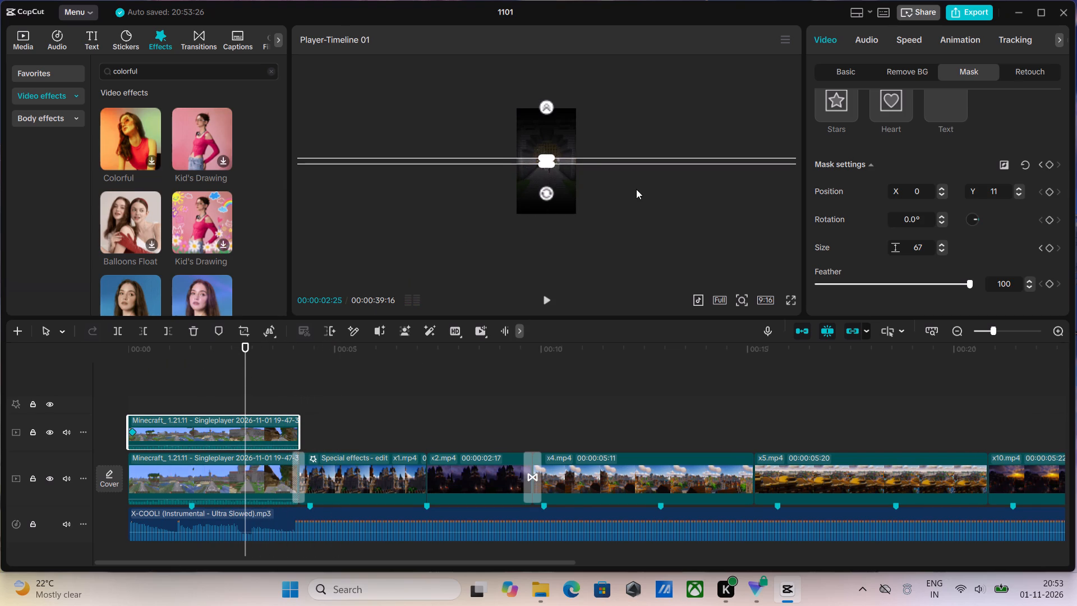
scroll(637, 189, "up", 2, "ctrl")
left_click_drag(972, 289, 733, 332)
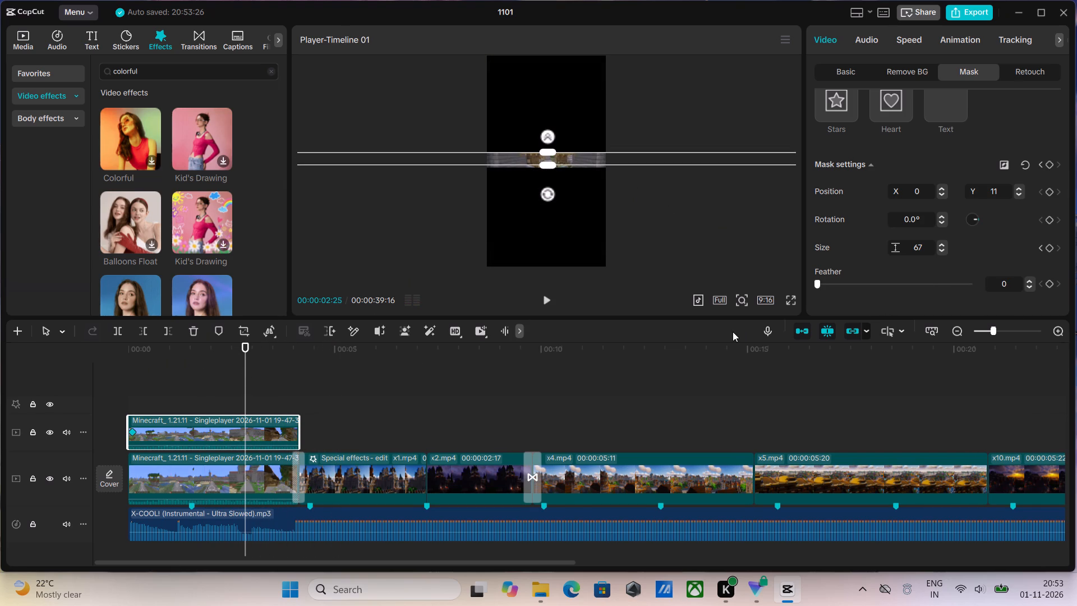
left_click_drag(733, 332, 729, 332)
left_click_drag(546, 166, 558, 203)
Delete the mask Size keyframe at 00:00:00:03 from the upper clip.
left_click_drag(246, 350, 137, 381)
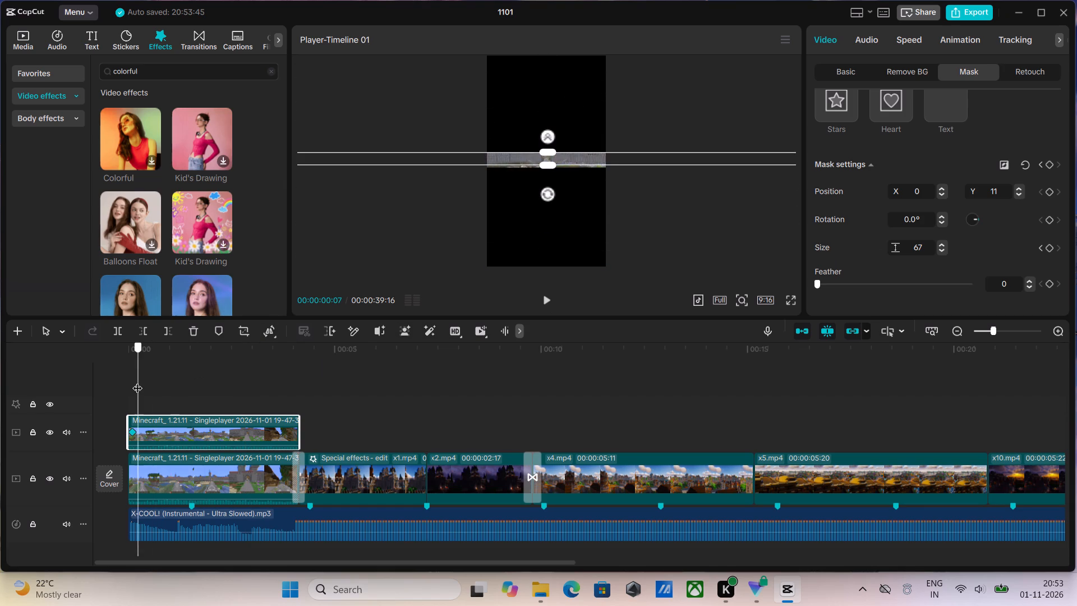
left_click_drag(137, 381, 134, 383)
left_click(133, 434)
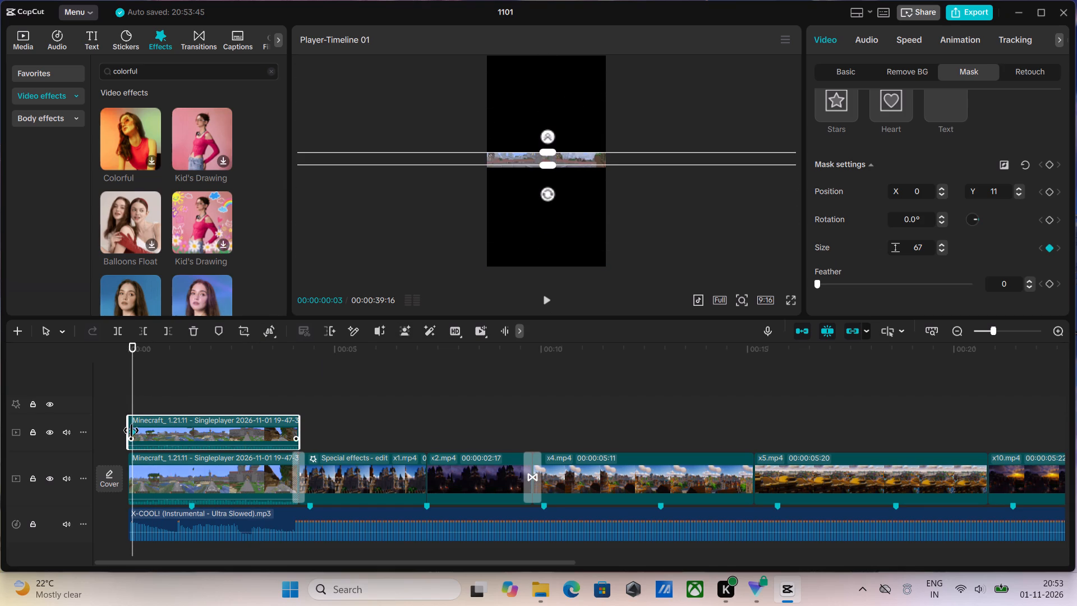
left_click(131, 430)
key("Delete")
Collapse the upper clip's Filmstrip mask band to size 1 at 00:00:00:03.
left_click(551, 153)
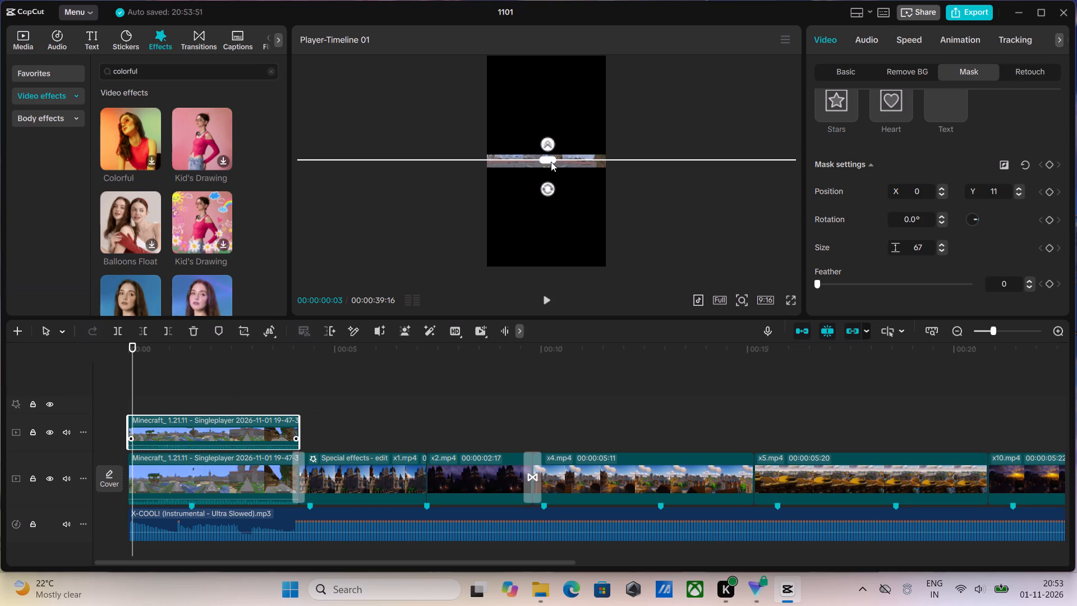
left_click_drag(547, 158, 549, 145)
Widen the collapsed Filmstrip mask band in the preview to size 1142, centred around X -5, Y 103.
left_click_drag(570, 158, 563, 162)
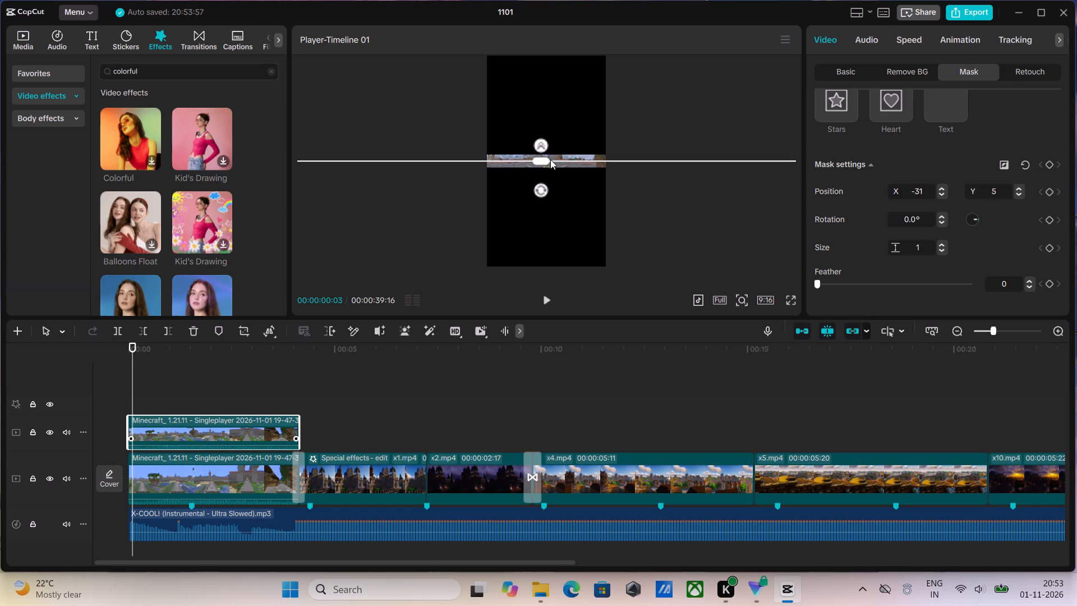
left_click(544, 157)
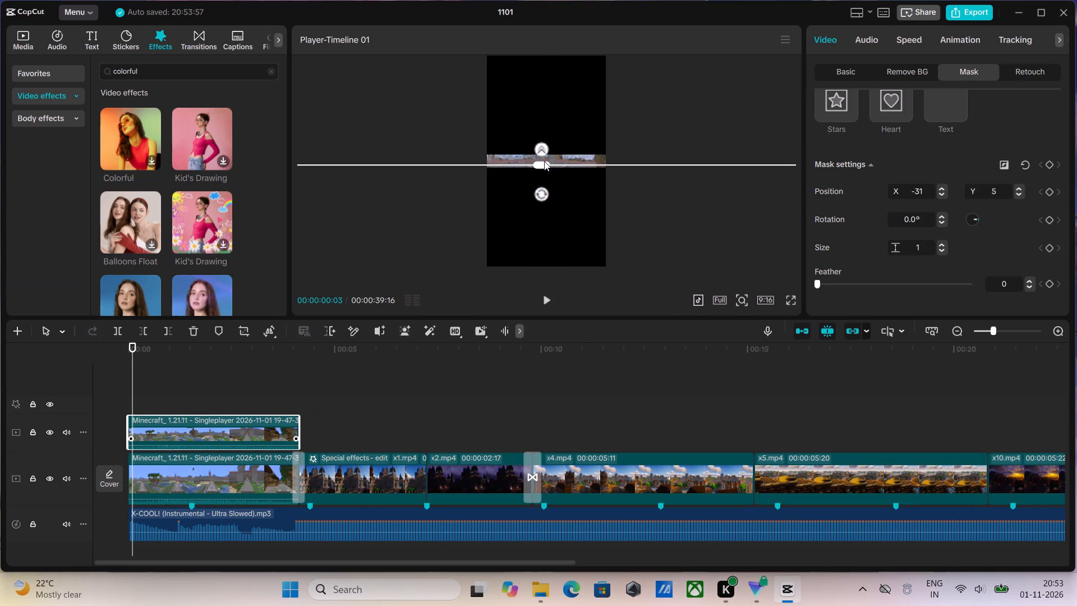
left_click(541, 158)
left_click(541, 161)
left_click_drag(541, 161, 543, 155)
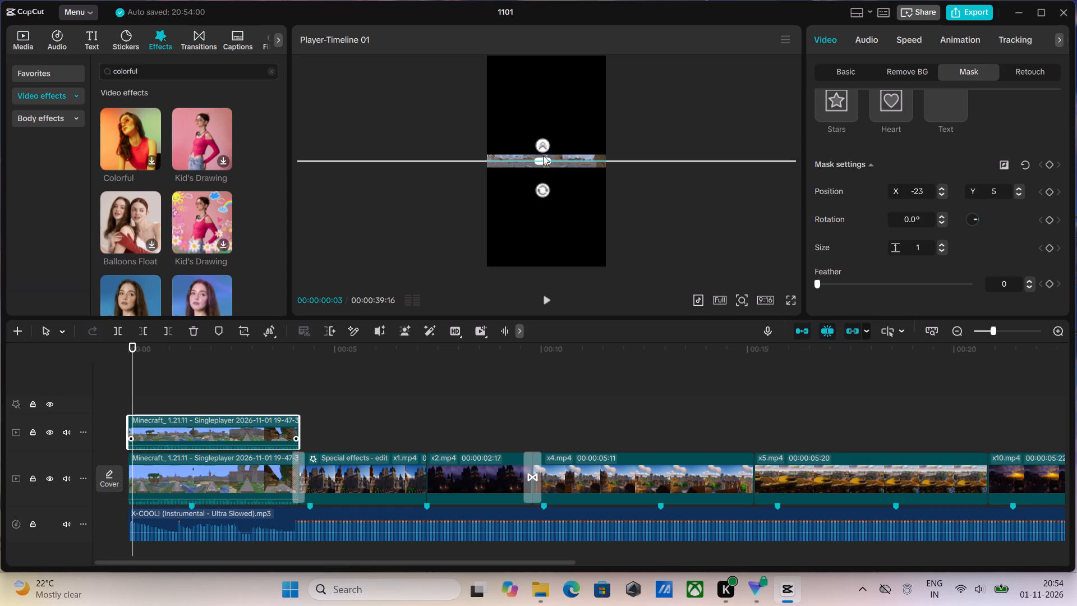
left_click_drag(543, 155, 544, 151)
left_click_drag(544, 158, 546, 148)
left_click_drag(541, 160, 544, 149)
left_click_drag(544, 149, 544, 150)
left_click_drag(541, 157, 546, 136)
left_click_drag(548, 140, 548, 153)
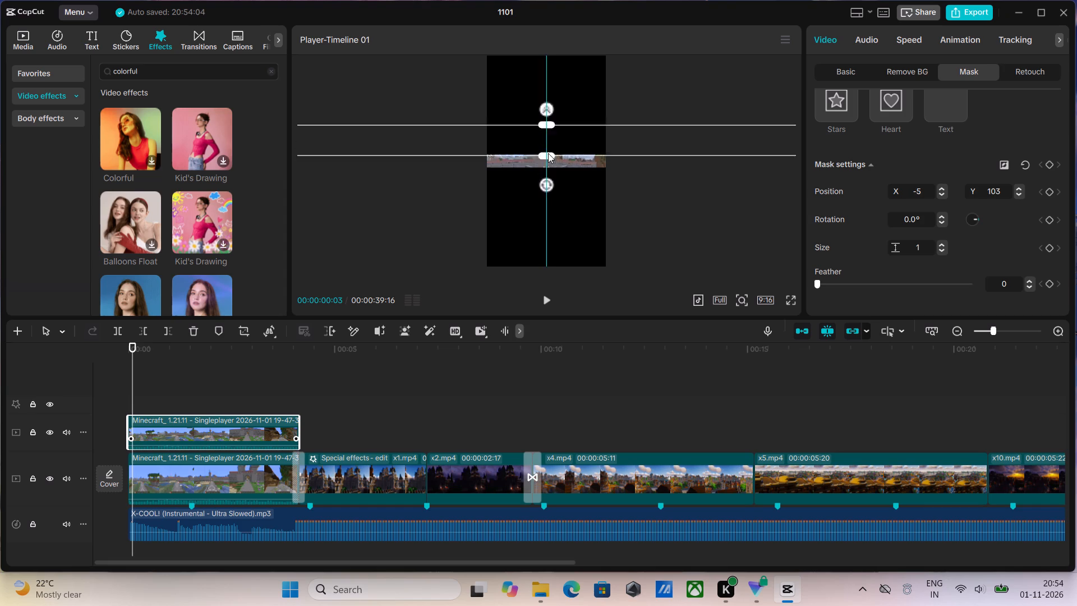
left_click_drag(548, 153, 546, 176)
Fit the Filmstrip mask band to the frame height with size 993 and position X 20, Y 0.
left_click_drag(553, 117, 551, 148)
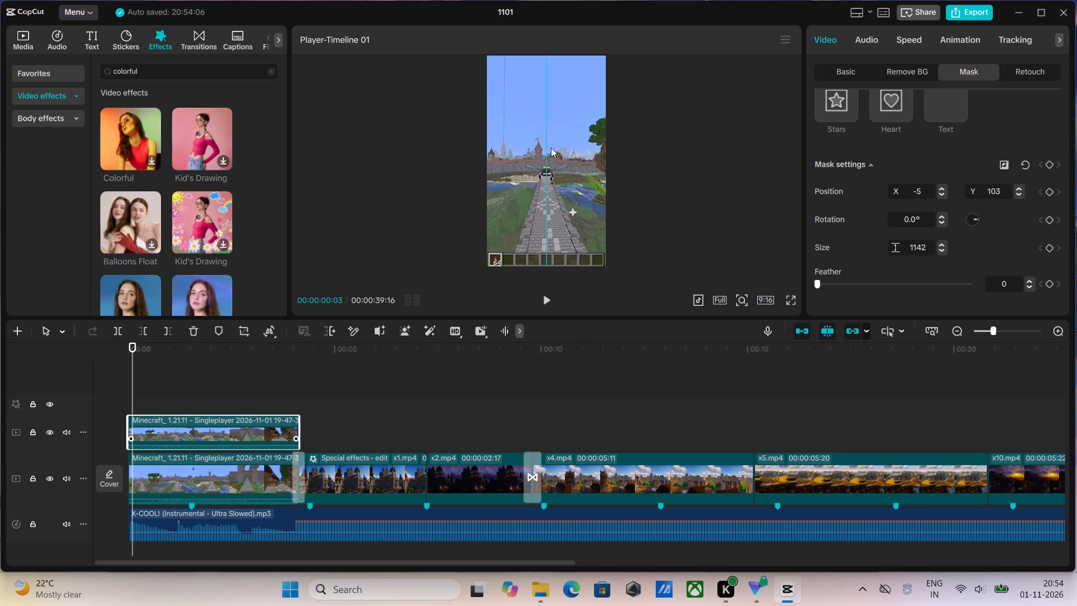
left_click_drag(551, 148, 546, 151)
triple_click(940, 248)
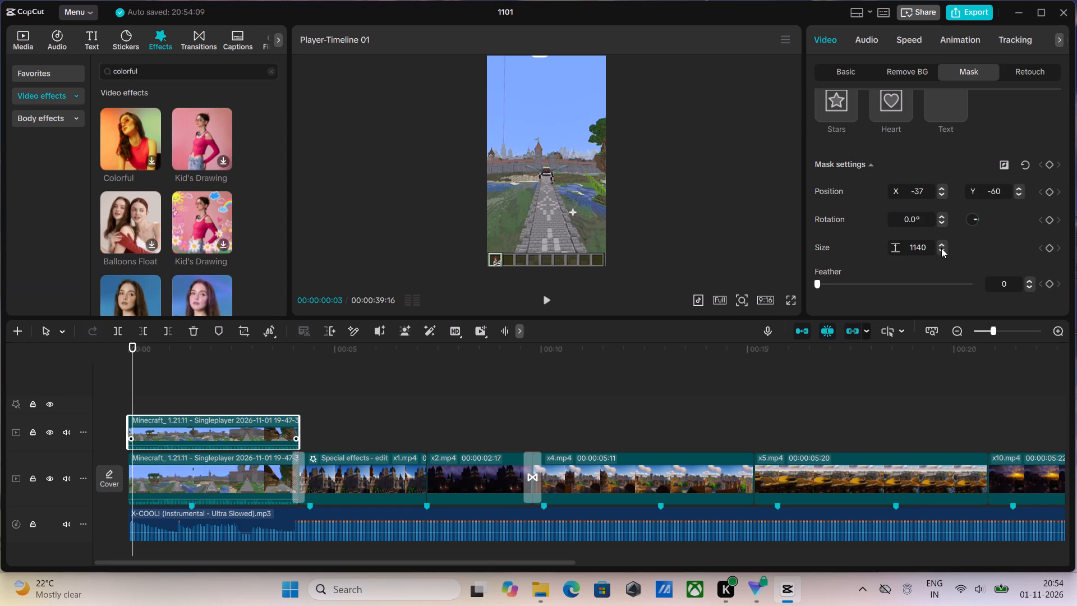
left_click(941, 248)
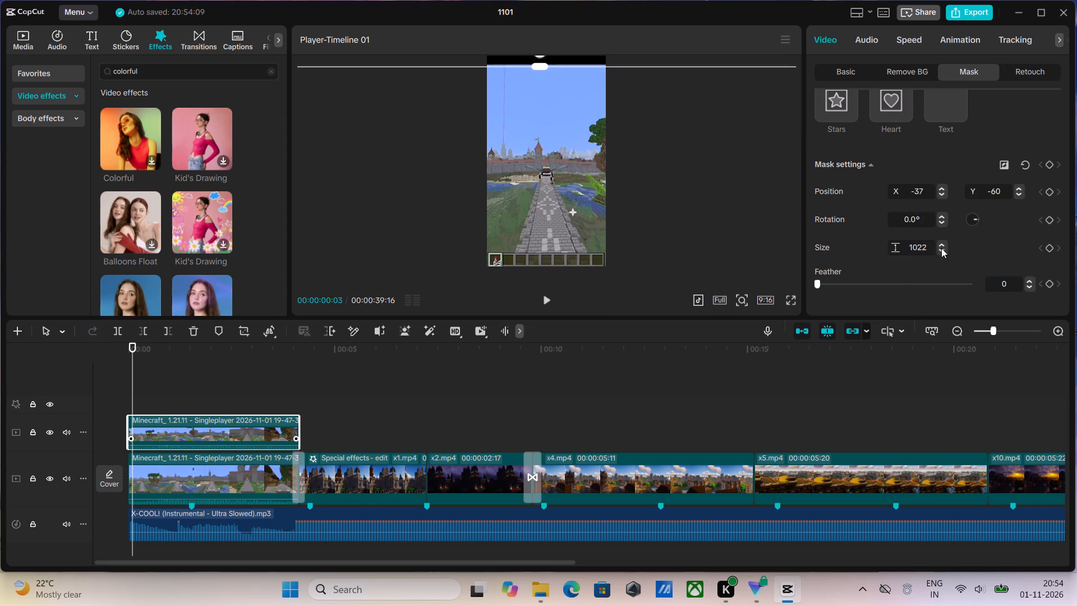
left_click_drag(551, 200, 561, 190)
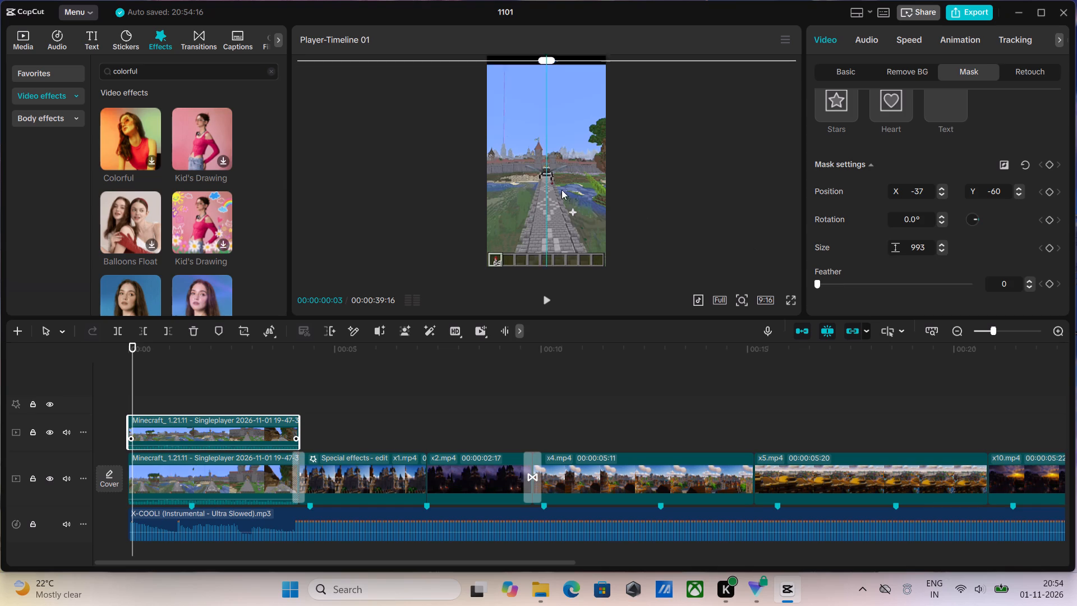
left_click_drag(561, 190, 563, 184)
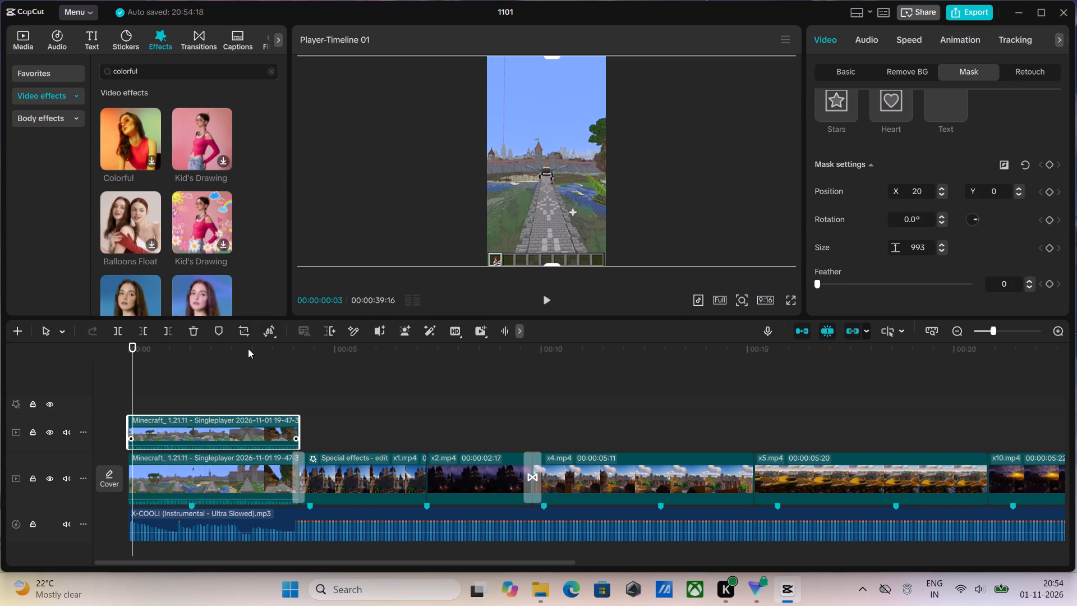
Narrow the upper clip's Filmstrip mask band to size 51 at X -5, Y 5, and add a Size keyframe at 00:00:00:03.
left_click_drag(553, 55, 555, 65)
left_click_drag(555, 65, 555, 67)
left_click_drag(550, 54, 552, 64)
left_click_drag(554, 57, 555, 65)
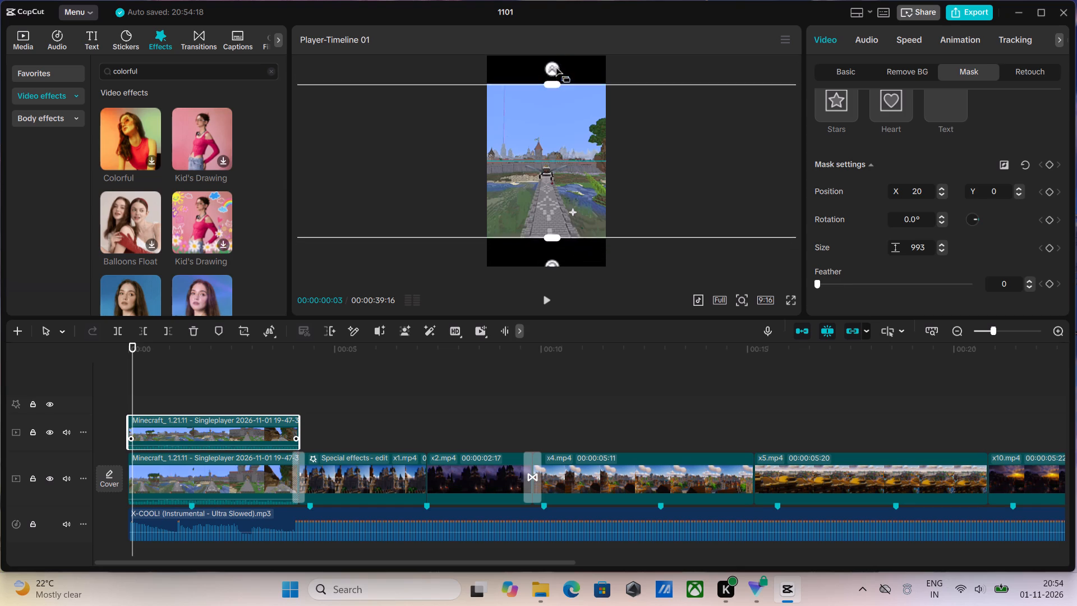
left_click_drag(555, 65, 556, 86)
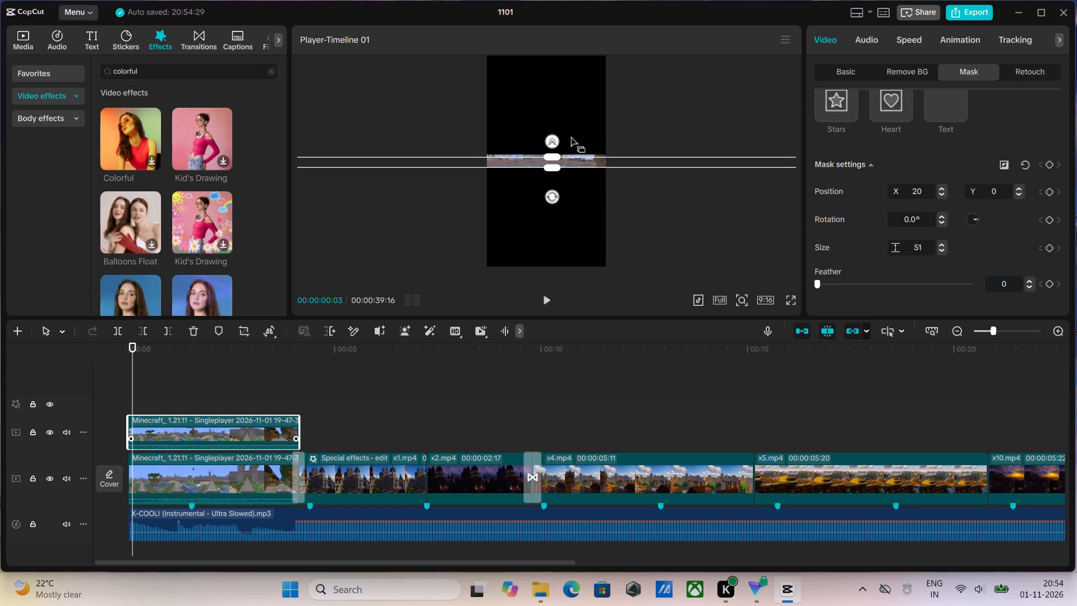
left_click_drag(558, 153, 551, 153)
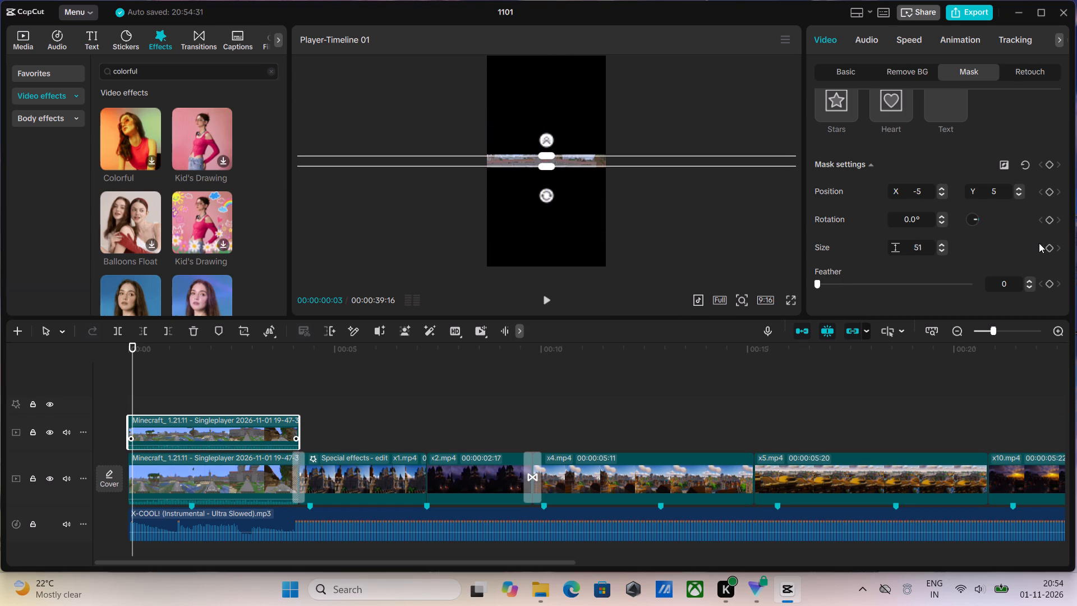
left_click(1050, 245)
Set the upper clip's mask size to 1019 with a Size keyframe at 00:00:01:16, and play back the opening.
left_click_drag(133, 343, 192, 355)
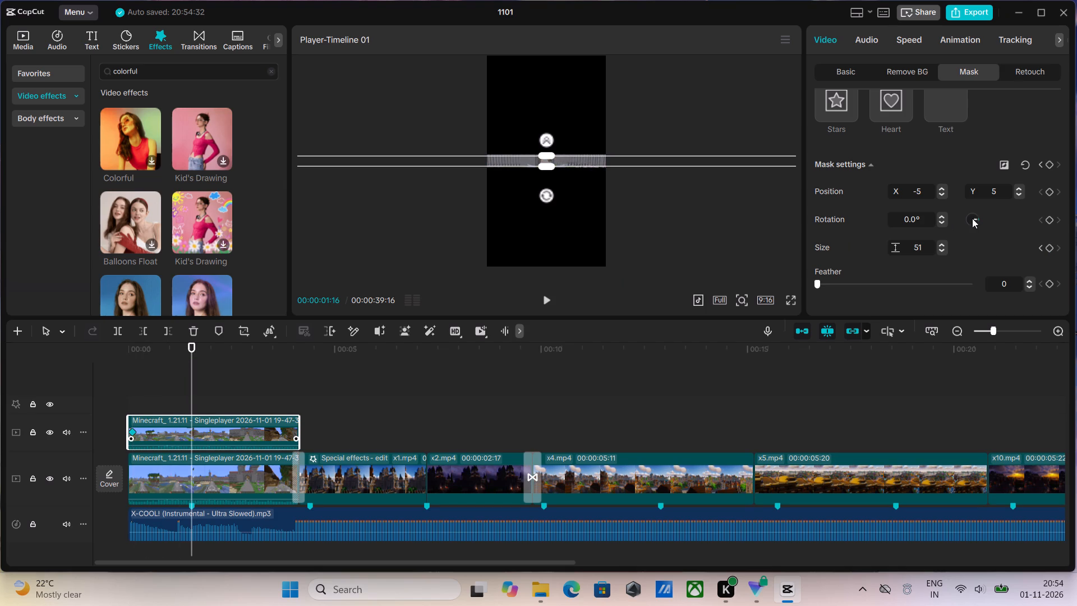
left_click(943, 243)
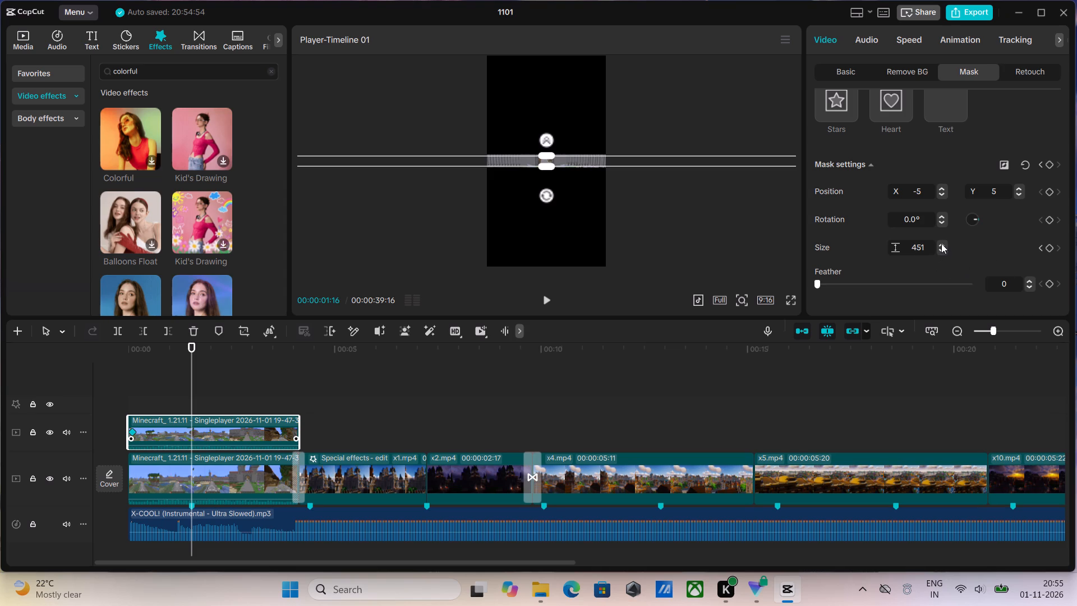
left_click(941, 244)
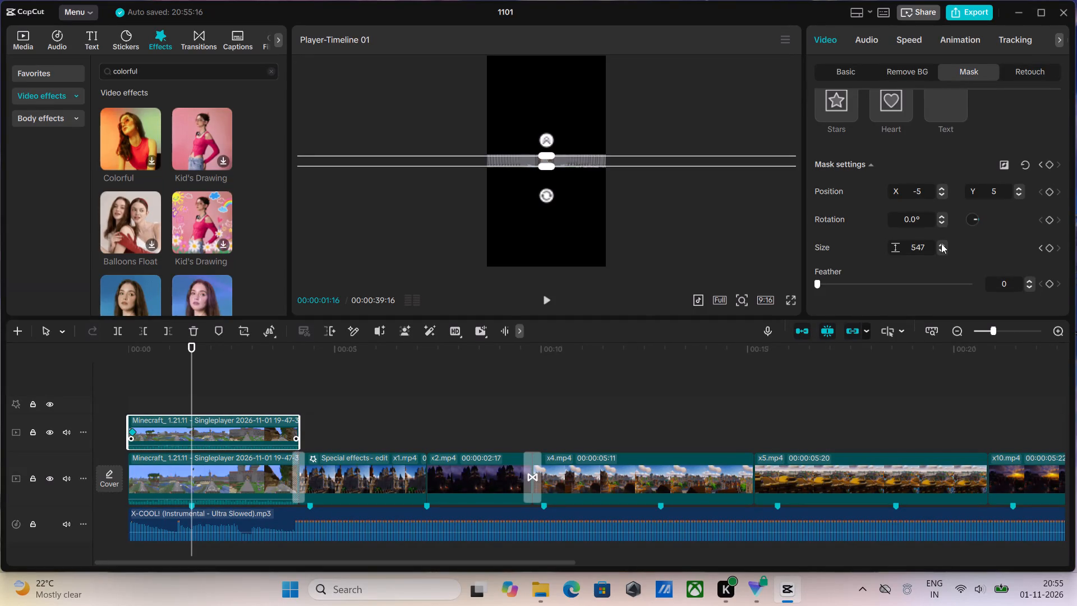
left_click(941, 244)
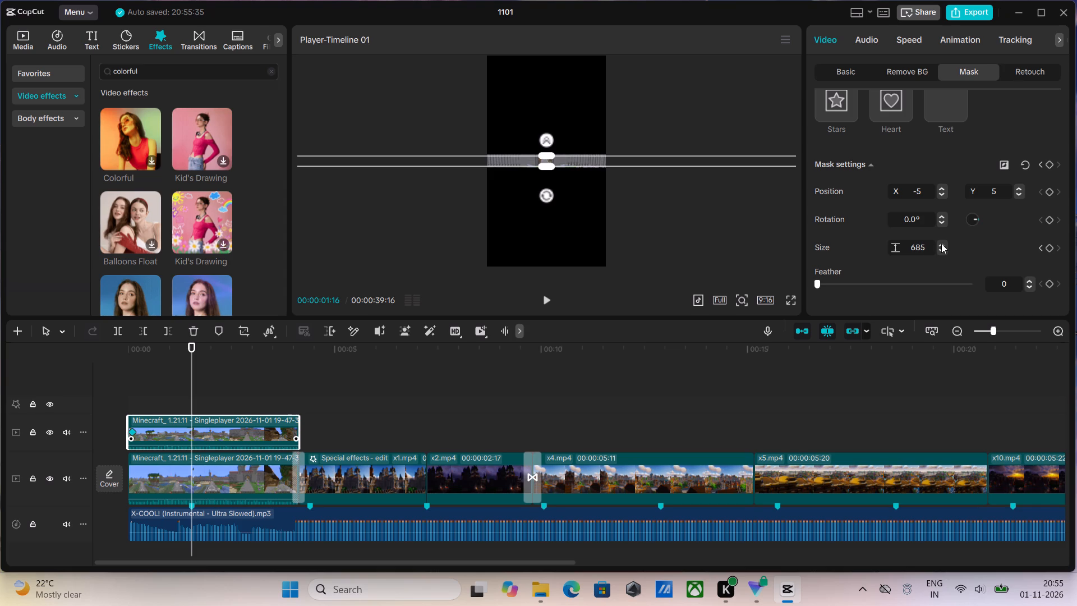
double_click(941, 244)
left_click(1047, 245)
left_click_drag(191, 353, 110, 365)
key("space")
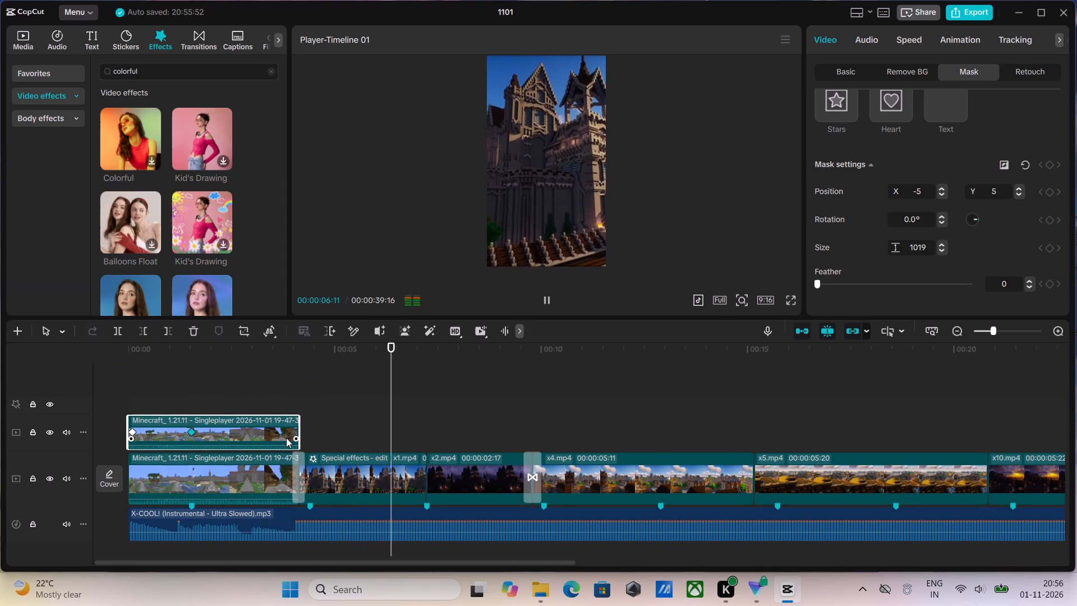
Delete the upper copy of the Minecraft clip stacked above the main track.
key("Delete")
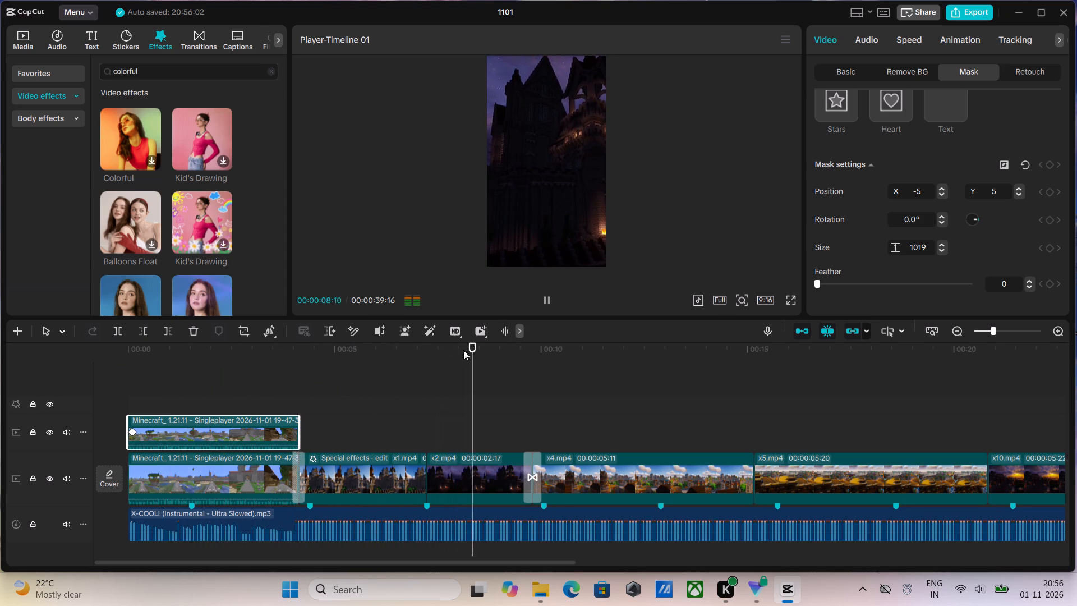
left_click_drag(463, 351, 202, 410)
left_click(229, 424)
key("Delete")
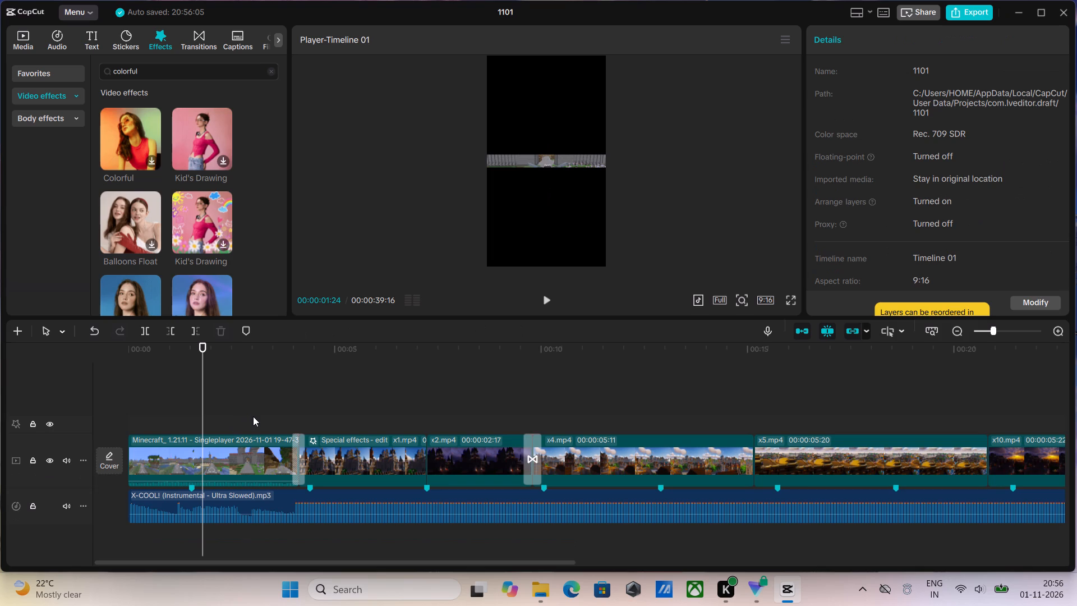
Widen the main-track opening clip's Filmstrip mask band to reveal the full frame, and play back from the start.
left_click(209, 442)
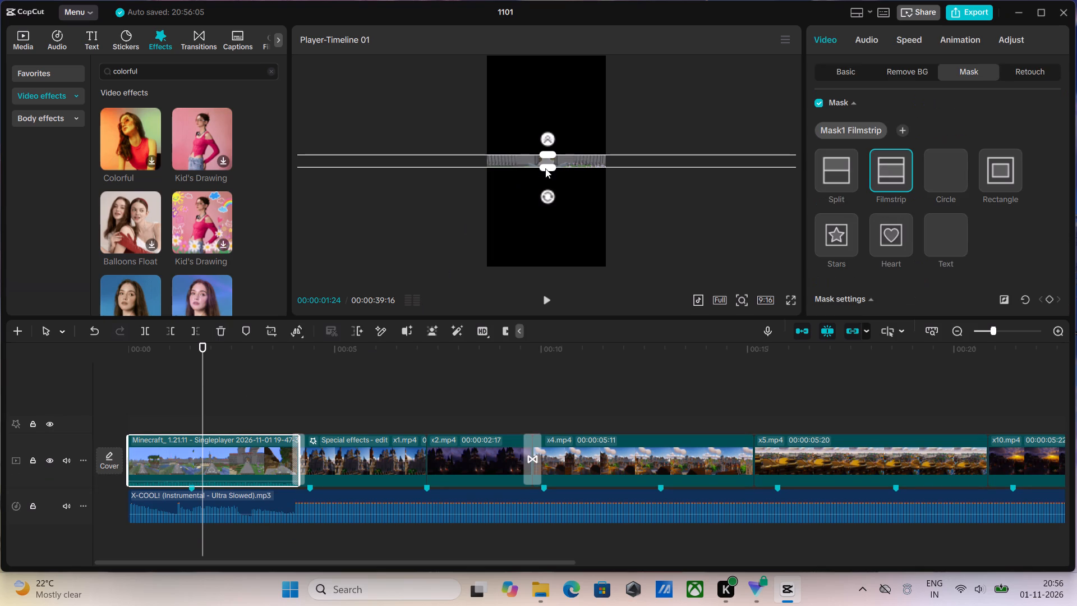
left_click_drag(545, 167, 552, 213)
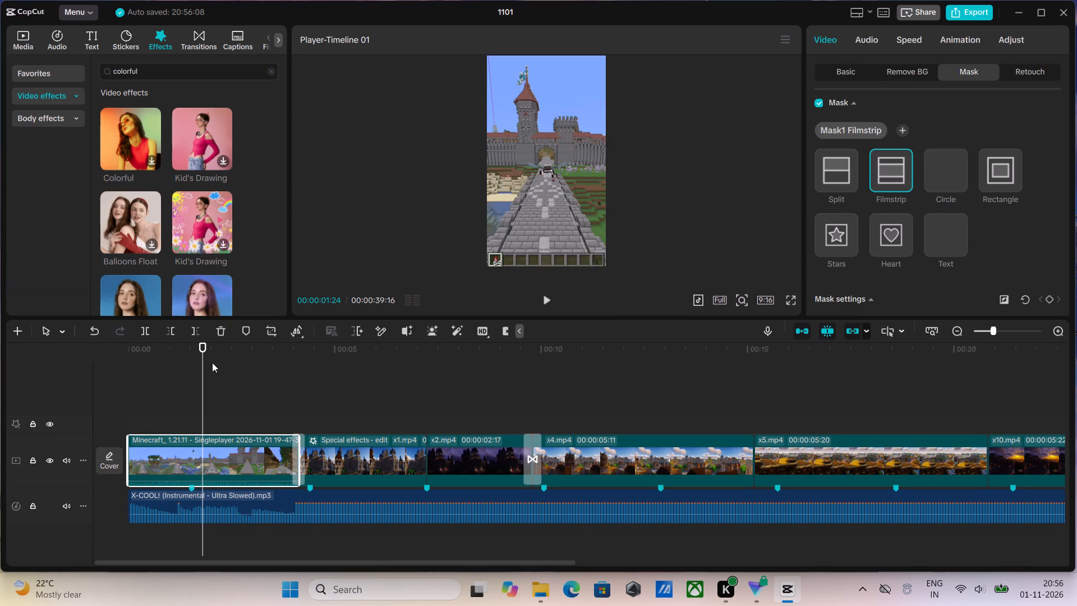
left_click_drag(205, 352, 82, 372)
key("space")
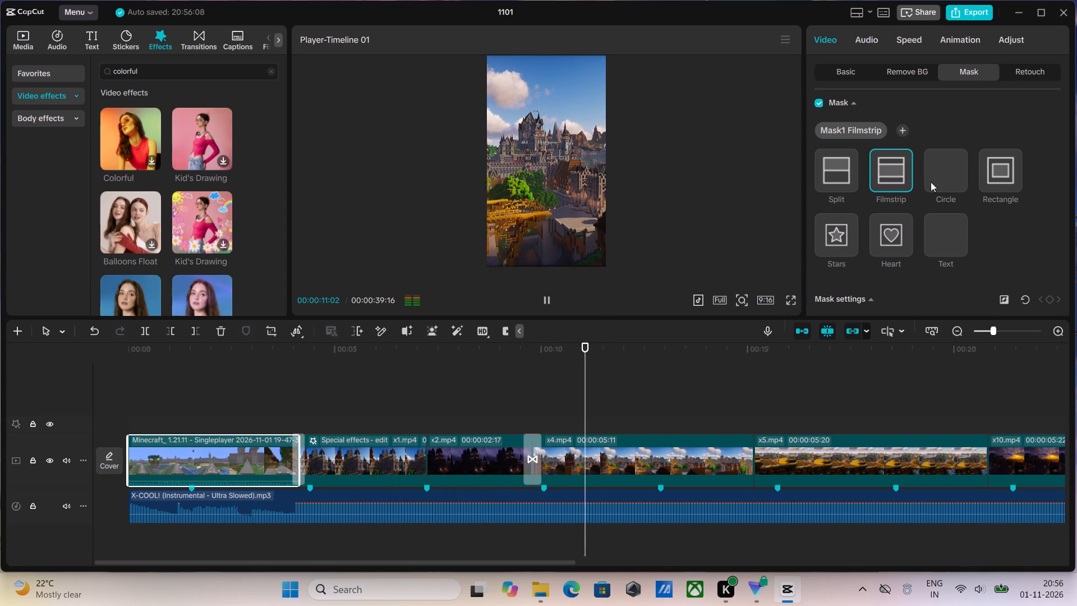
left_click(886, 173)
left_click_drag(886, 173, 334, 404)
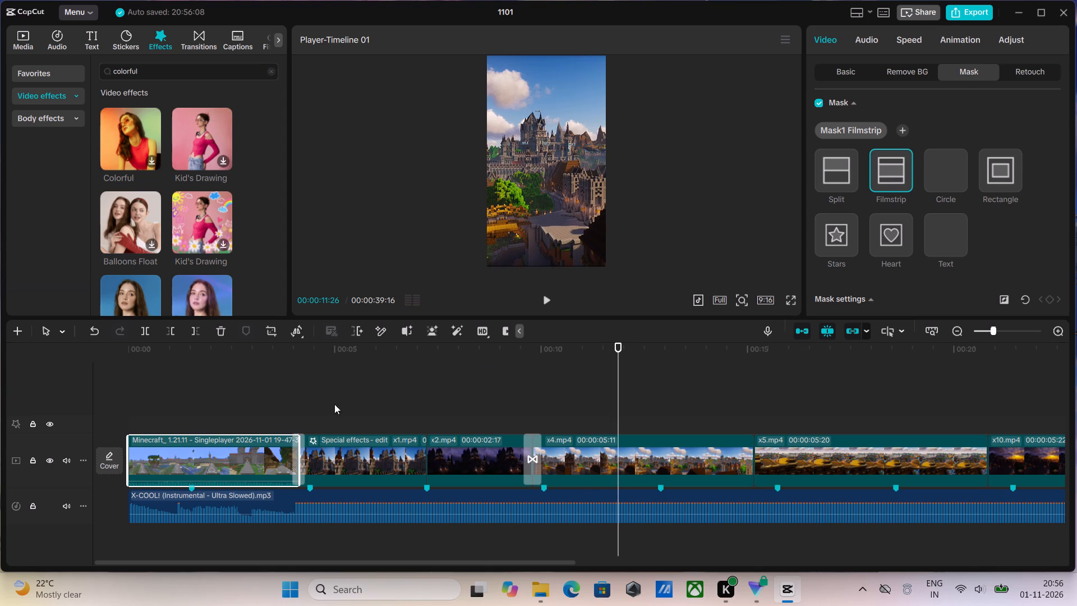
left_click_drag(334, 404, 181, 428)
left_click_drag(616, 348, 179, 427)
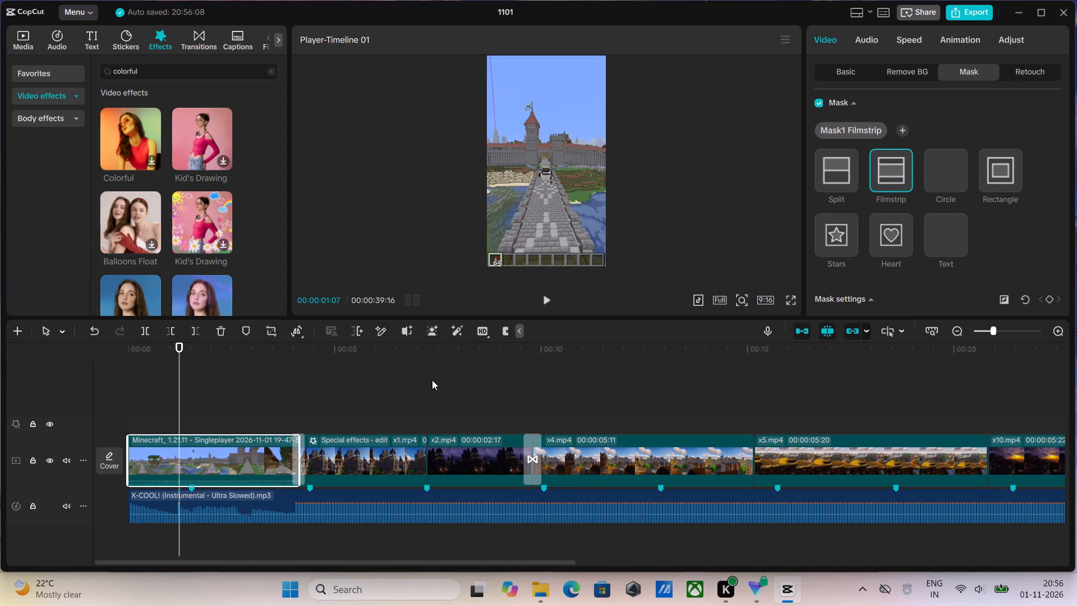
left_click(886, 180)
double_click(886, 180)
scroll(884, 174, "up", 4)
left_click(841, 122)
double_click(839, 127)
Narrow the opening clip's Filmstrip mask band at 00:00:00:00 to a central strip about one-sixth of the frame height.
left_click_drag(178, 348, 122, 369)
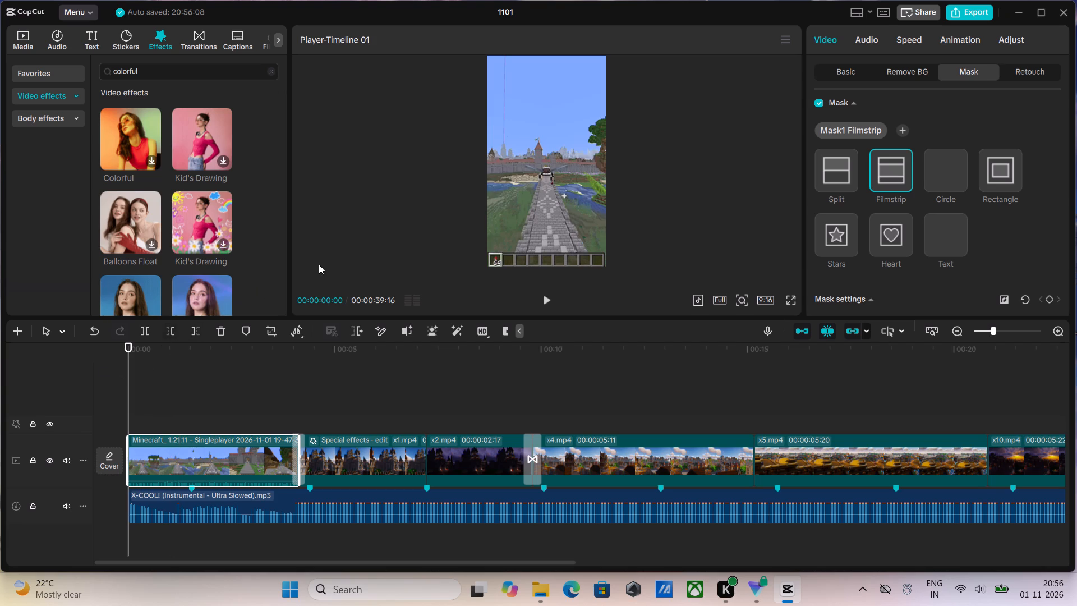
scroll(564, 163, "down", 3)
scroll(541, 156, "down", 3, "ctrl")
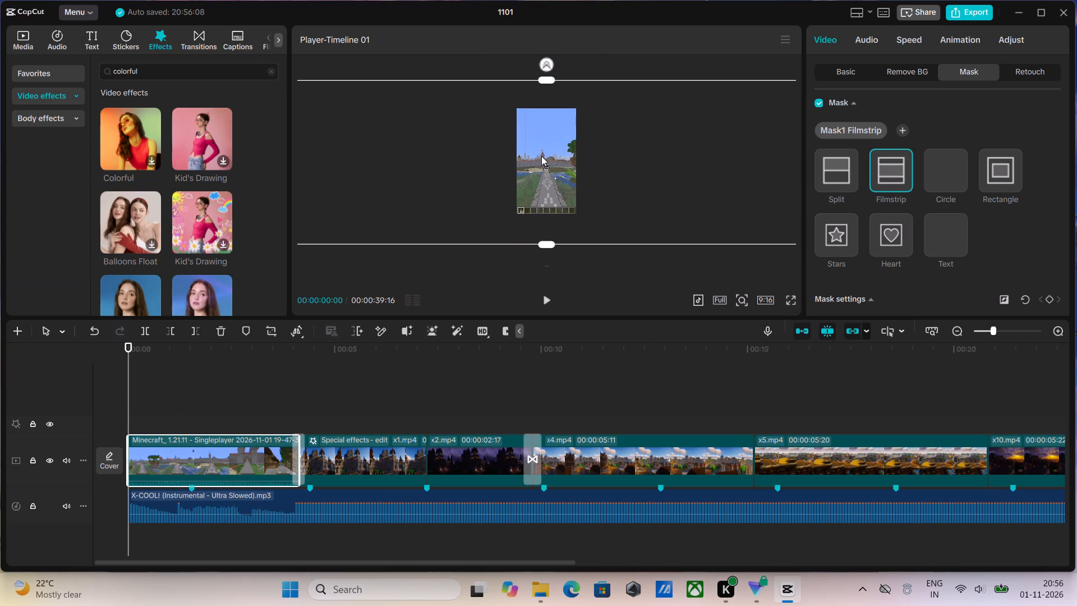
scroll(541, 156, "down", 2, "ctrl")
left_click_drag(544, 78, 548, 99)
left_click(548, 99)
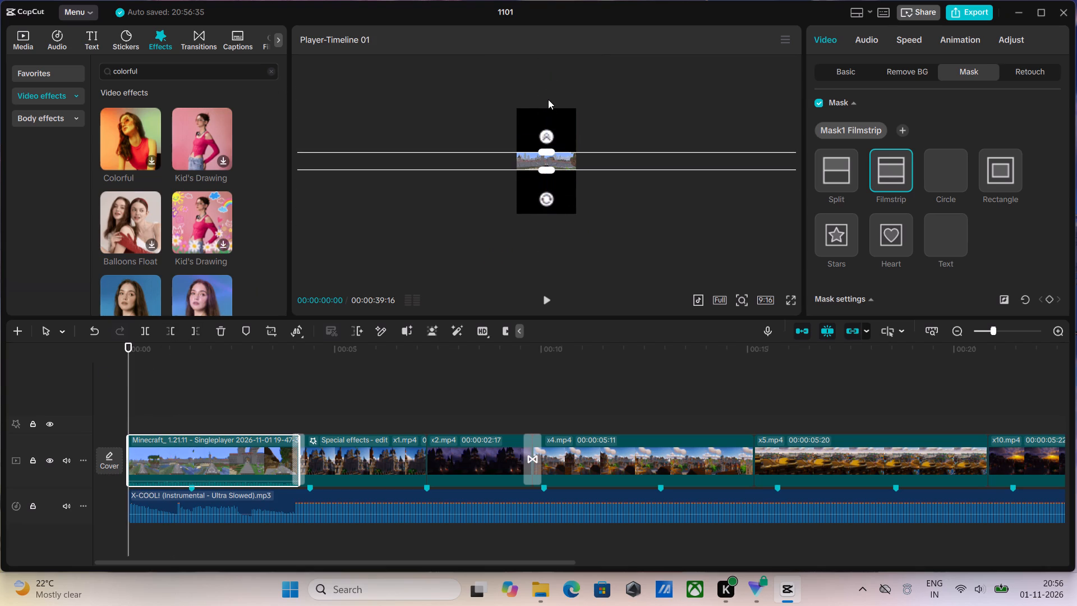
scroll(558, 142, "up", 2, "ctrl")
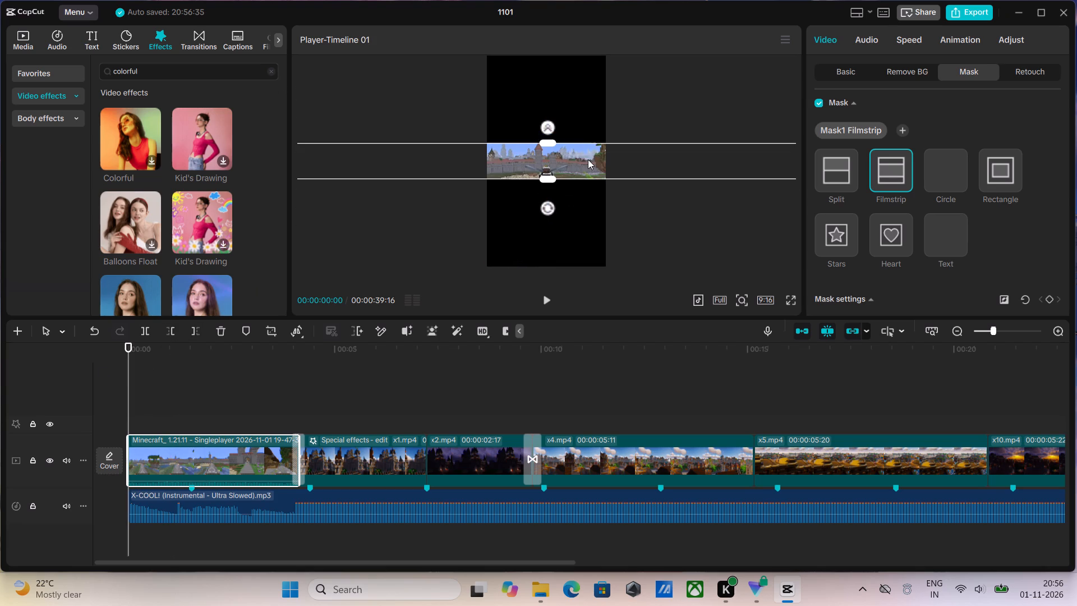
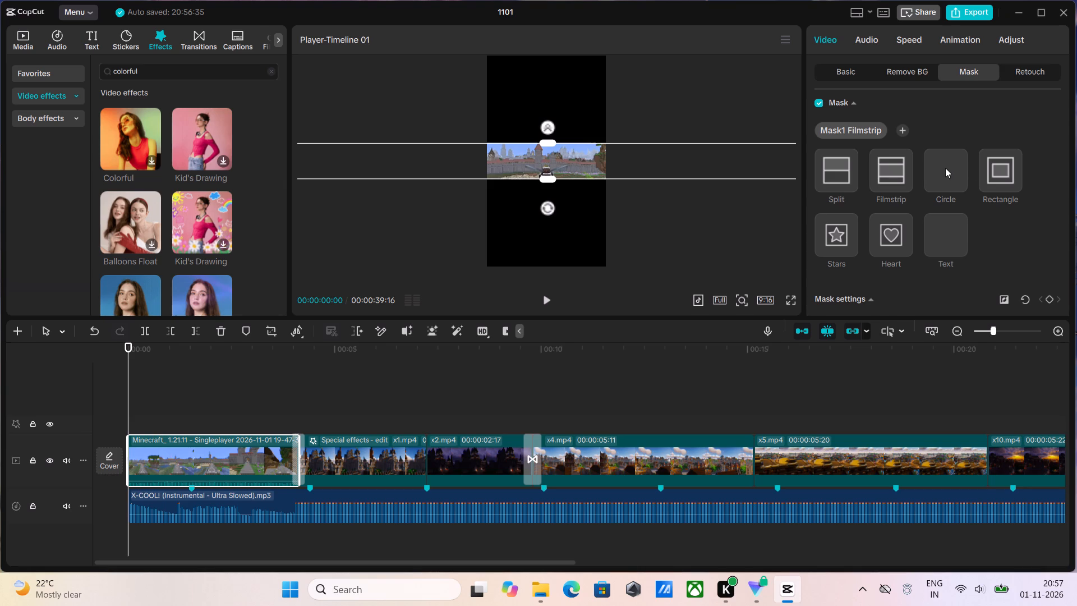
Remove the Filmstrip mask from the opening Minecraft clip.
left_click(883, 128)
left_click(885, 123)
left_click(1023, 175)
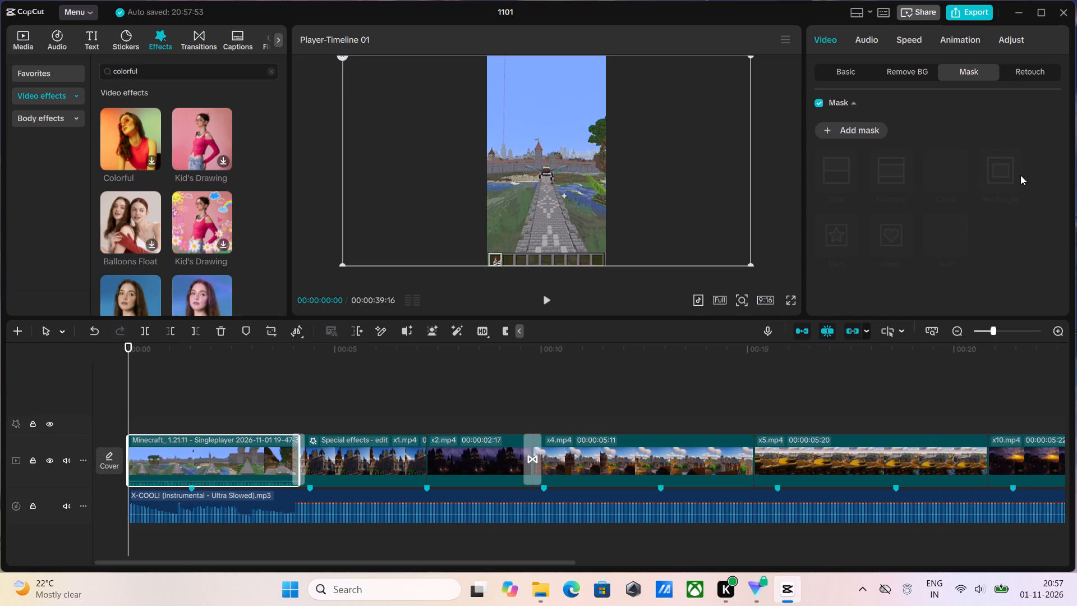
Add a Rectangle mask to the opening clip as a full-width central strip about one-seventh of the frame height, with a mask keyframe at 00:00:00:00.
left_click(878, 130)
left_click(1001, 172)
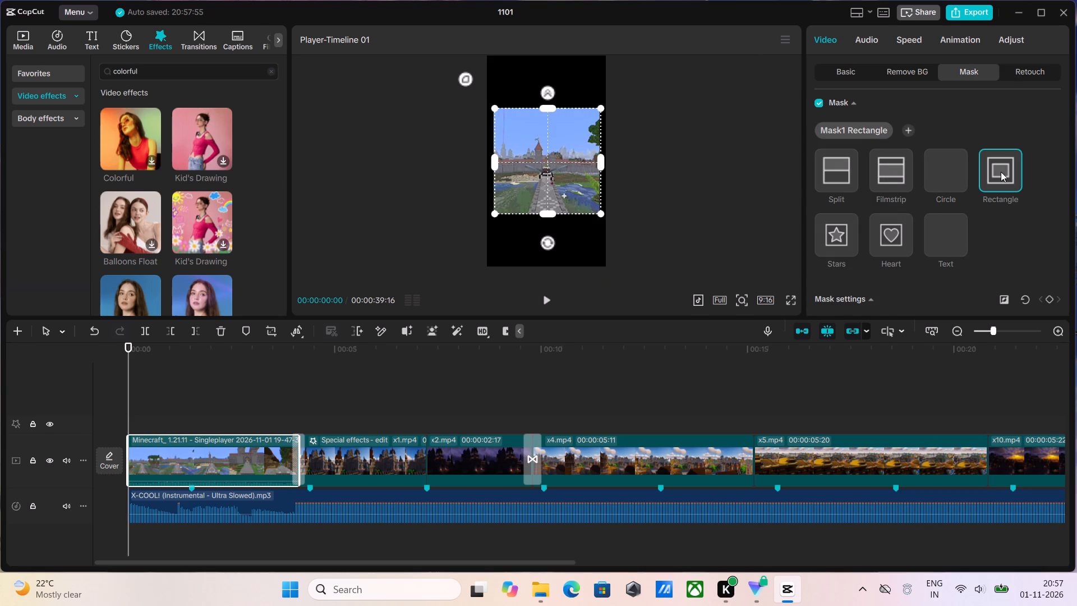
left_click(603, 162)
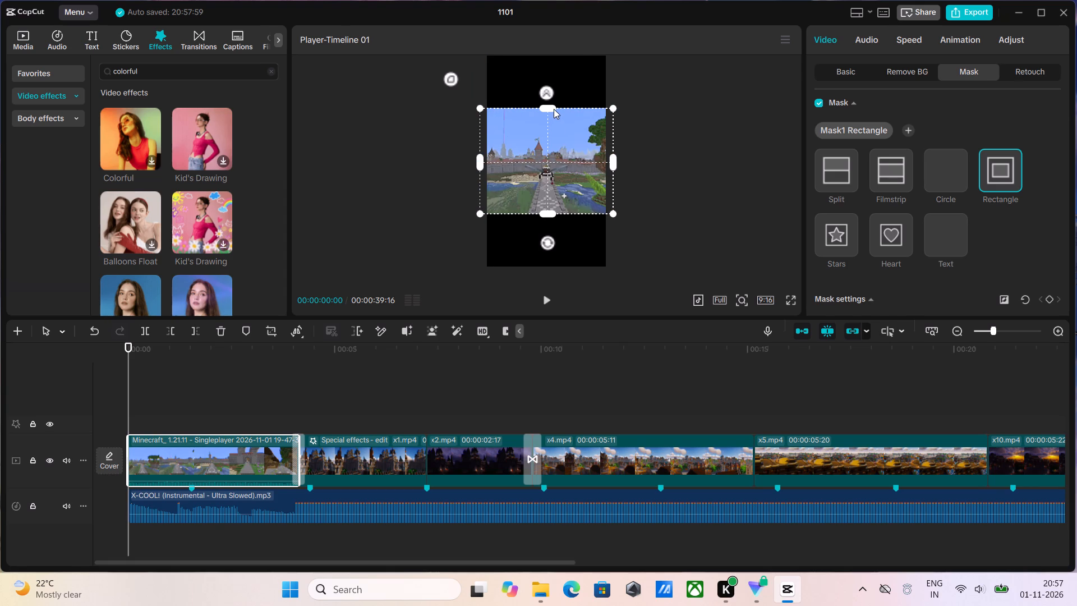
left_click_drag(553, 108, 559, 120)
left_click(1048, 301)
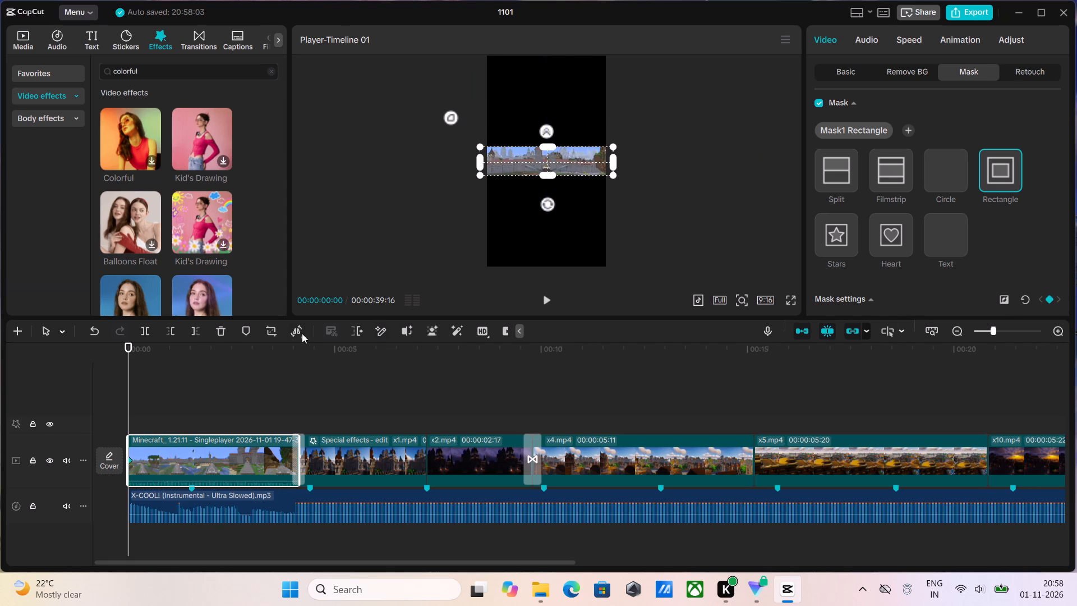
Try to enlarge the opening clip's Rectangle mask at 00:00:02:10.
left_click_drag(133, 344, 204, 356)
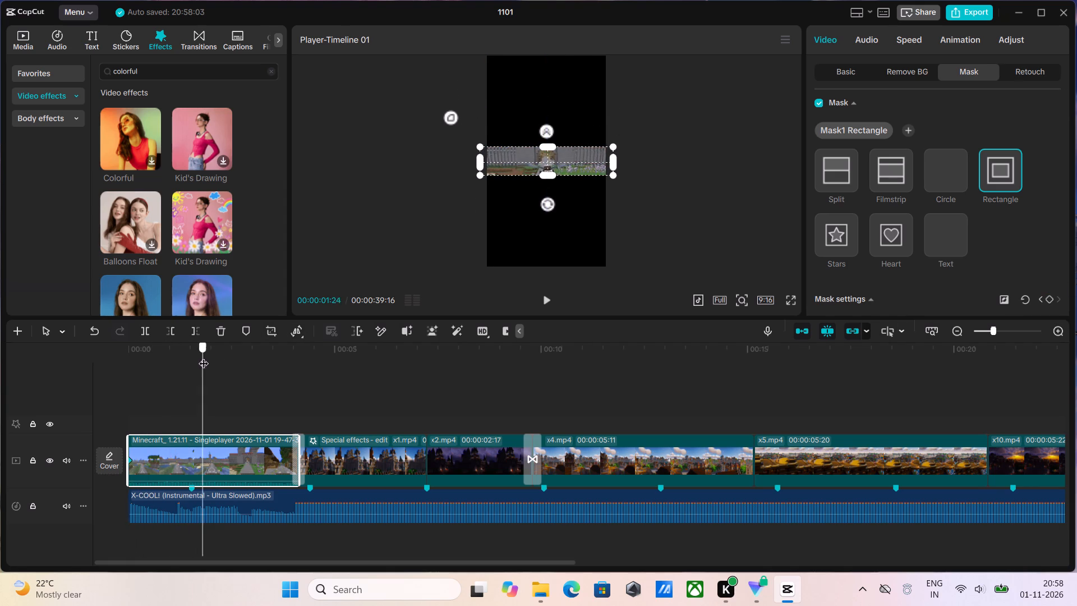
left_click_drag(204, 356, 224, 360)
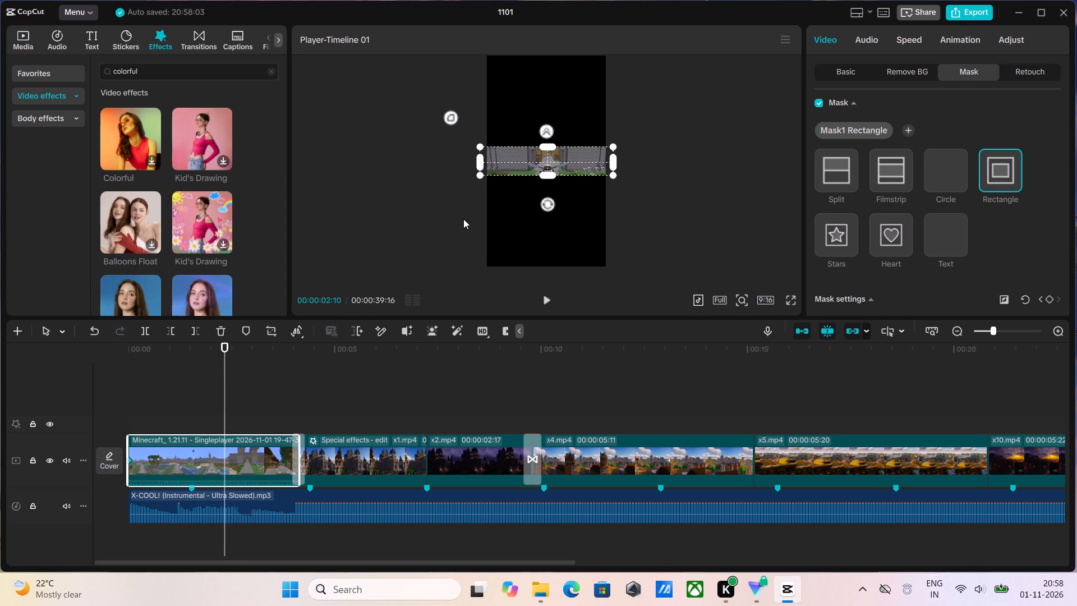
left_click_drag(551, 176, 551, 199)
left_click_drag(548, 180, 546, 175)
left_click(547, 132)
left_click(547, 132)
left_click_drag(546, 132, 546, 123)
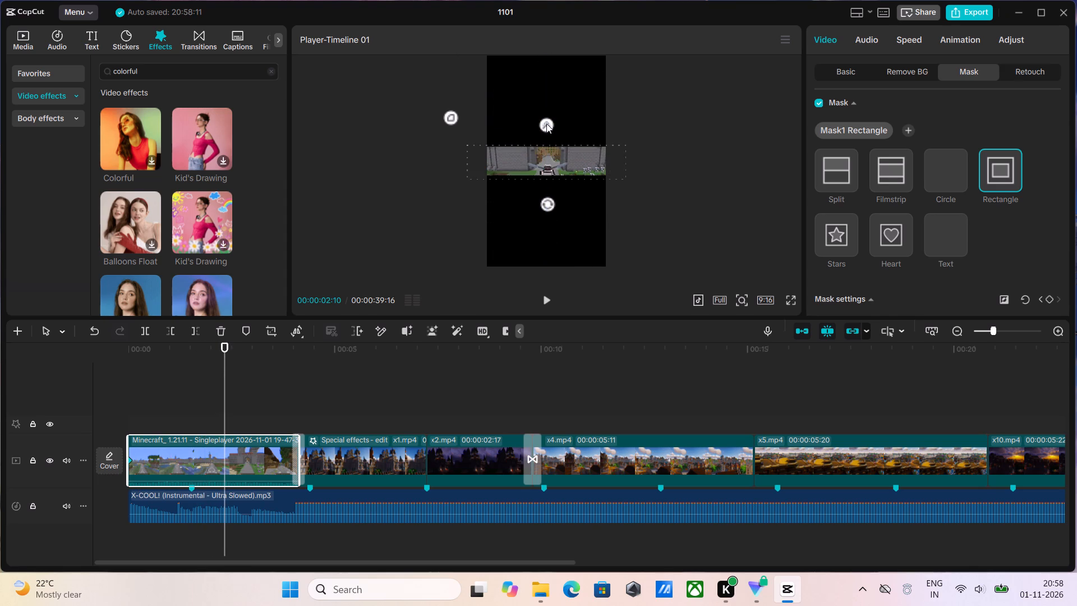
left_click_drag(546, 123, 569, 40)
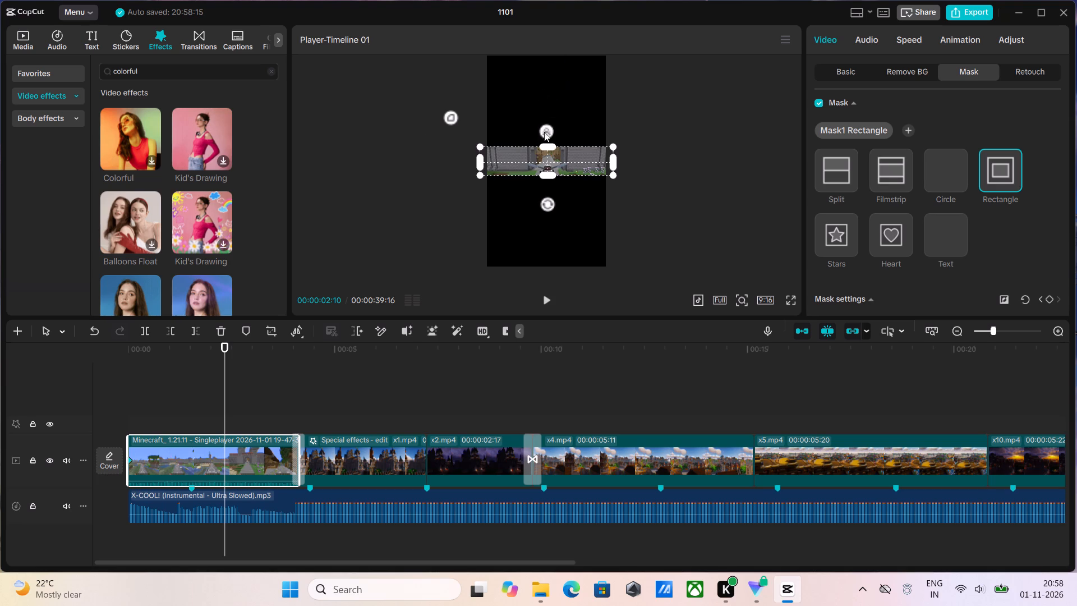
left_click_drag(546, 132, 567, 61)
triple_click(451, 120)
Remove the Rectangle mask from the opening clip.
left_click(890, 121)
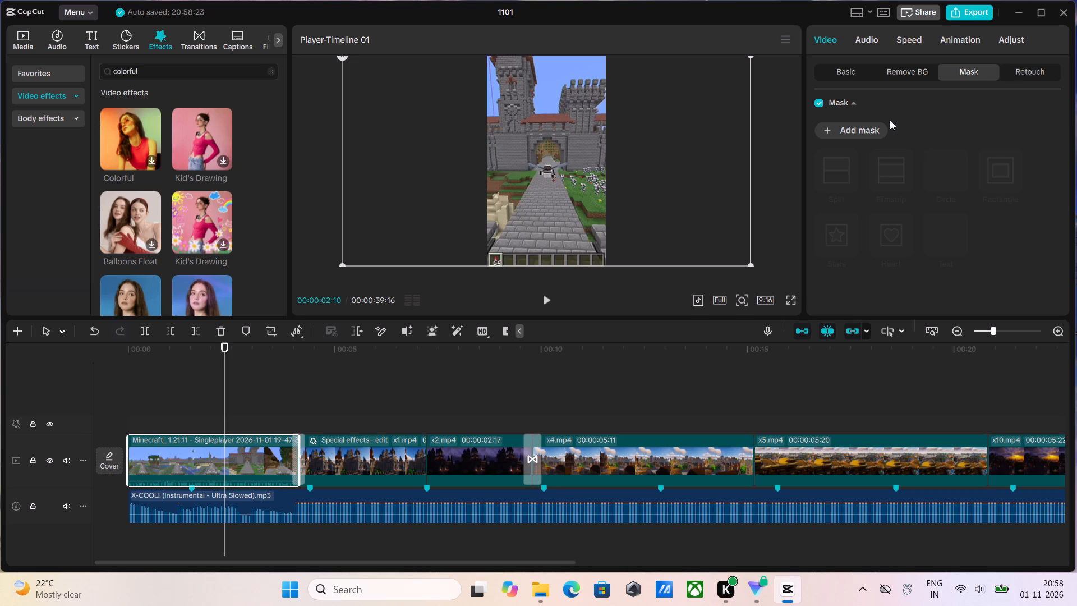
Search the In animations for "film strip" for the opening Minecraft clip.
left_click(966, 41)
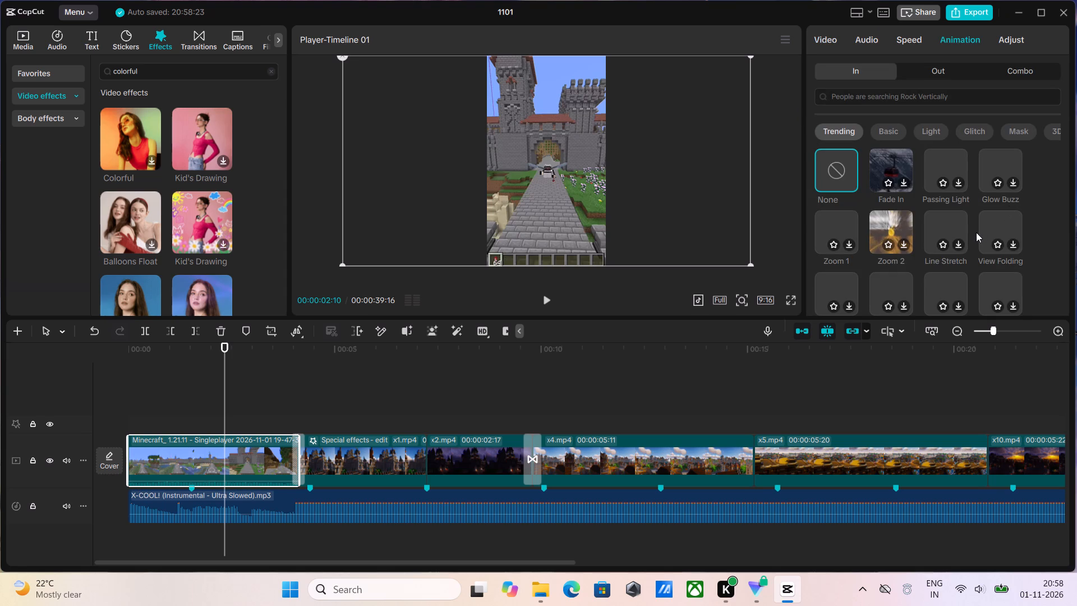
scroll(976, 232, "up", 2)
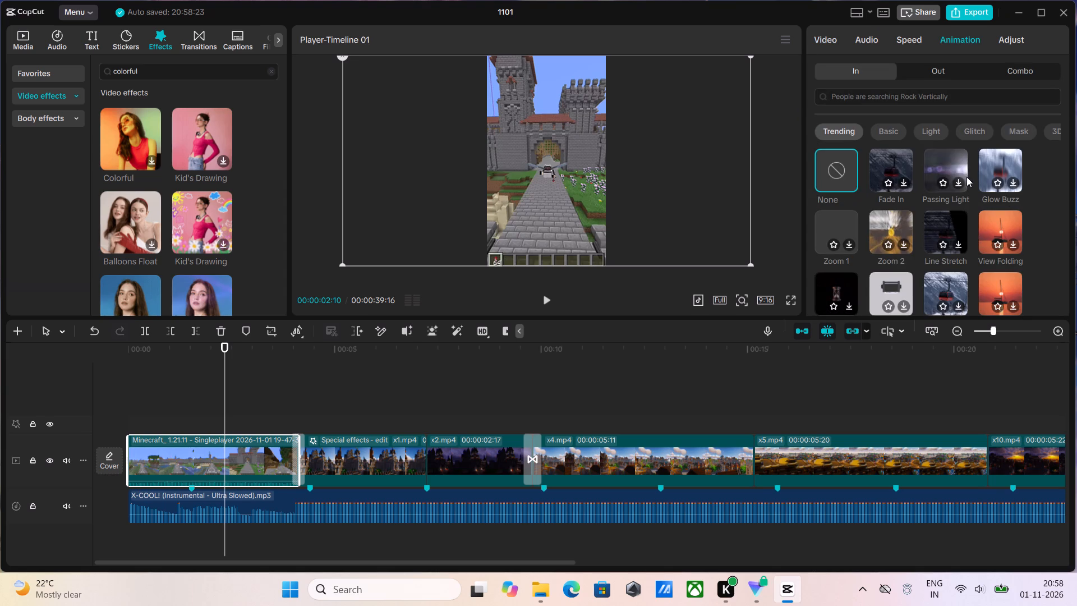
scroll(963, 181, "down", 2)
scroll(962, 181, "up", 3)
left_click(914, 99)
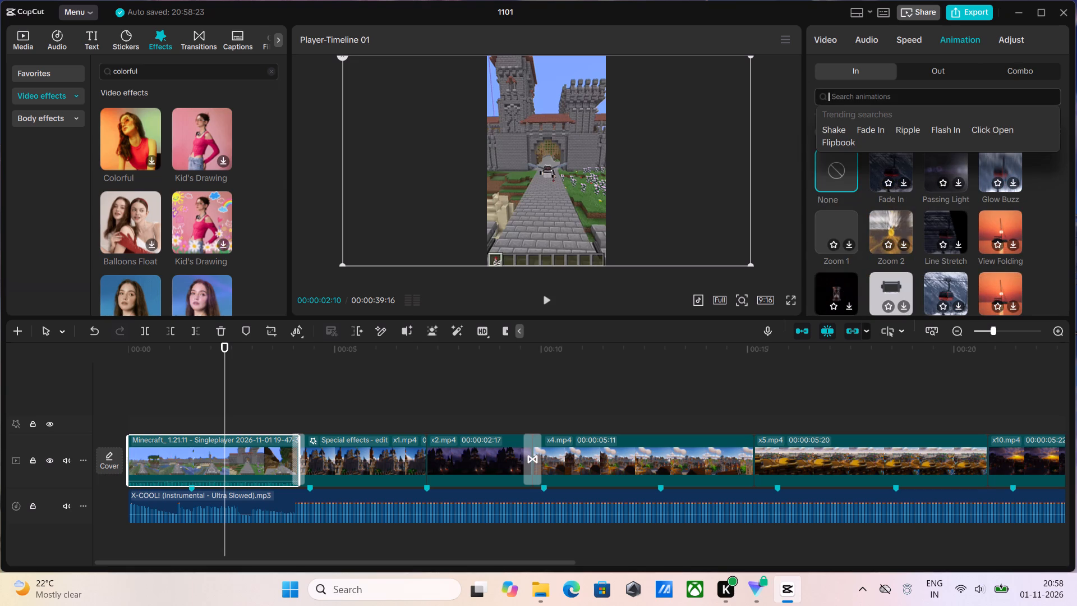
type("film")
key("space")
type("strip")
key("Return")
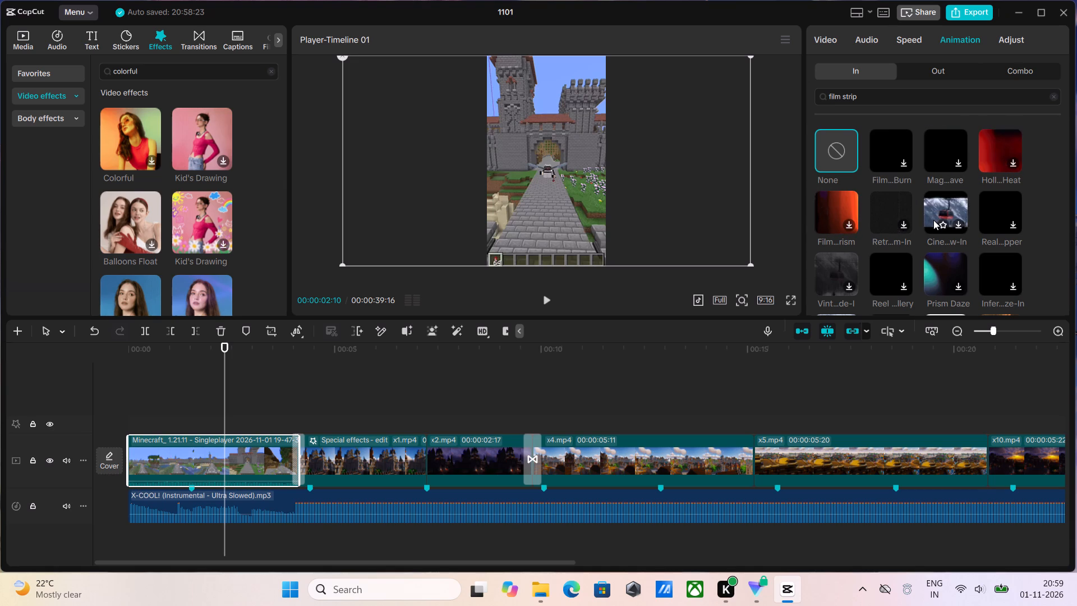
Apply the "Cine...w-In" entrance animation to the opening Minecraft clip.
left_click_drag(941, 207, 333, 401)
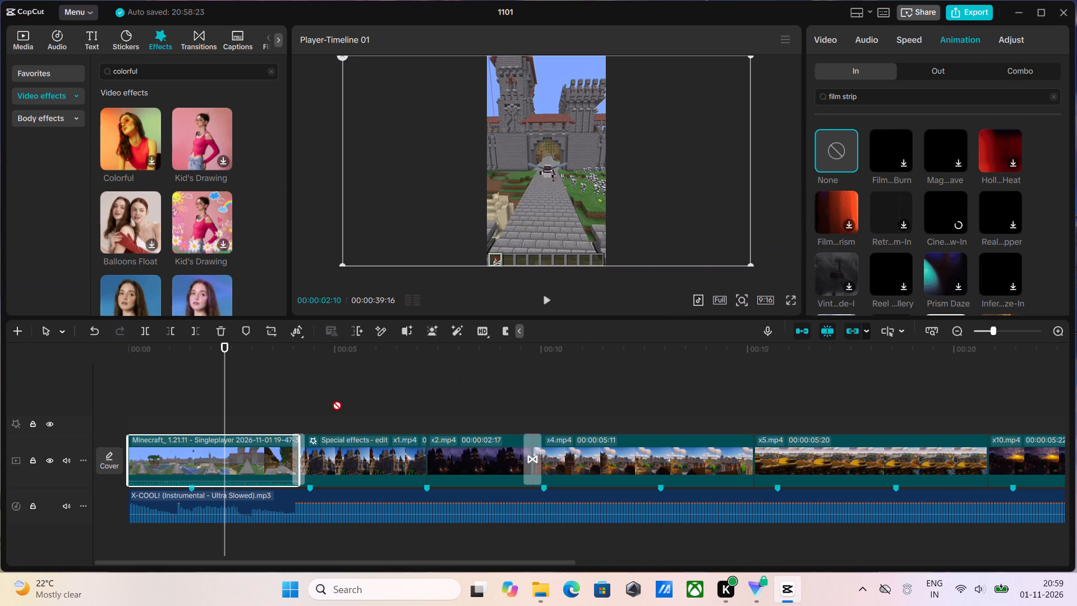
left_click_drag(333, 401, 143, 451)
left_click_drag(952, 212, 177, 439)
left_click(946, 216)
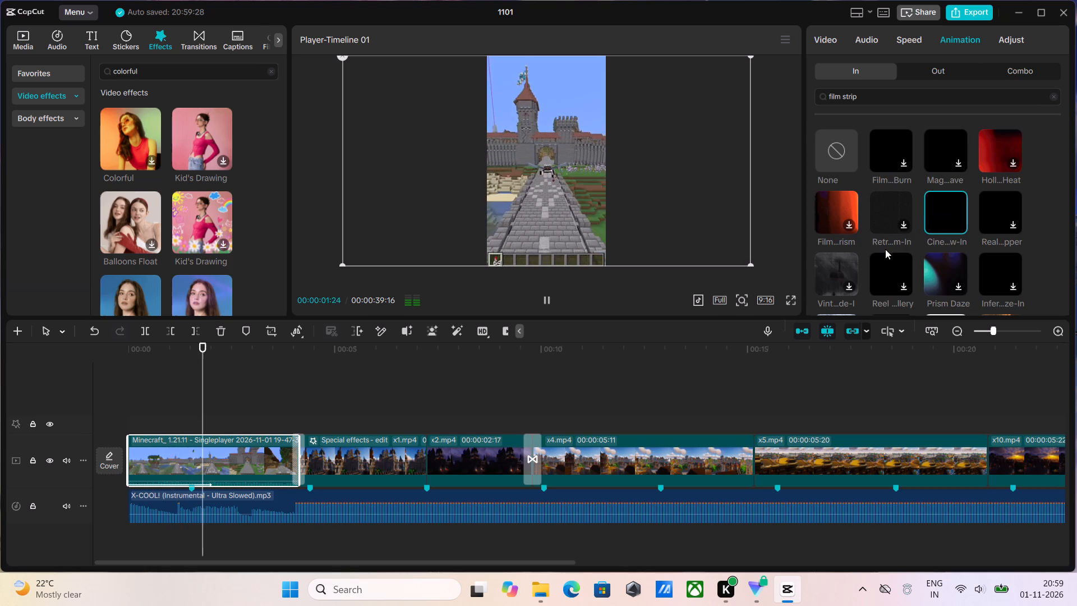
left_click_drag(942, 219, 940, 219)
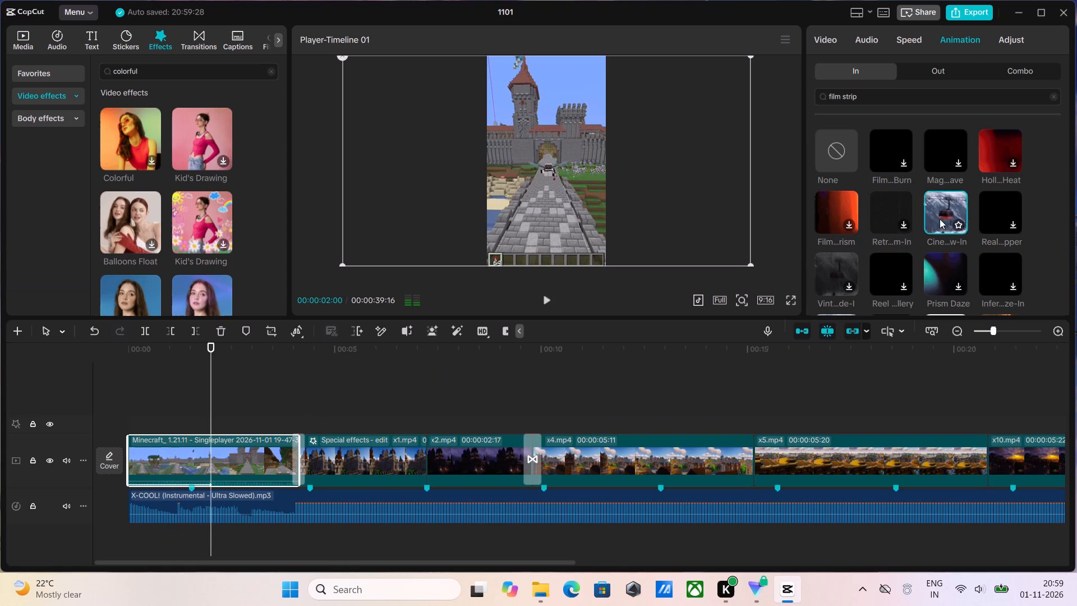
left_click_drag(940, 219, 935, 221)
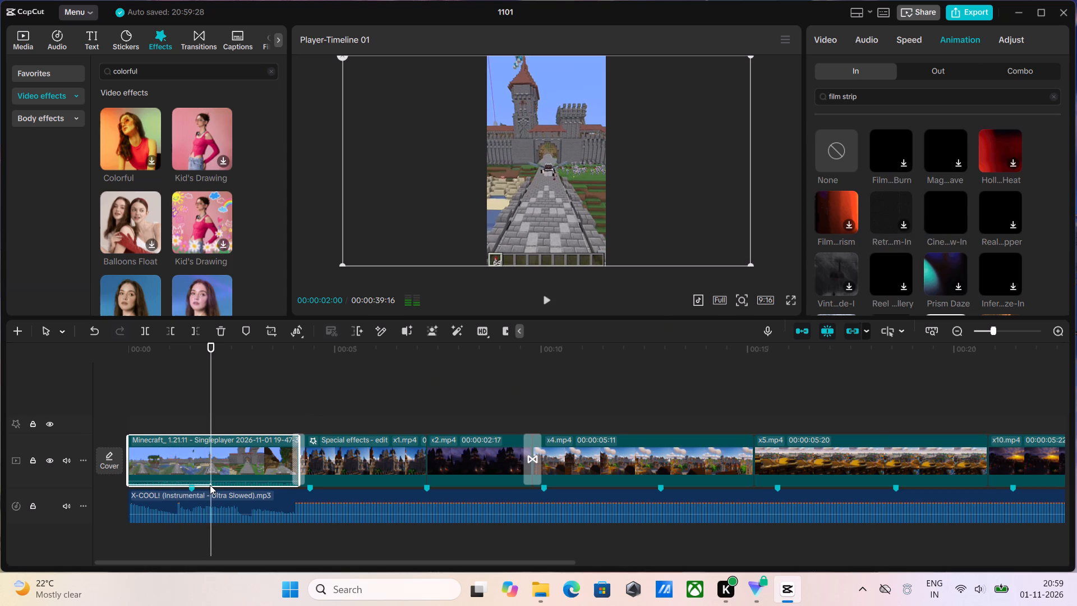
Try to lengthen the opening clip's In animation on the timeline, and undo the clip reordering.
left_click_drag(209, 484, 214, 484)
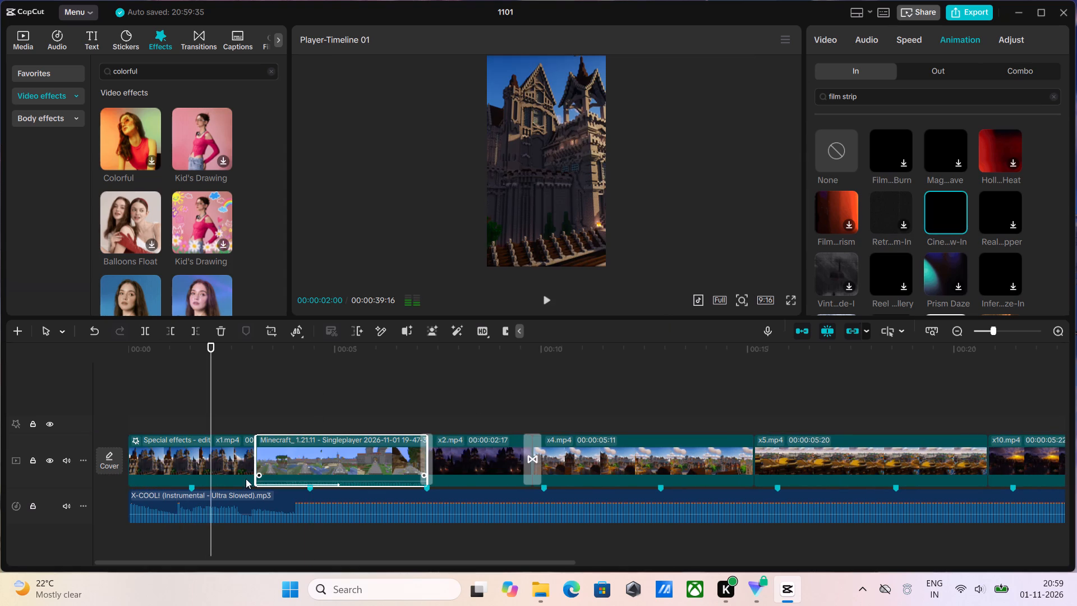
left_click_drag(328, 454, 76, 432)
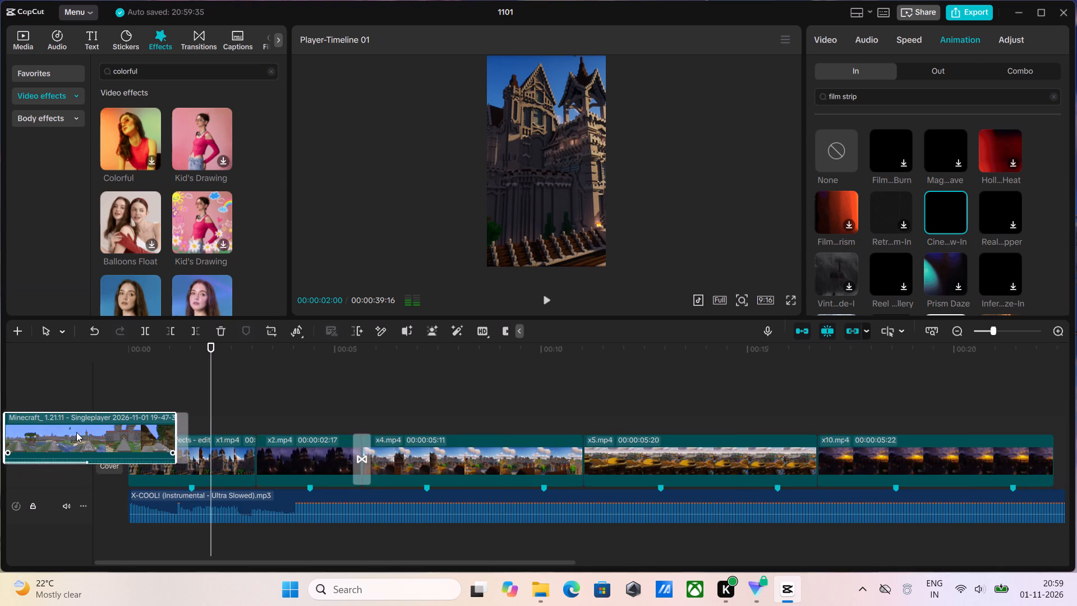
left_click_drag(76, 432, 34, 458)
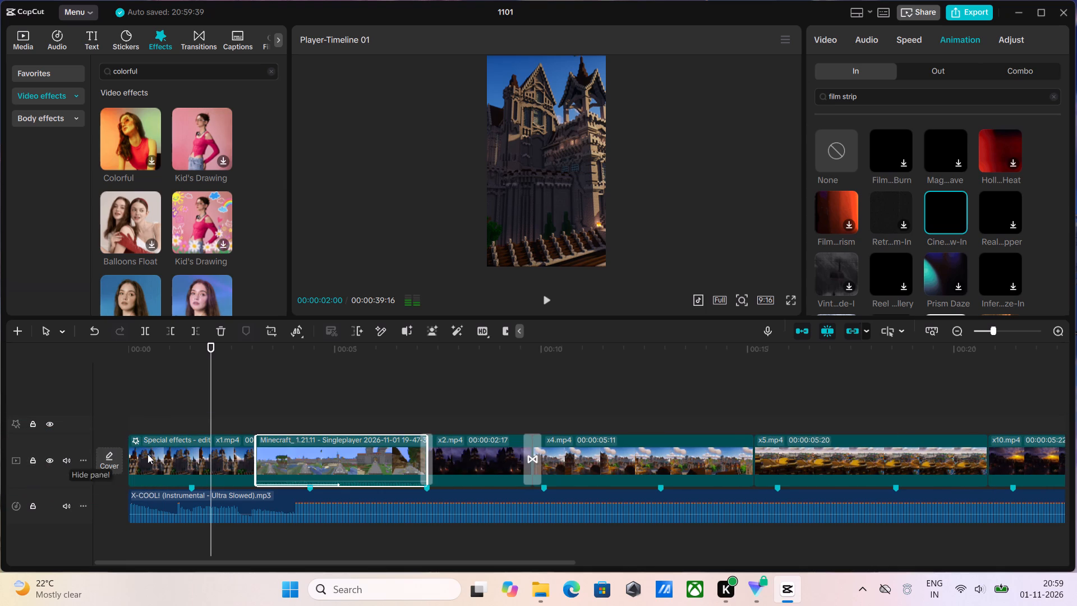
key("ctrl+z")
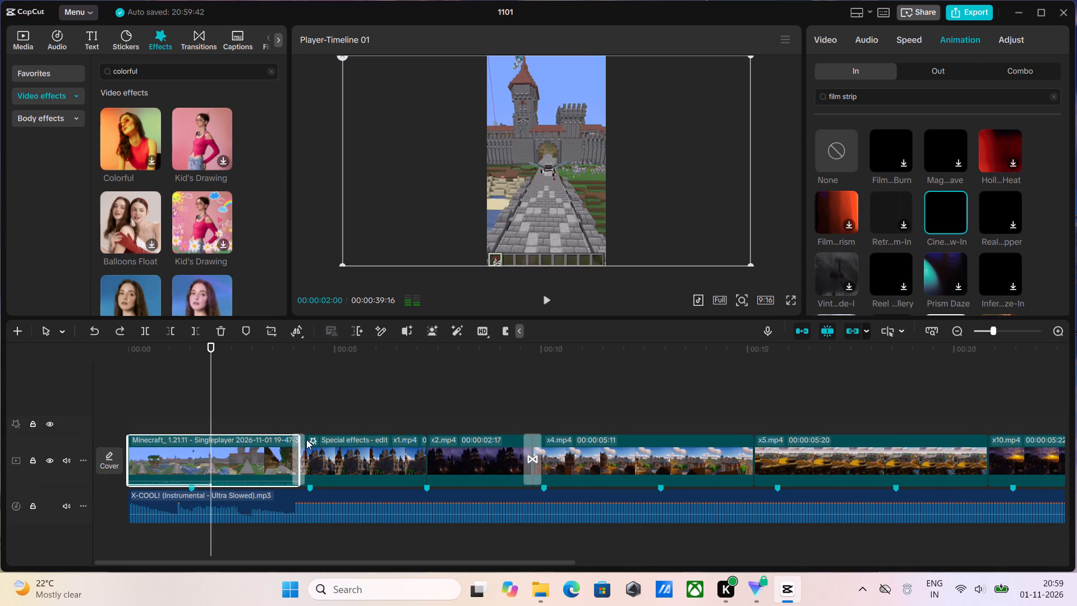
Preview the opening clip's In animation, and look through its Out and Combo animations and basic color adjustments.
left_click(950, 219)
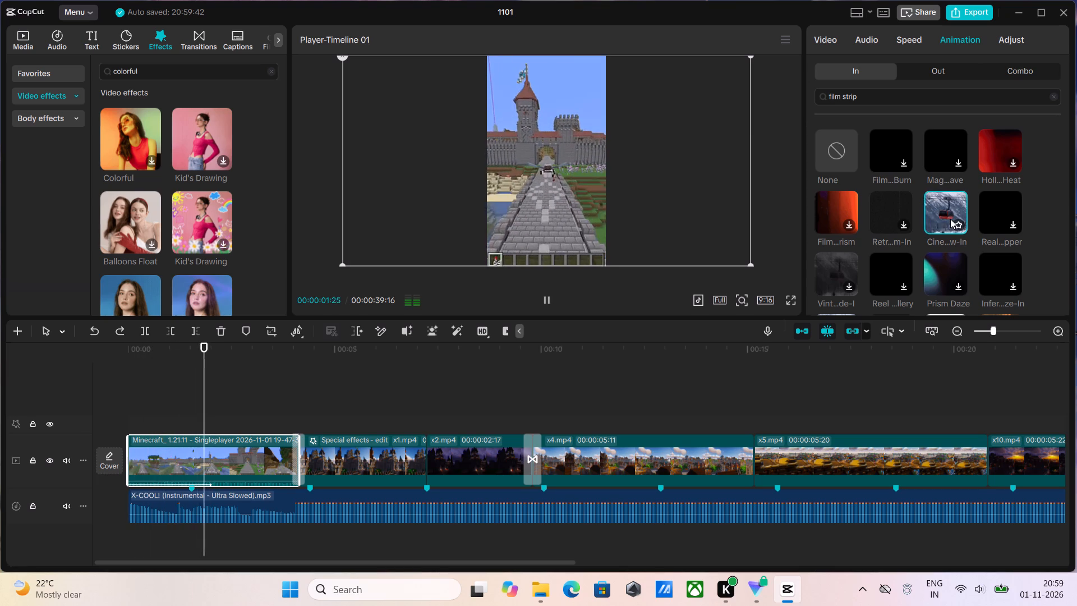
left_click(965, 67)
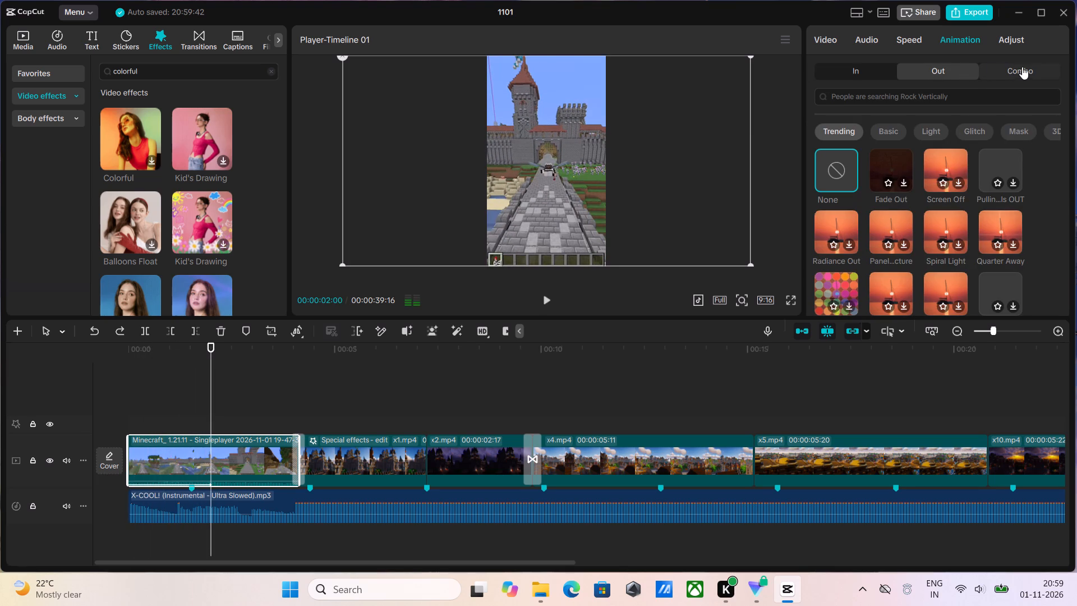
left_click(1020, 66)
left_click(1002, 39)
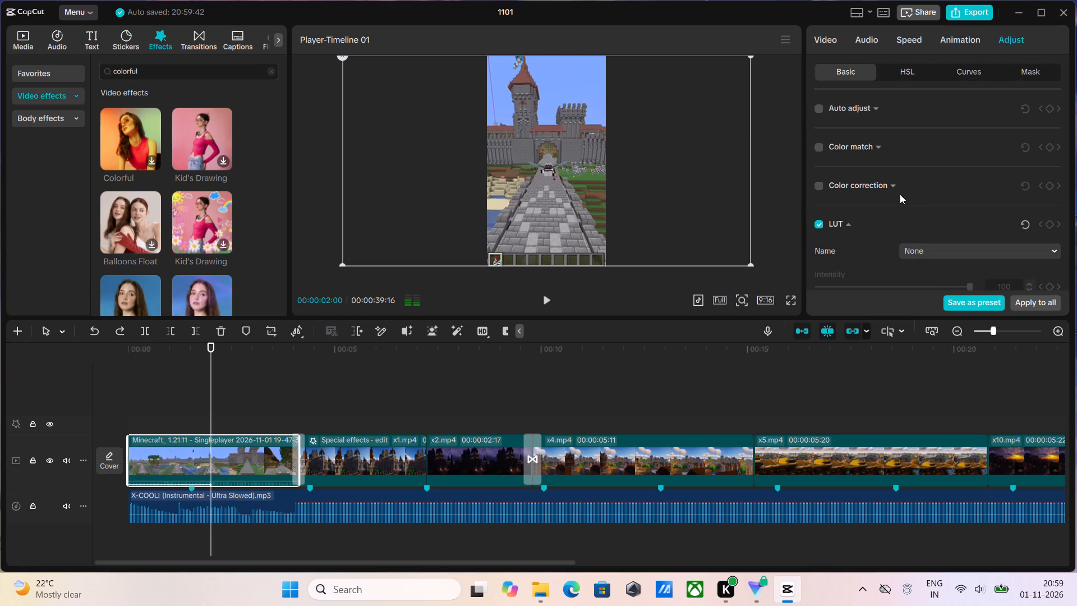
left_click(878, 148)
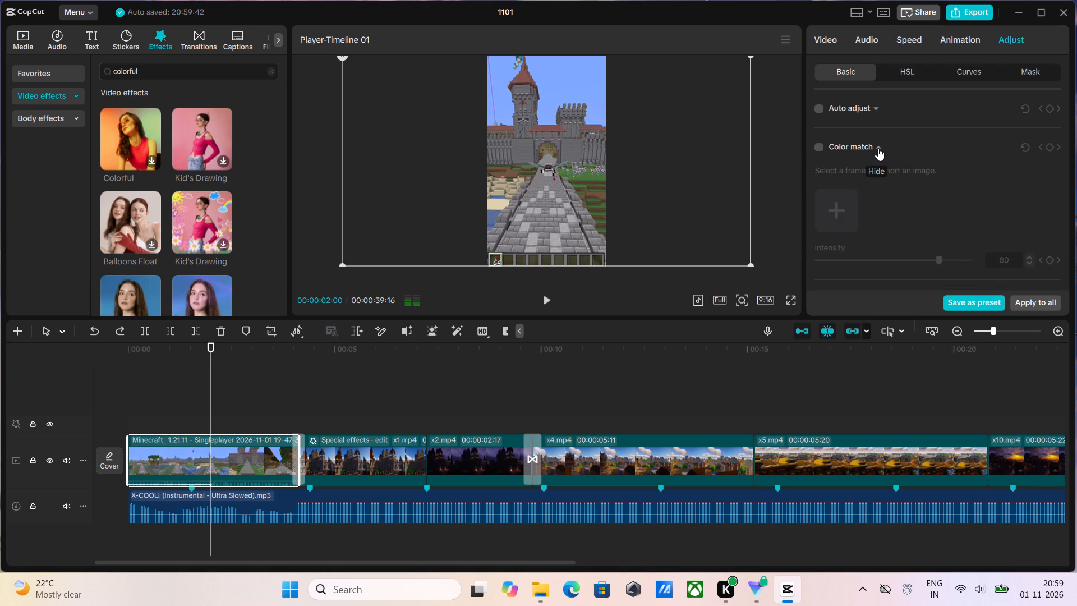
left_click(878, 148)
scroll(881, 156, "down", 5)
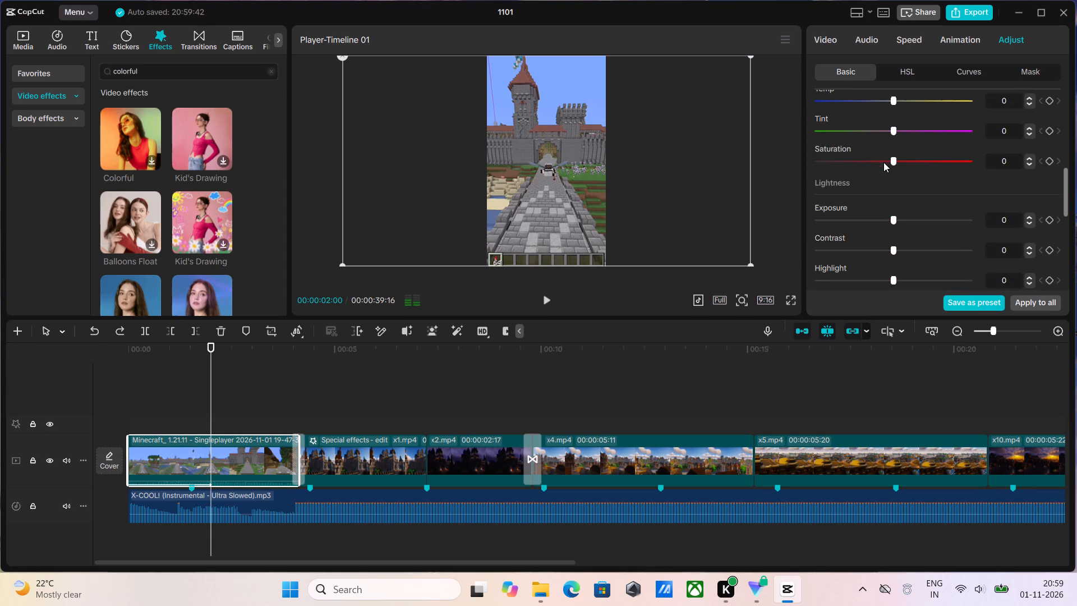
scroll(887, 175, "up", 1)
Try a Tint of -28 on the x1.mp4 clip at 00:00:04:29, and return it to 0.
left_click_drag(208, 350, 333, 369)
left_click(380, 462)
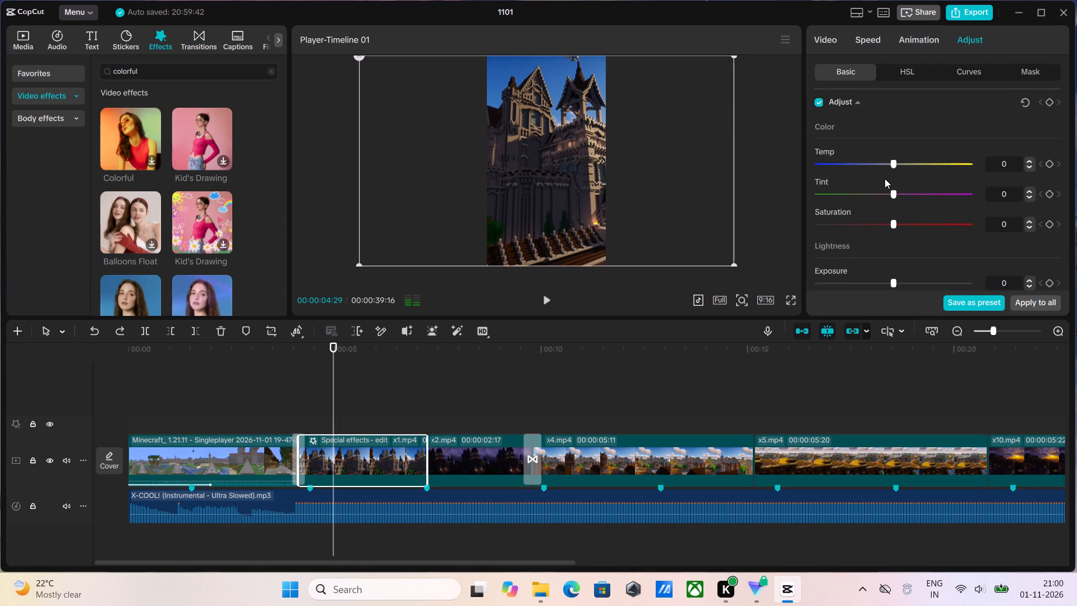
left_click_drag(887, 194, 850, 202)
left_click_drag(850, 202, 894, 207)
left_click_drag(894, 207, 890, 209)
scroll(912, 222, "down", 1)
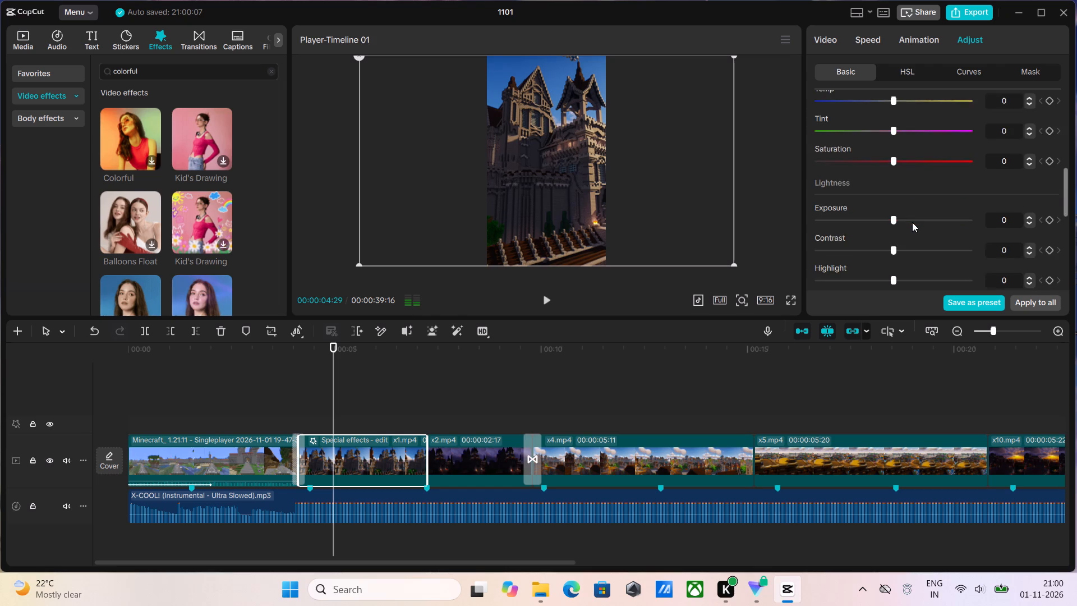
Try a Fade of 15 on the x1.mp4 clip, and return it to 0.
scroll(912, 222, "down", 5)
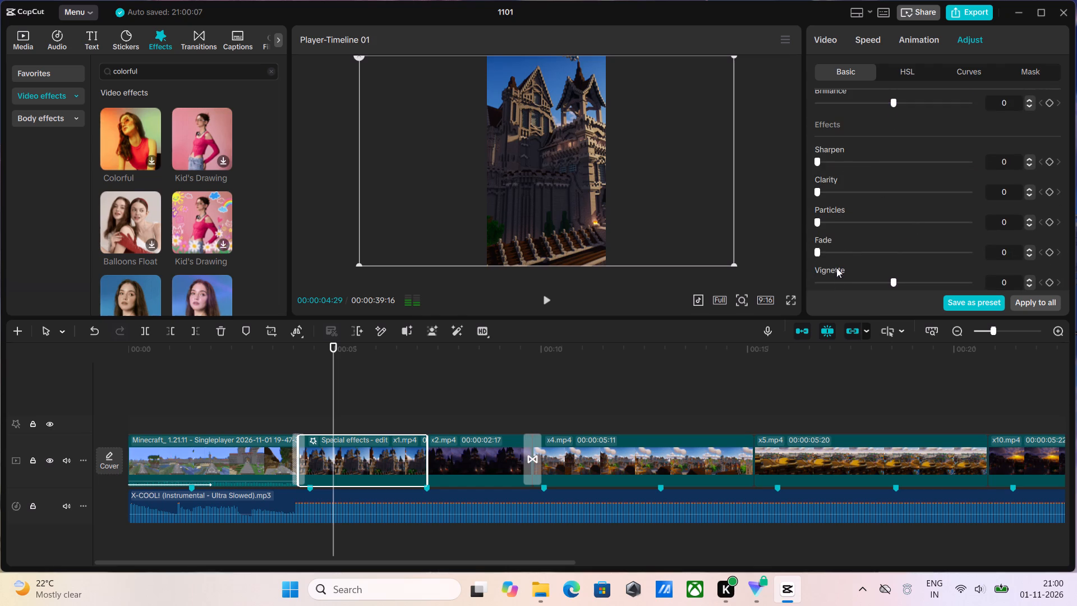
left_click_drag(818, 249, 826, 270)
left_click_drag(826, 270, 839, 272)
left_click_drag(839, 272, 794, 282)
Play the whole edit back from the beginning to review it.
left_click_drag(334, 356, 171, 392)
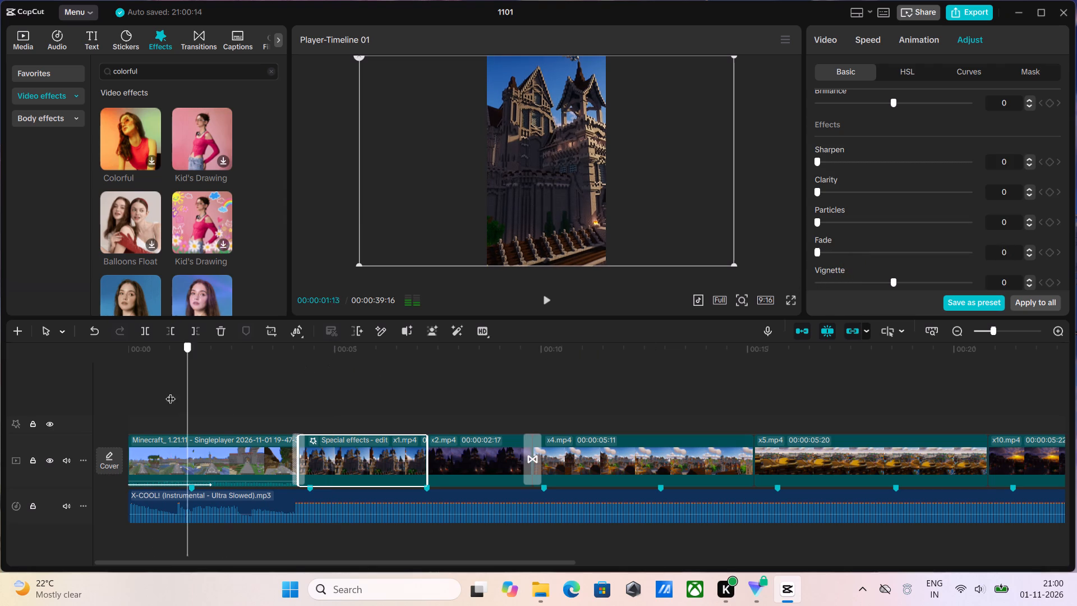
left_click_drag(171, 392, 122, 412)
key("space")
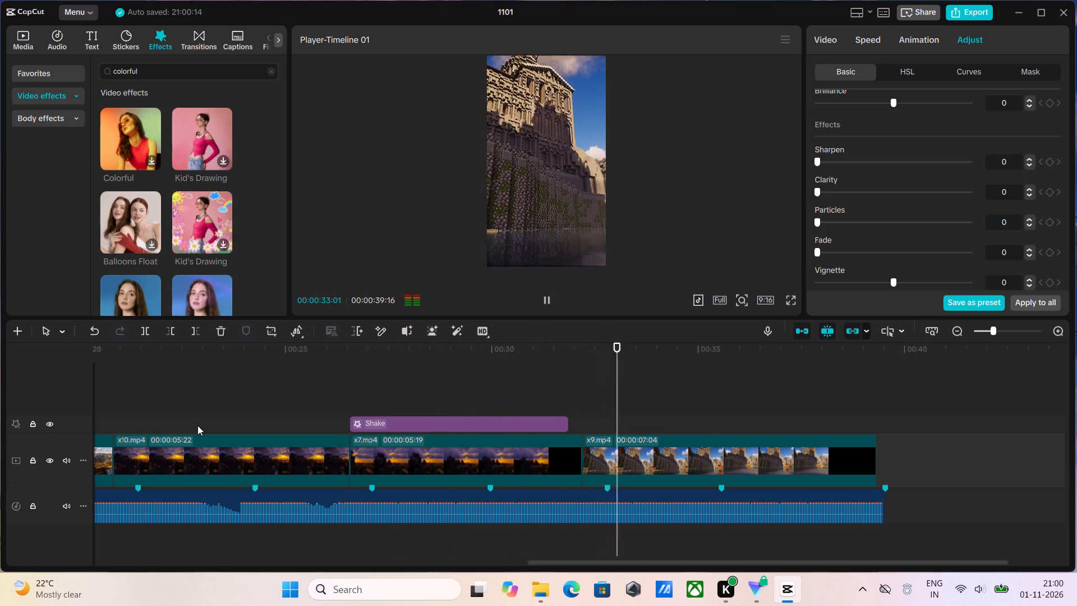
Trim the end of the X-COOL! audio so it finishes with the last clip, x9.mp4.
left_click(881, 498)
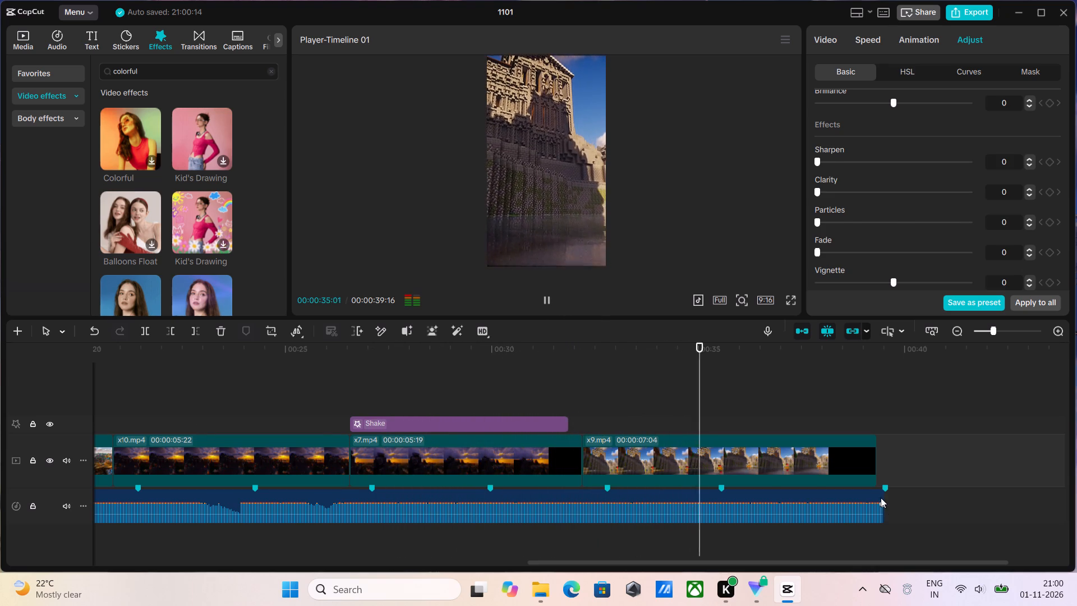
left_click_drag(886, 495, 878, 501)
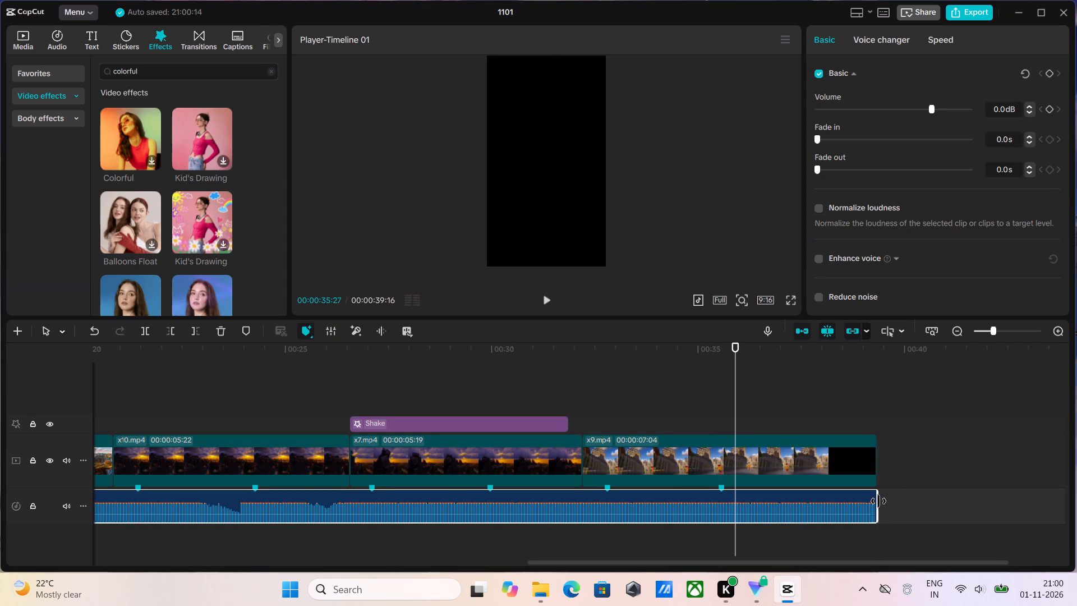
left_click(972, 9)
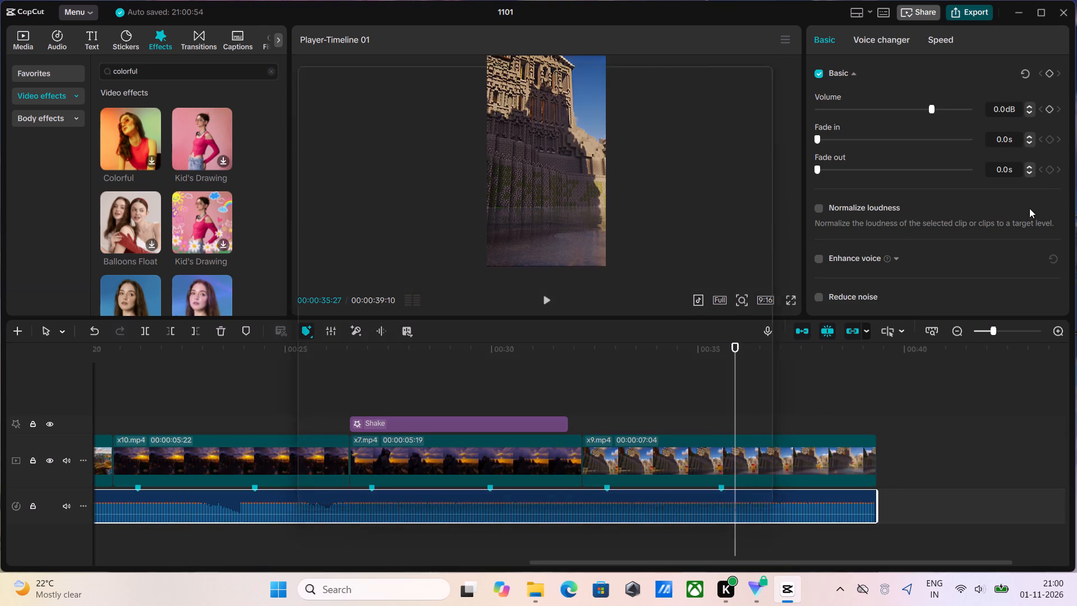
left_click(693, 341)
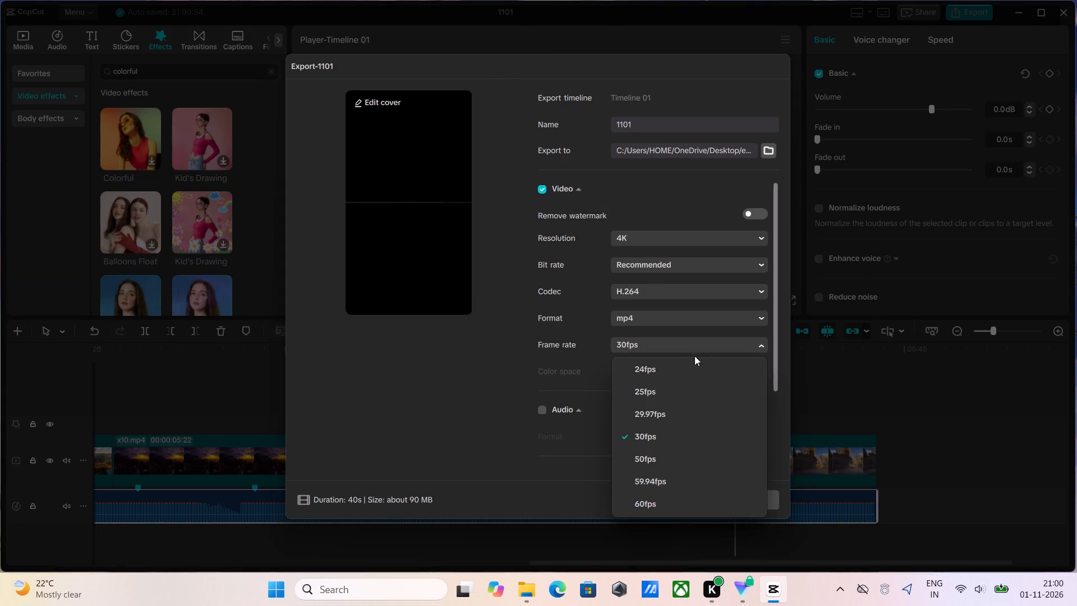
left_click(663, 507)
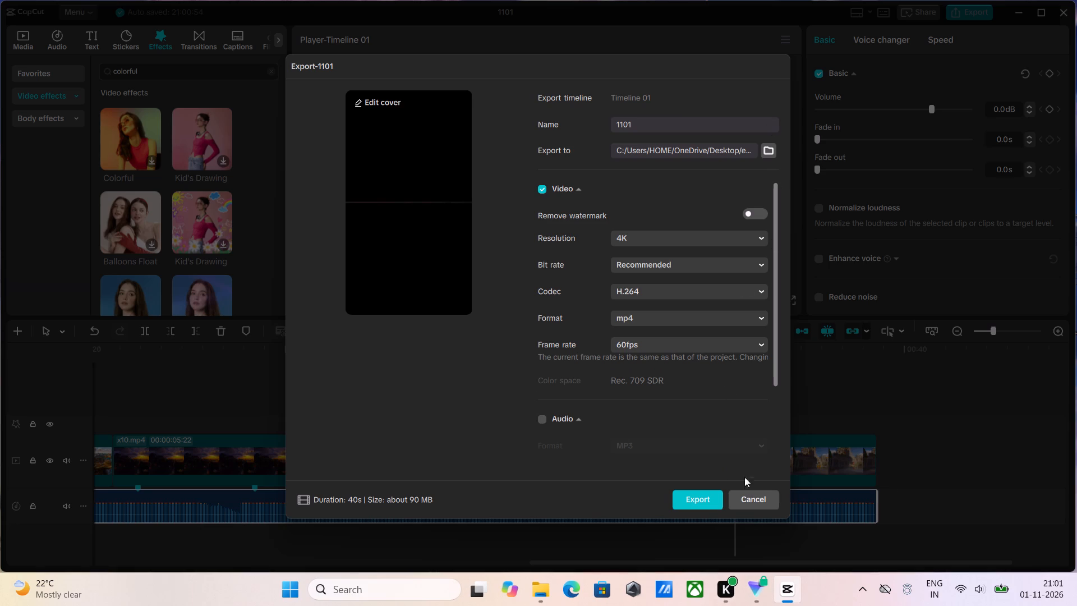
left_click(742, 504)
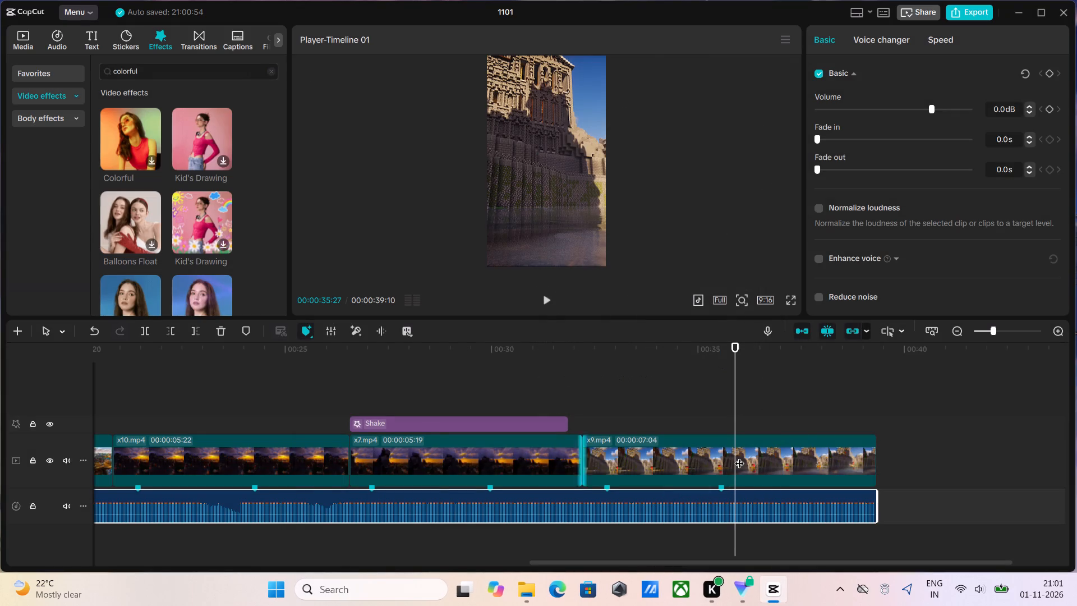
Shrink the opening Minecraft clip to a scale of 100% and rotate it to 90°.
left_click_drag(730, 357, 59, 435)
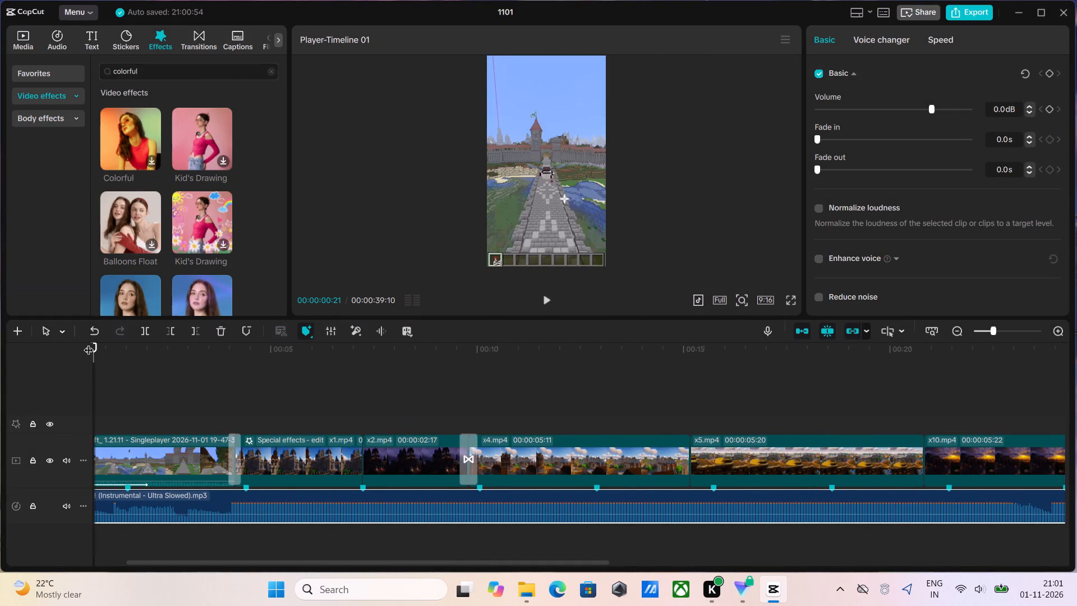
left_click_drag(91, 343, 70, 351)
left_click(238, 455)
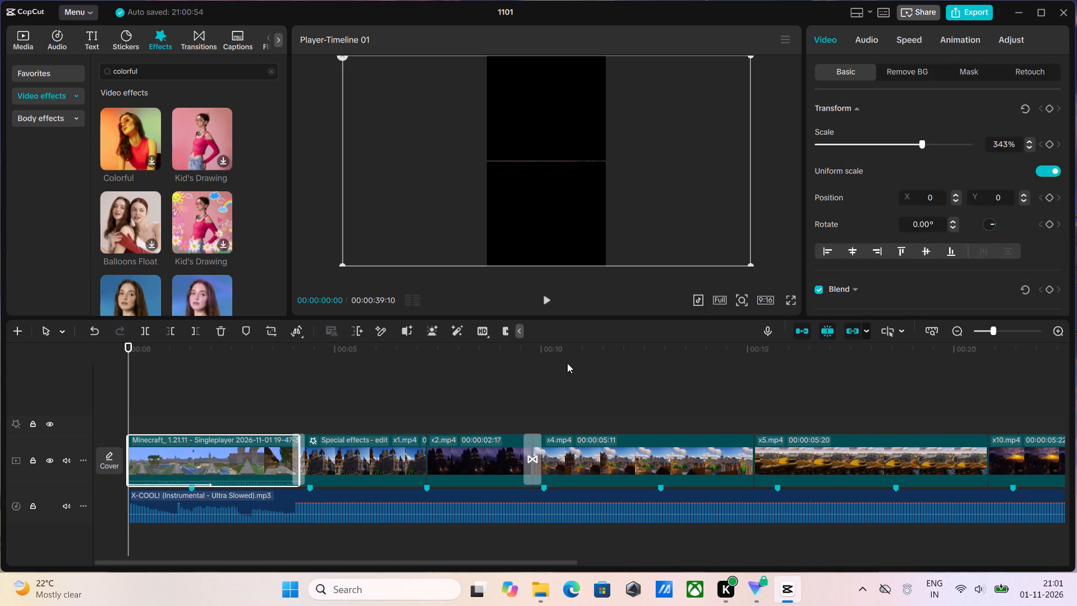
left_click(765, 299)
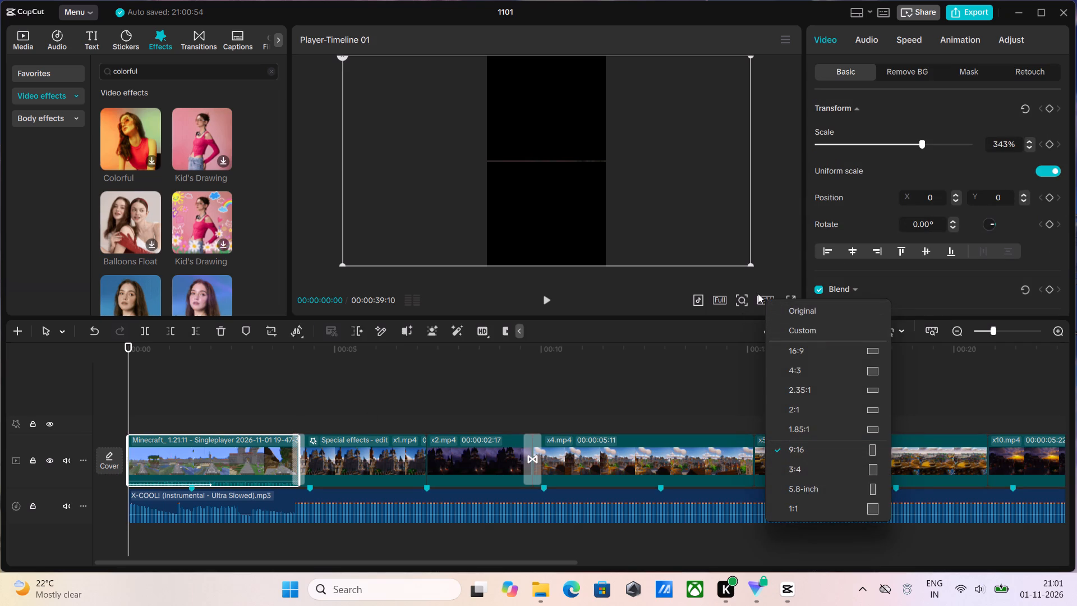
left_click(758, 293)
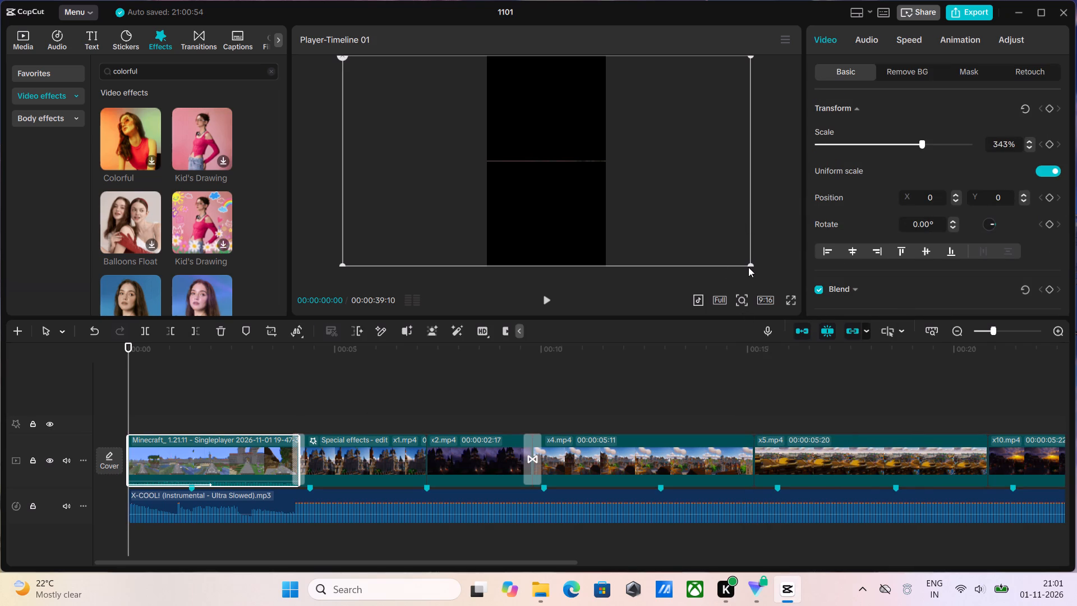
left_click_drag(749, 263, 516, 190)
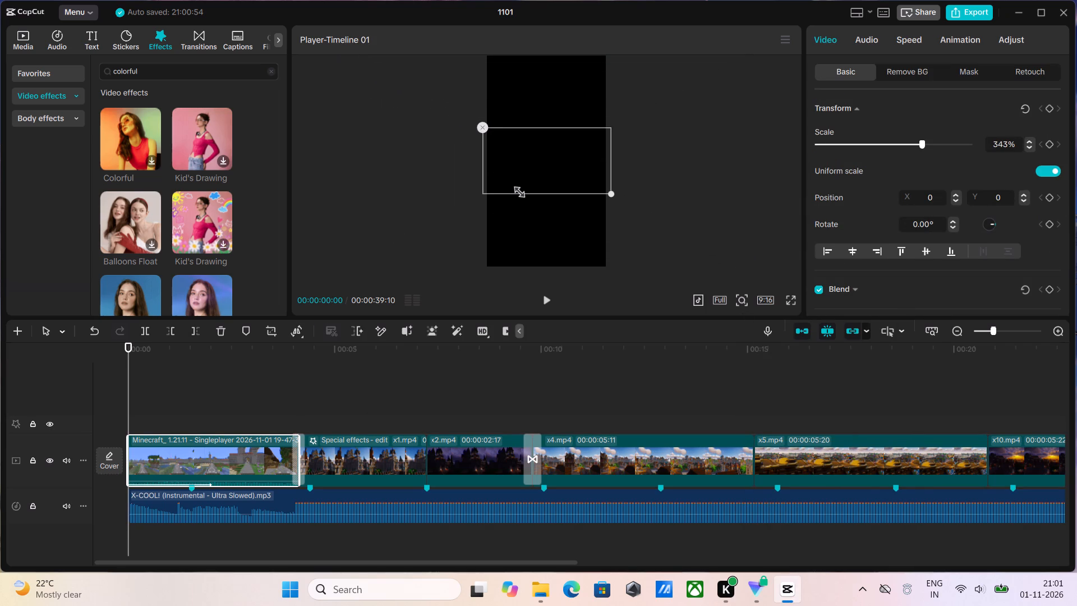
left_click_drag(516, 190, 512, 189)
left_click_drag(546, 206, 458, 214)
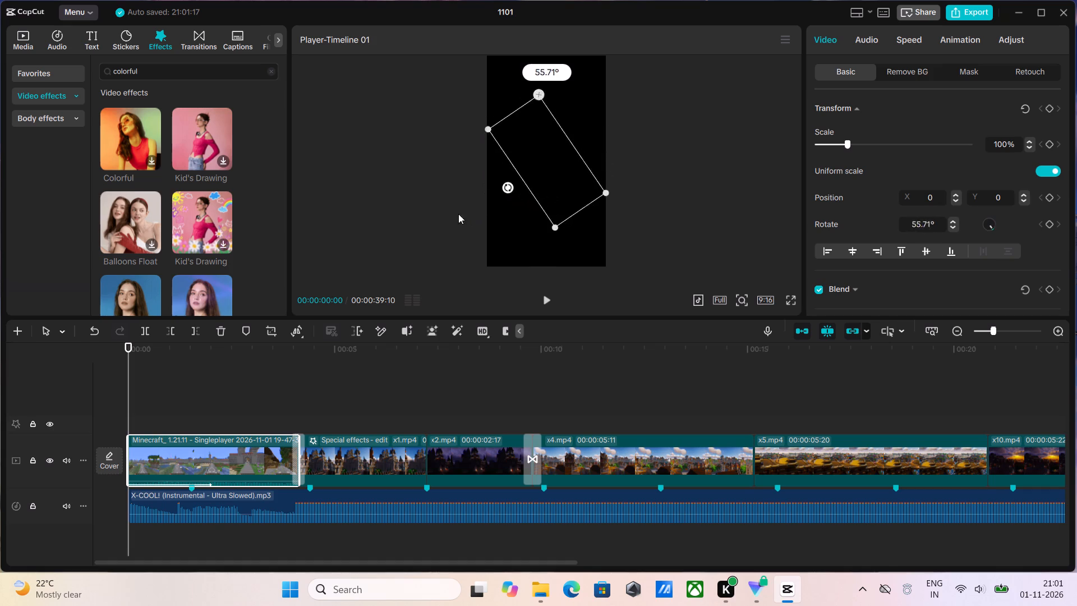
left_click_drag(458, 214, 410, 171)
left_click(410, 170)
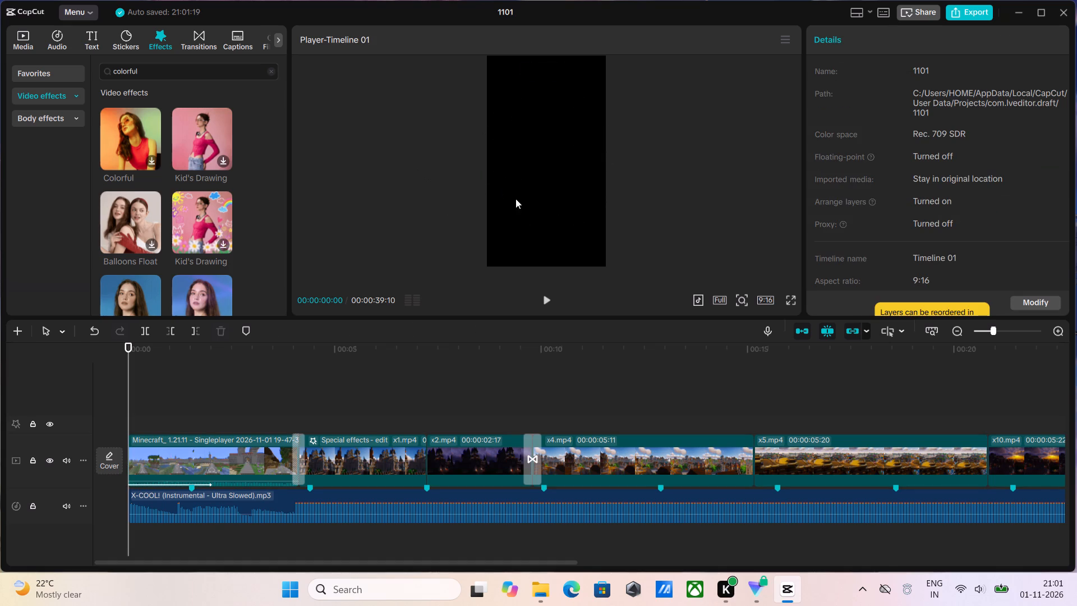
Enlarge the rotated opening clip to a scale of 194% so it fills the 9:16 frame, checking it in playback.
left_click_drag(128, 347, 140, 354)
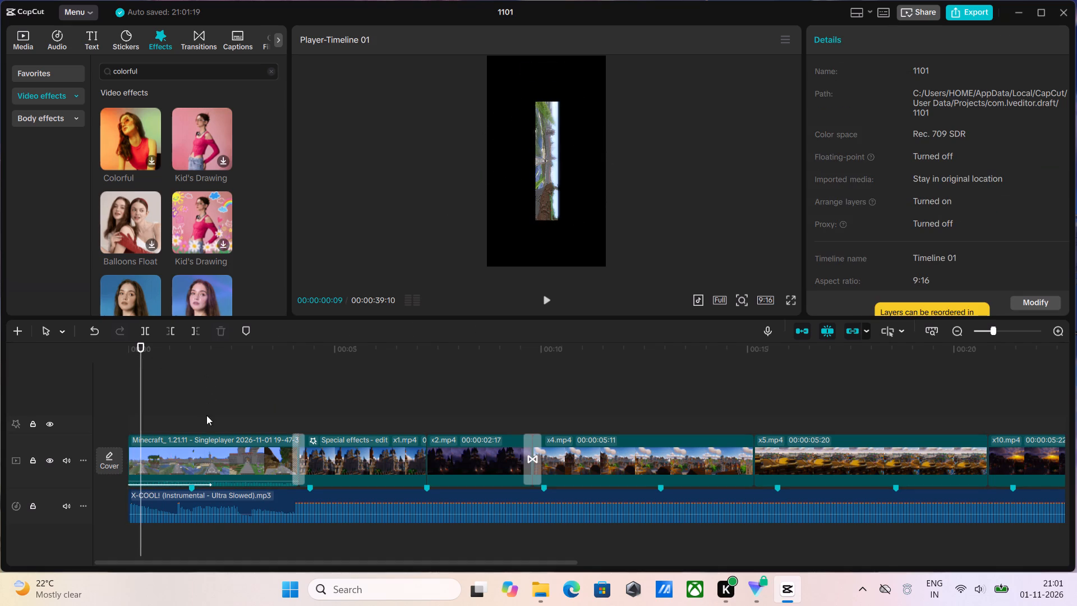
left_click(194, 448)
left_click_drag(578, 221, 586, 230)
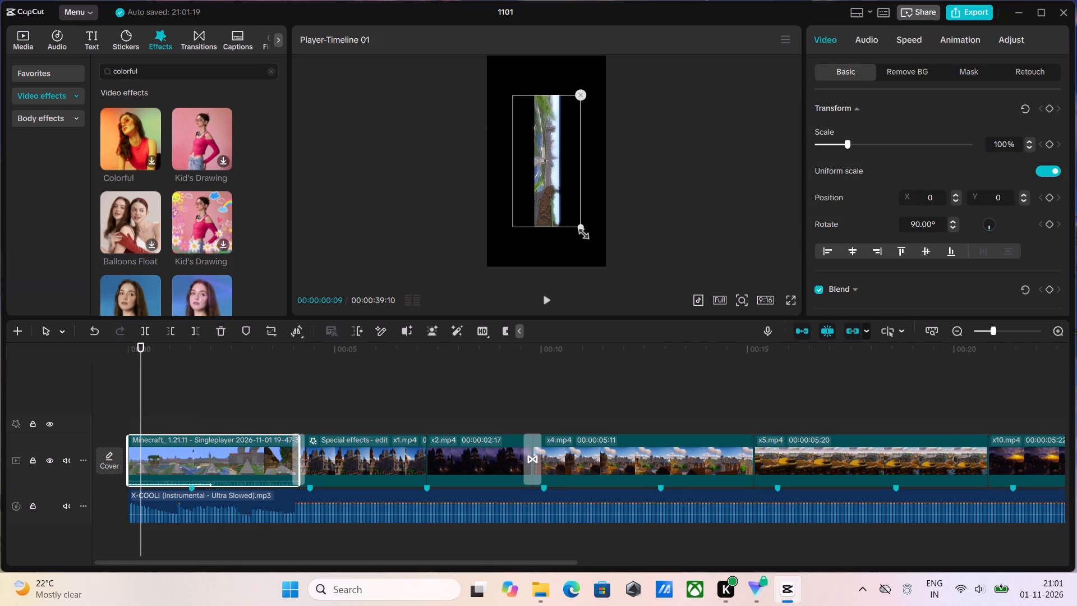
left_click_drag(586, 230, 619, 284)
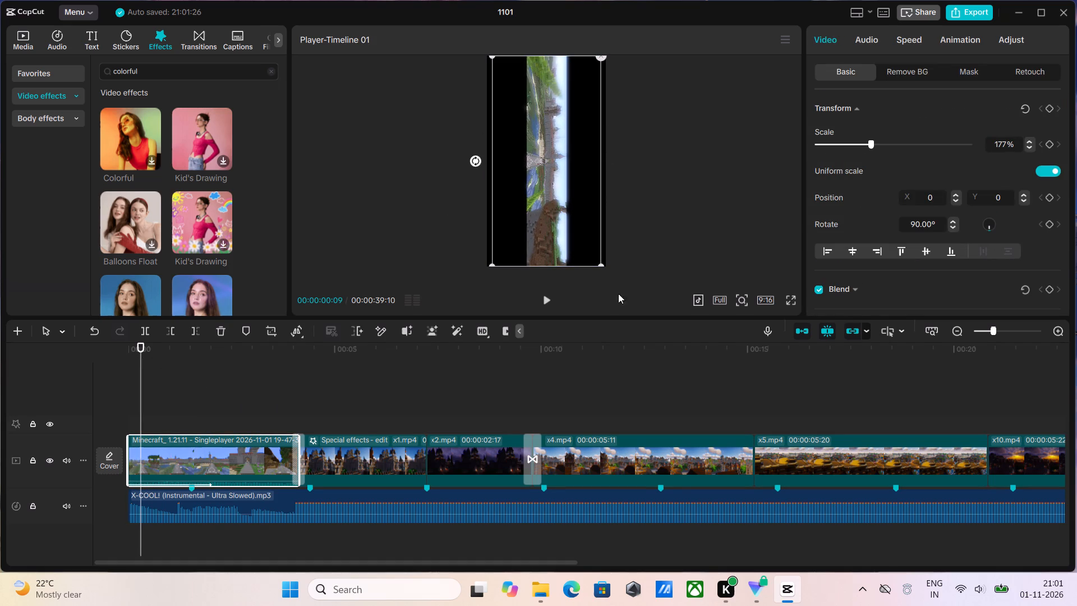
key("space")
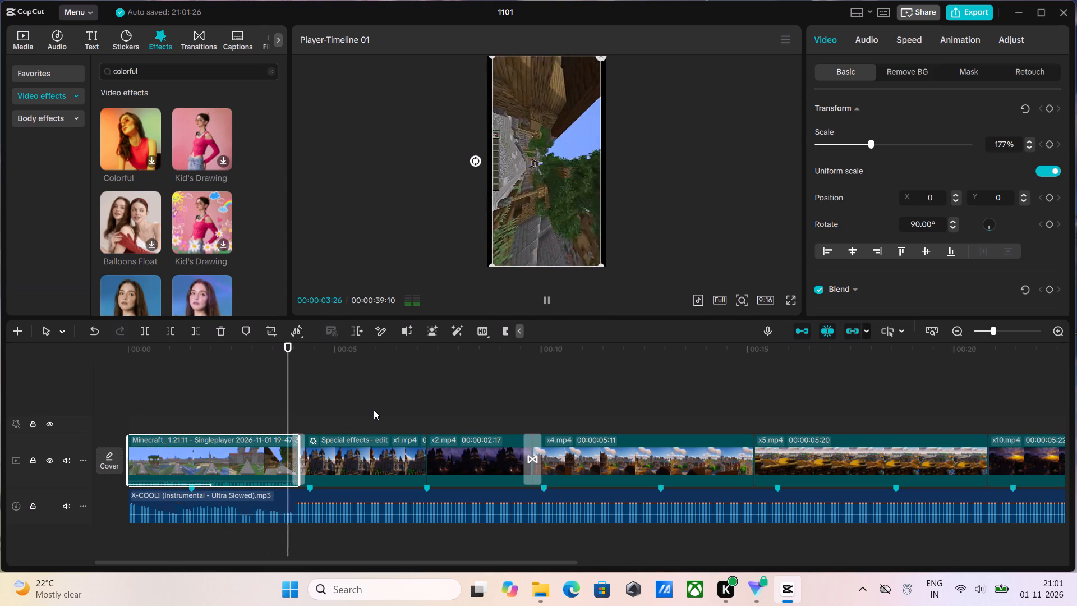
key("space")
left_click_drag(332, 348, 294, 355)
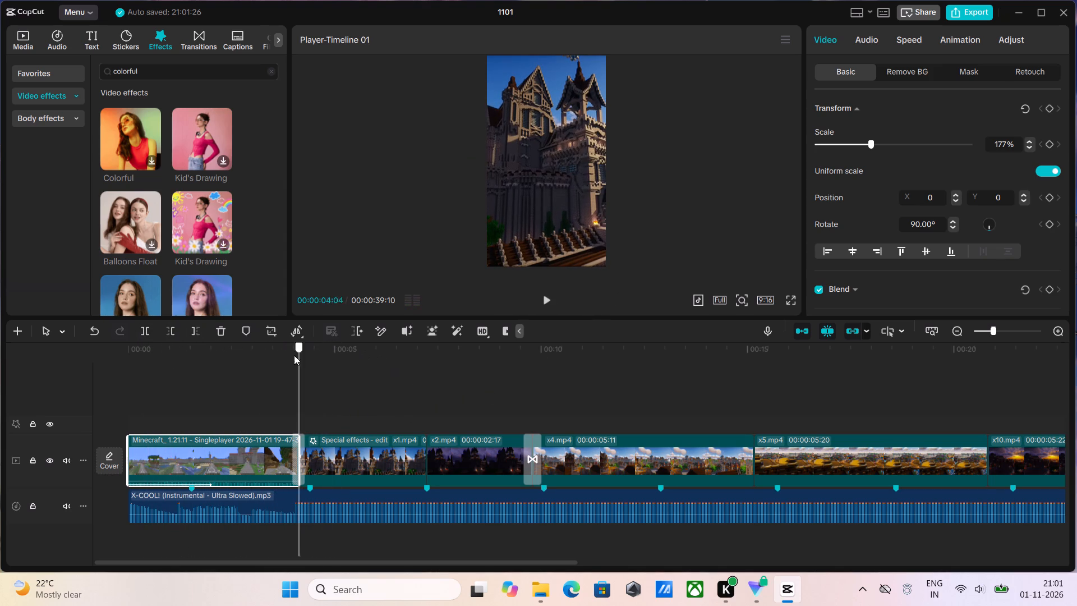
left_click_drag(294, 355, 271, 361)
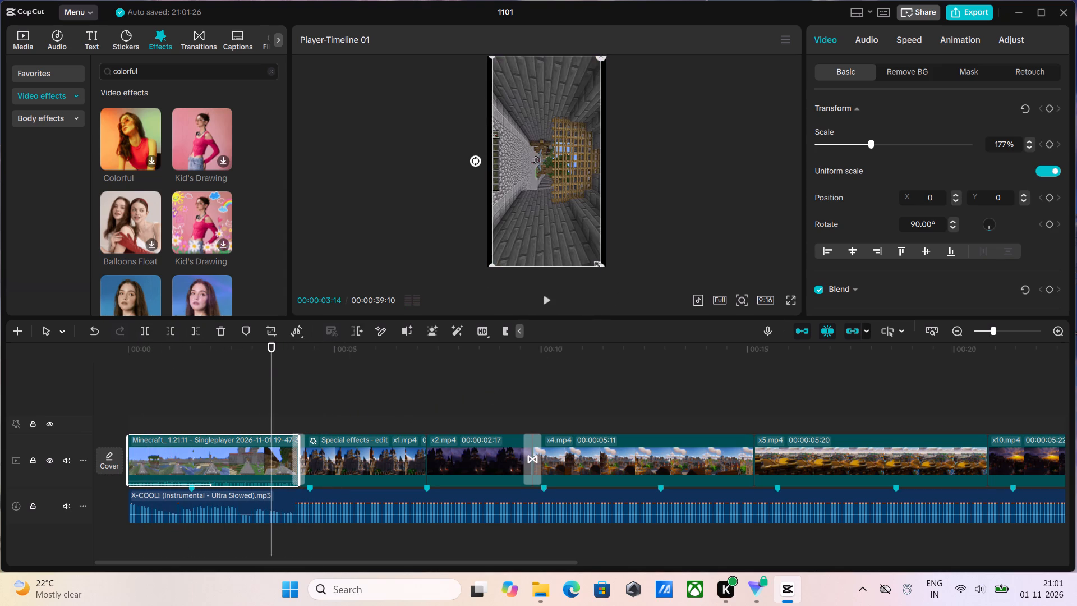
left_click(603, 265)
key("space")
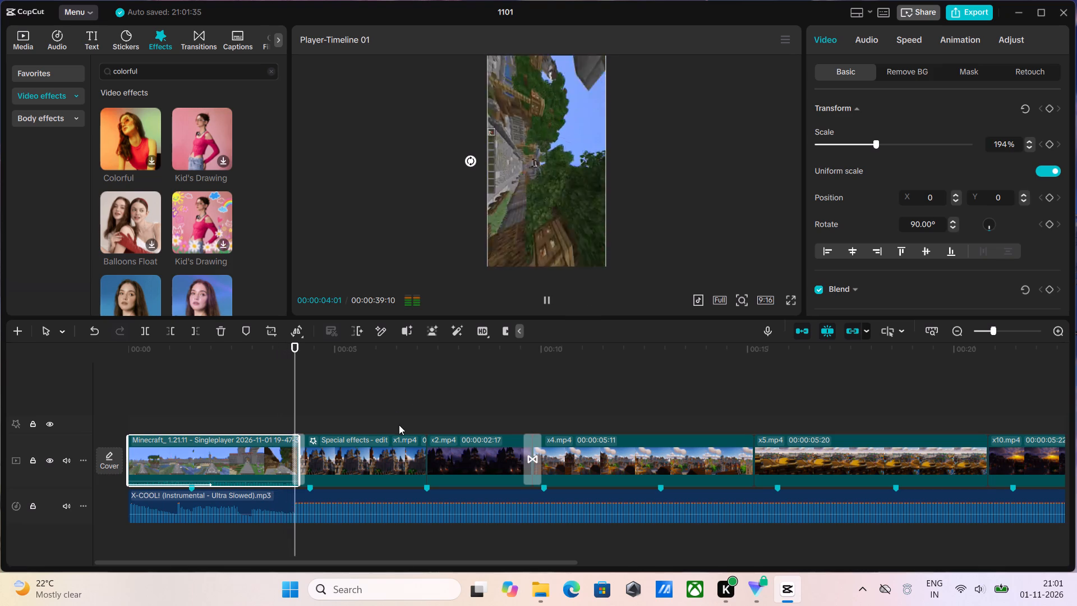
key("space")
Rotate the x1.mp4 clip to 90° and set its scale to 178% so it fills the vertical frame.
left_click(374, 448)
left_click_drag(733, 265, 578, 219)
left_click_drag(546, 233, 392, 229)
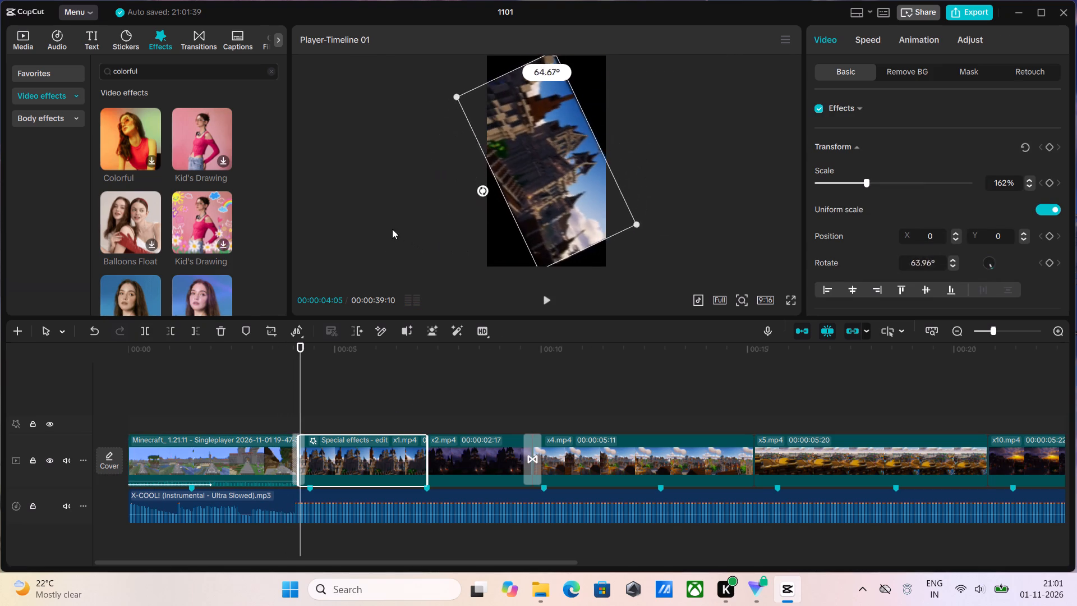
left_click_drag(392, 229, 339, 177)
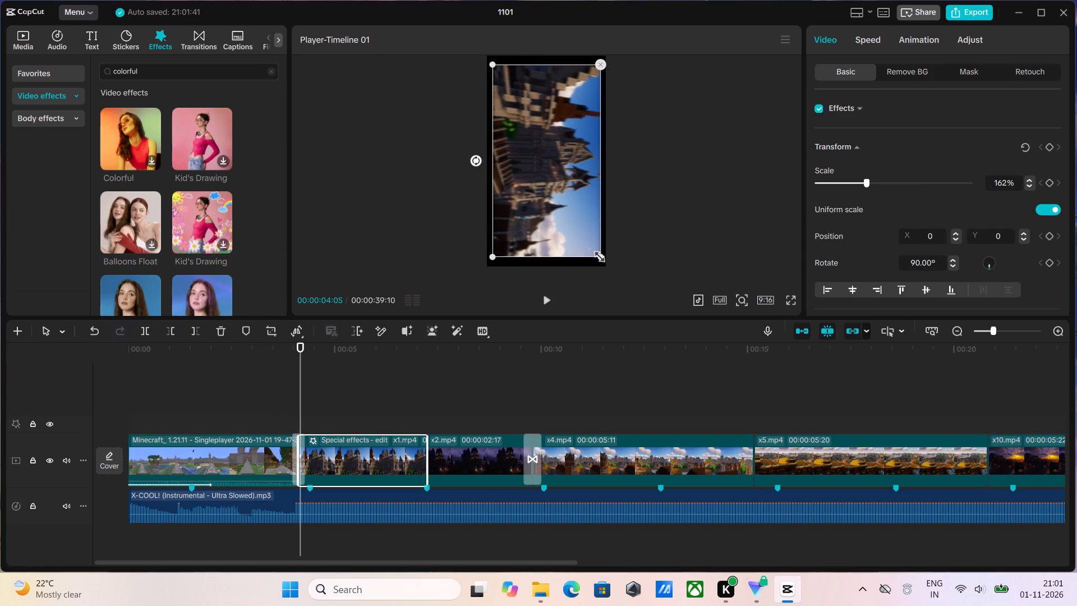
left_click_drag(602, 254, 609, 261)
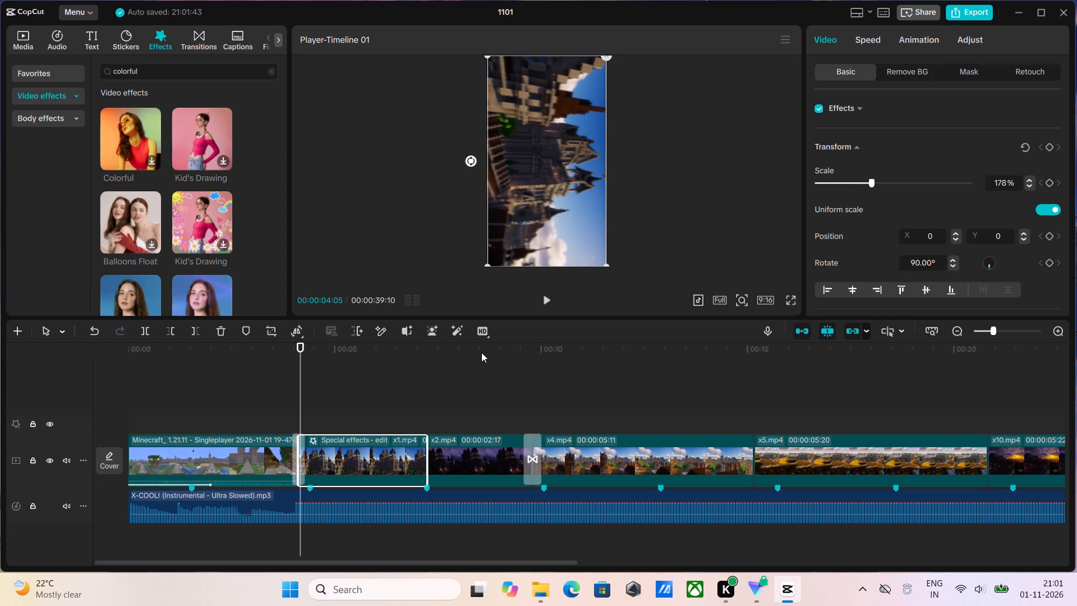
Rotate the x2.mp4 clip to 90° and set its scale to 177% so it fills the vertical frame.
key("space")
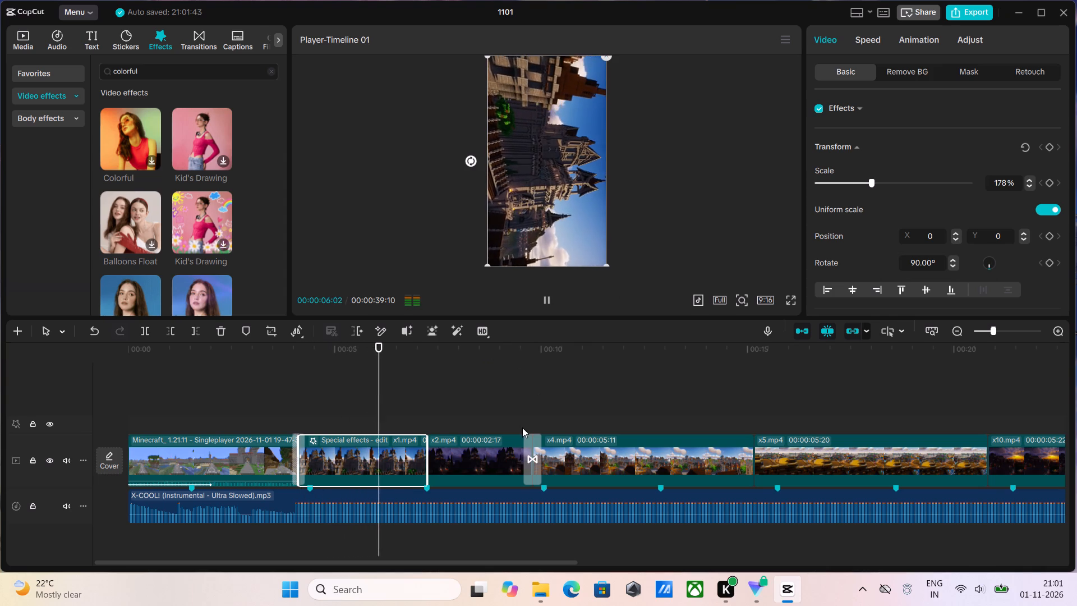
left_click(479, 449)
key("space")
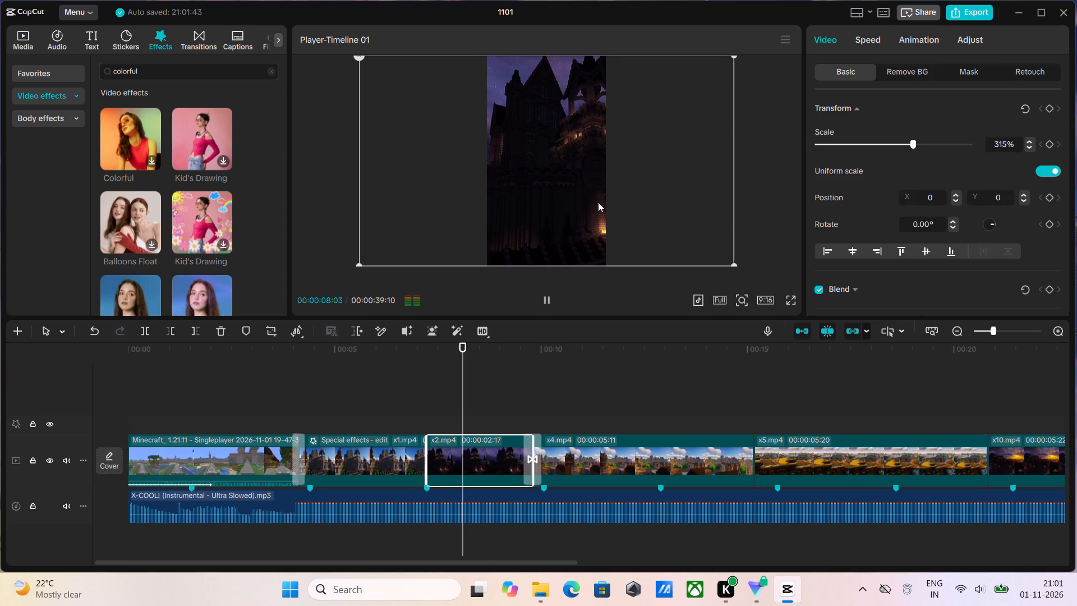
left_click_drag(734, 264, 548, 180)
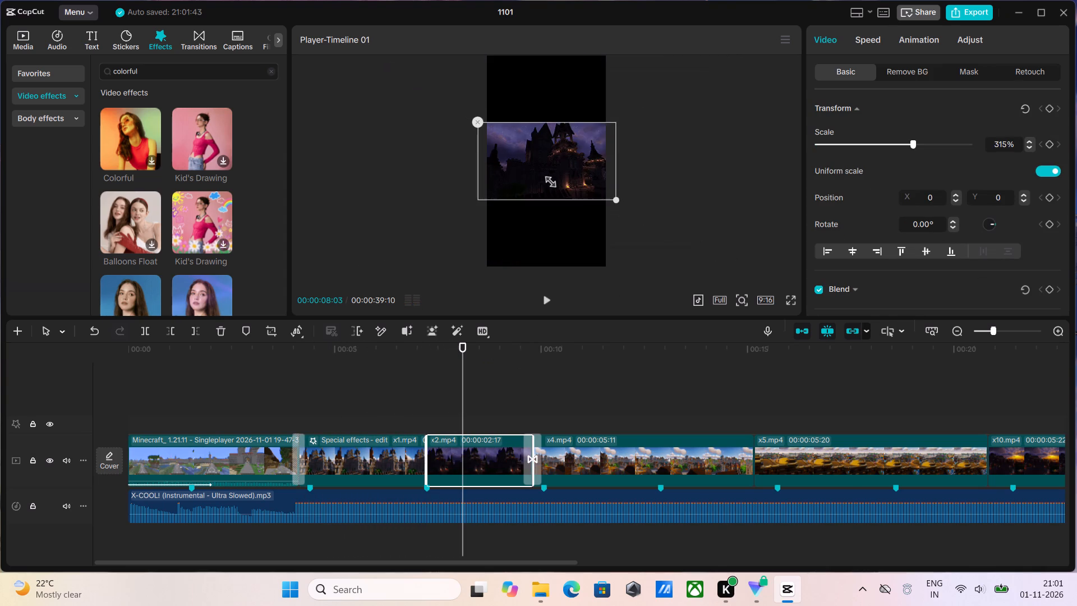
left_click_drag(548, 180, 542, 177)
left_click_drag(546, 218, 381, 185)
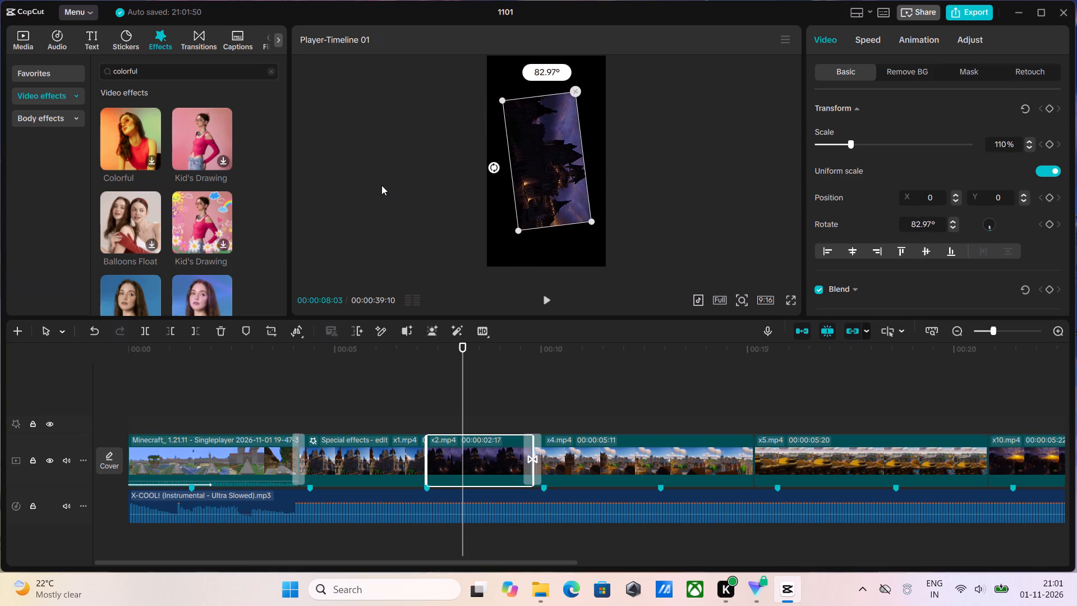
left_click_drag(381, 185, 381, 170)
left_click_drag(584, 229, 597, 243)
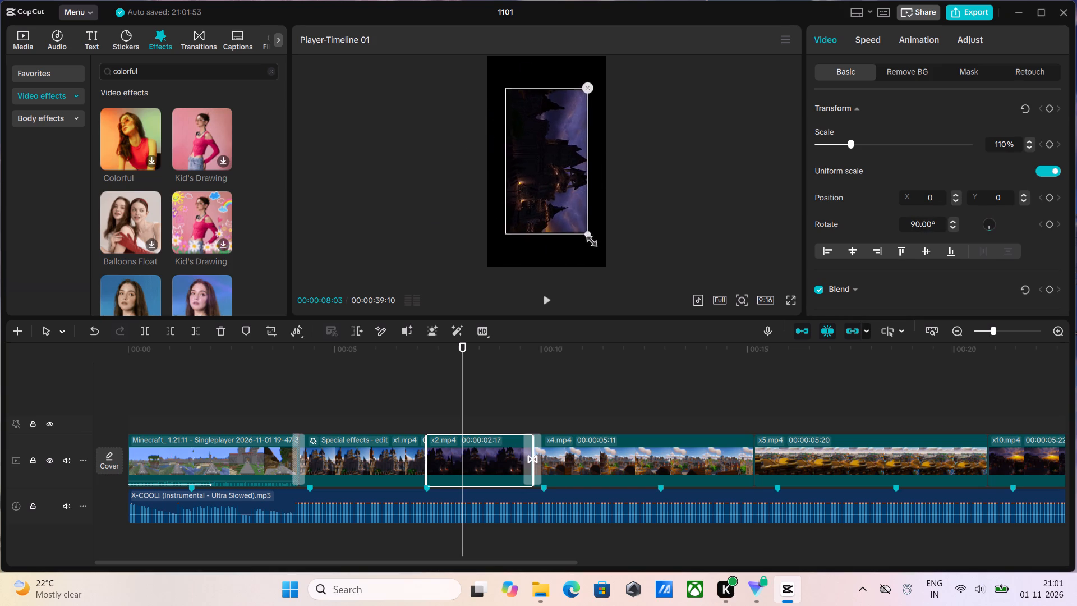
left_click_drag(597, 243, 627, 274)
Rotate the x4.mp4 clip to 90° and set its scale to 178% so it fills the vertical frame, checking it in playback.
key("space")
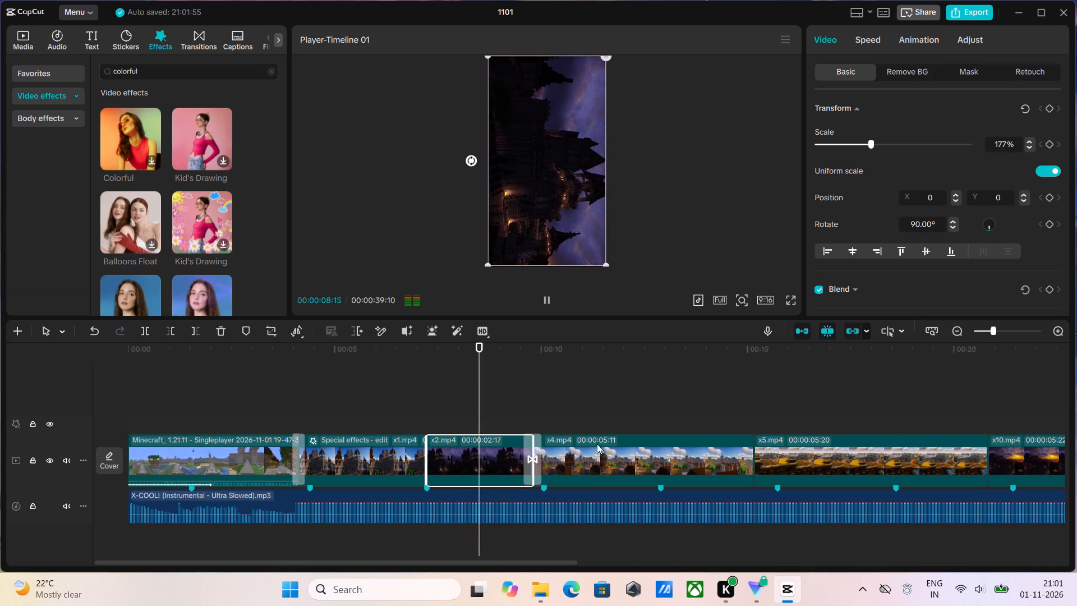
left_click(599, 454)
key("space")
key("space")
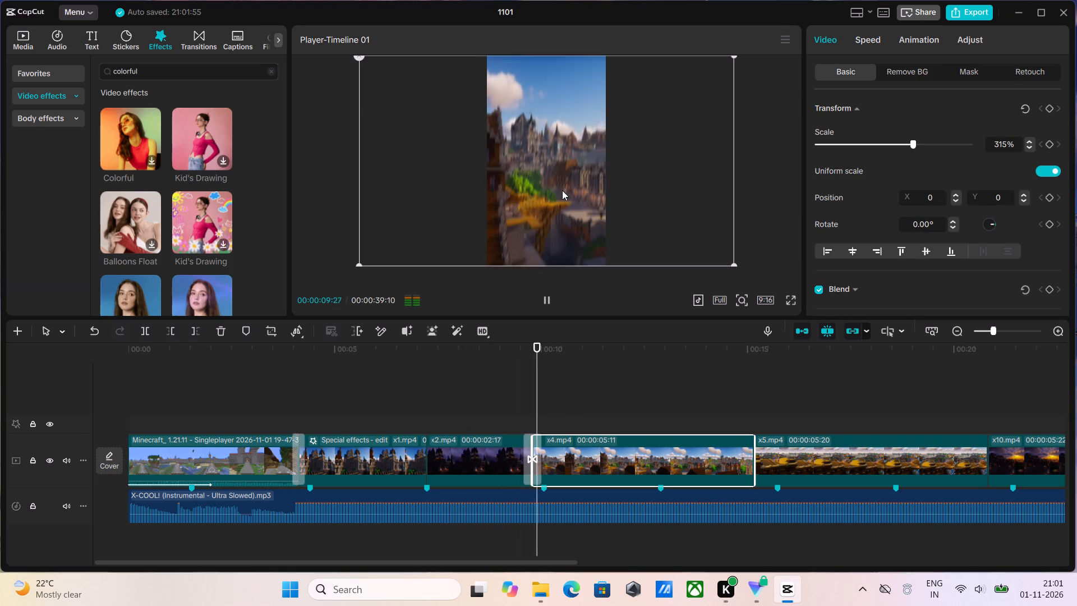
key("space")
left_click_drag(733, 262, 568, 200)
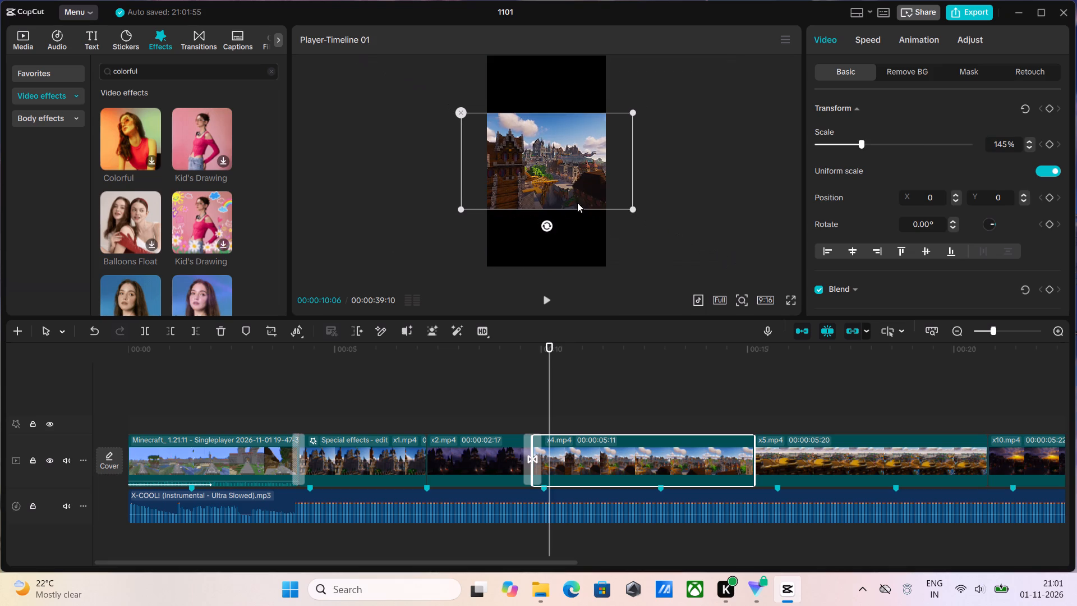
left_click_drag(634, 209, 591, 201)
left_click_drag(545, 212, 532, 224)
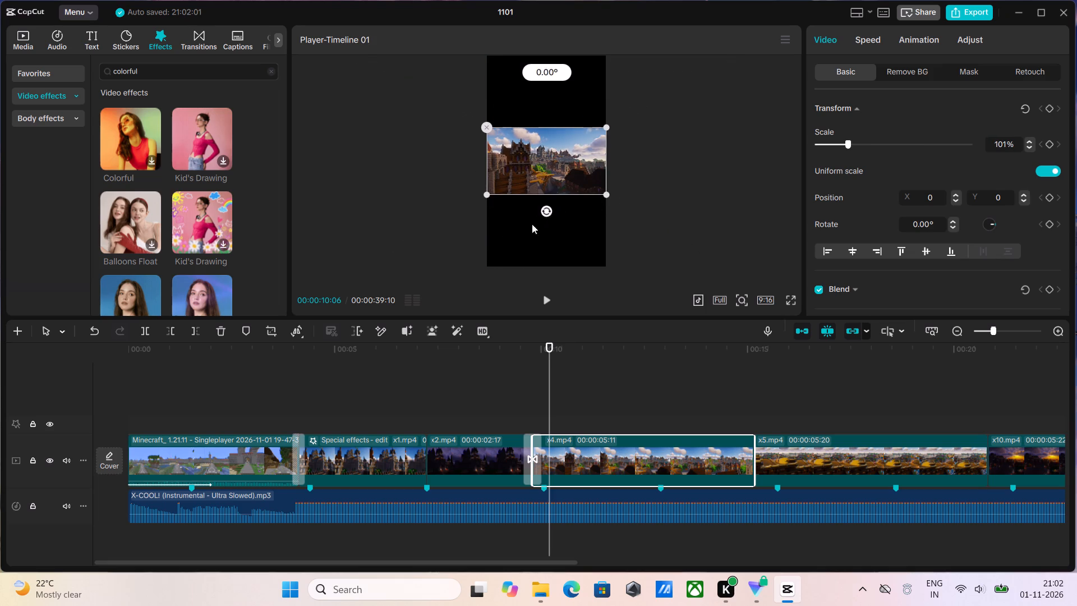
left_click_drag(532, 224, 409, 167)
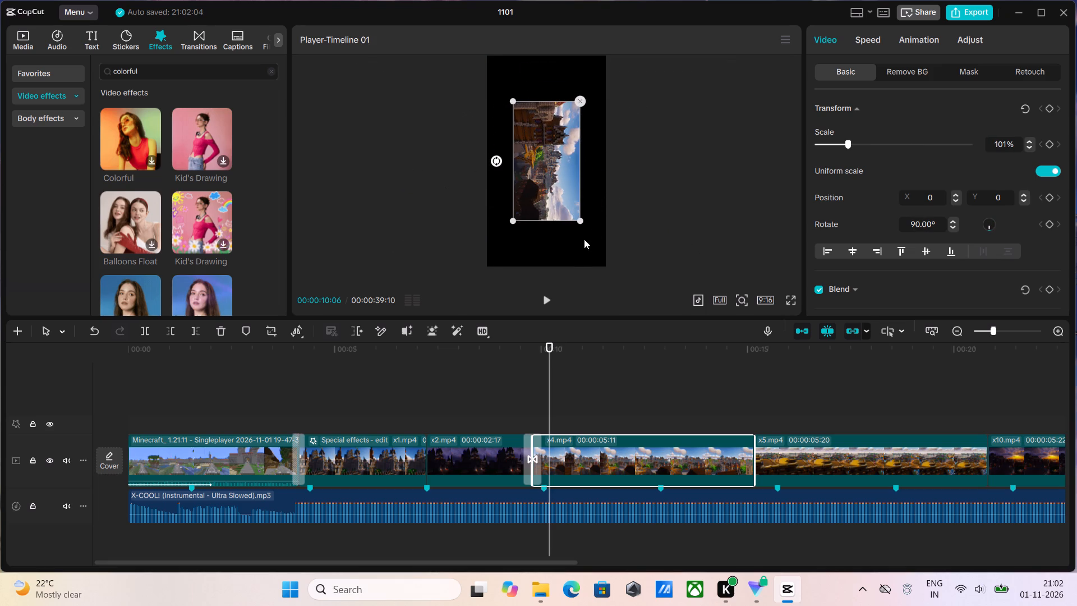
left_click_drag(583, 222, 631, 276)
key("space")
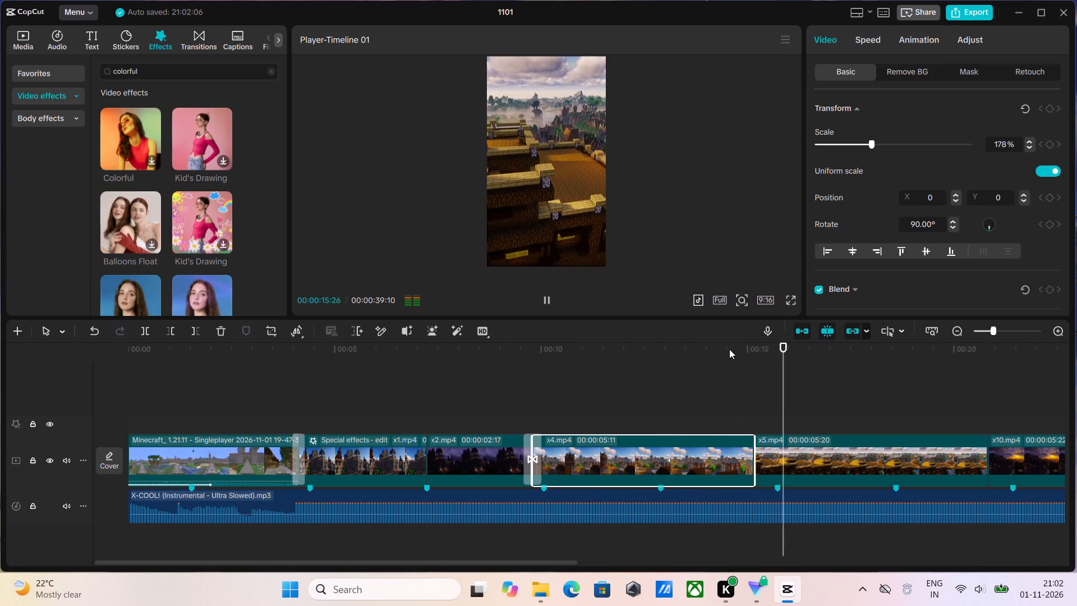
key("space")
Extend the end of the x4.mp4 clip to a duration of 00:00:05:15 and play back its cut into x5.mp4.
left_click(755, 454)
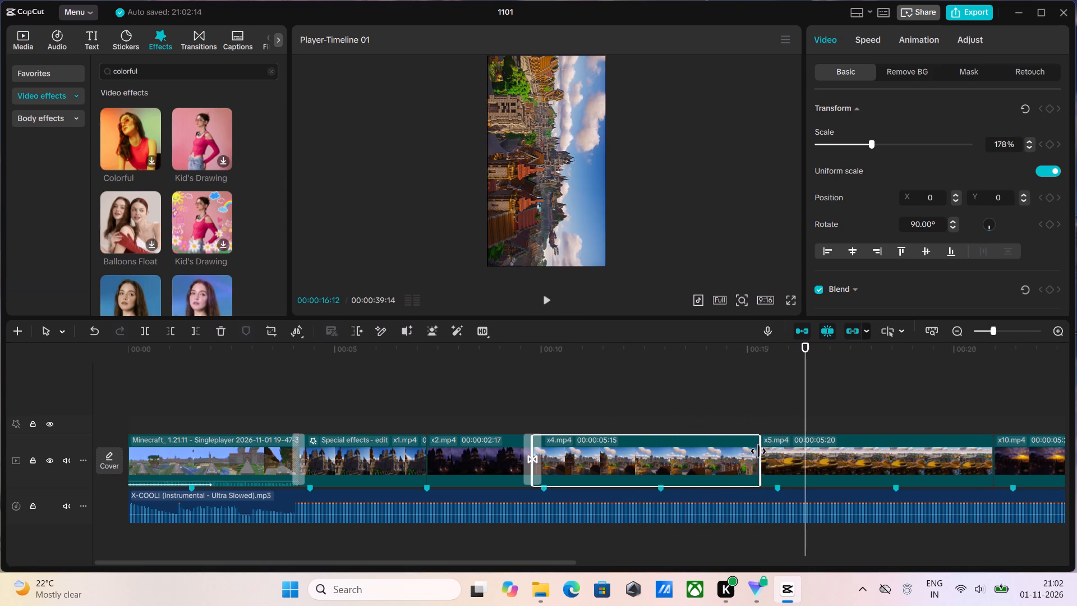
key("space")
left_click_drag(804, 346, 744, 380)
key("space")
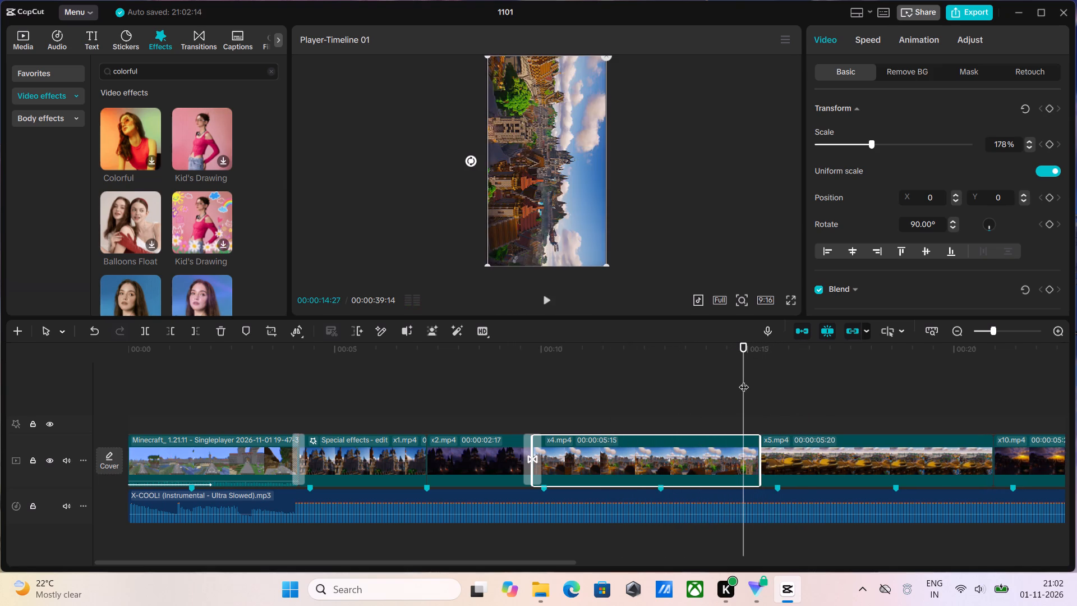
key("space")
key("space")
Rotate the x5.mp4 clip to 90° and set its scale to 179% so it fills the vertical frame.
left_click(817, 445)
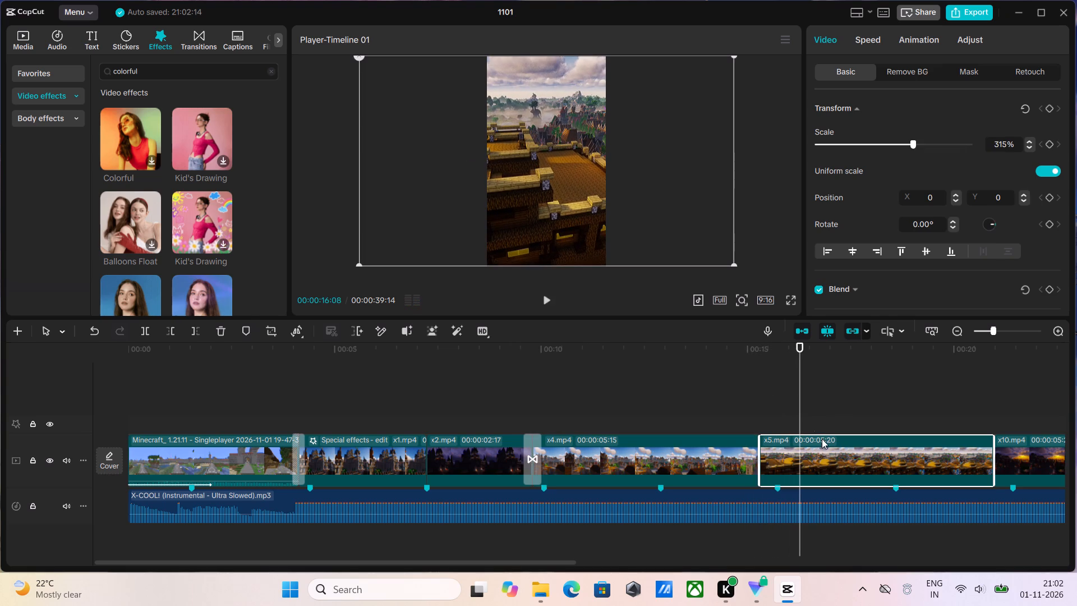
left_click_drag(733, 263, 529, 204)
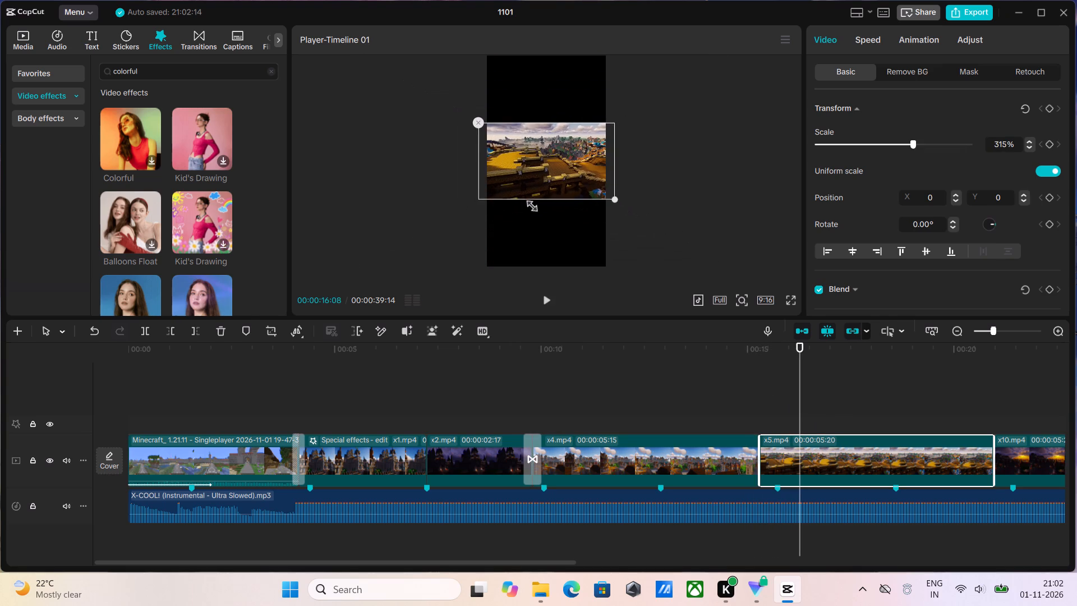
left_click_drag(529, 204, 520, 198)
left_click_drag(549, 210, 393, 195)
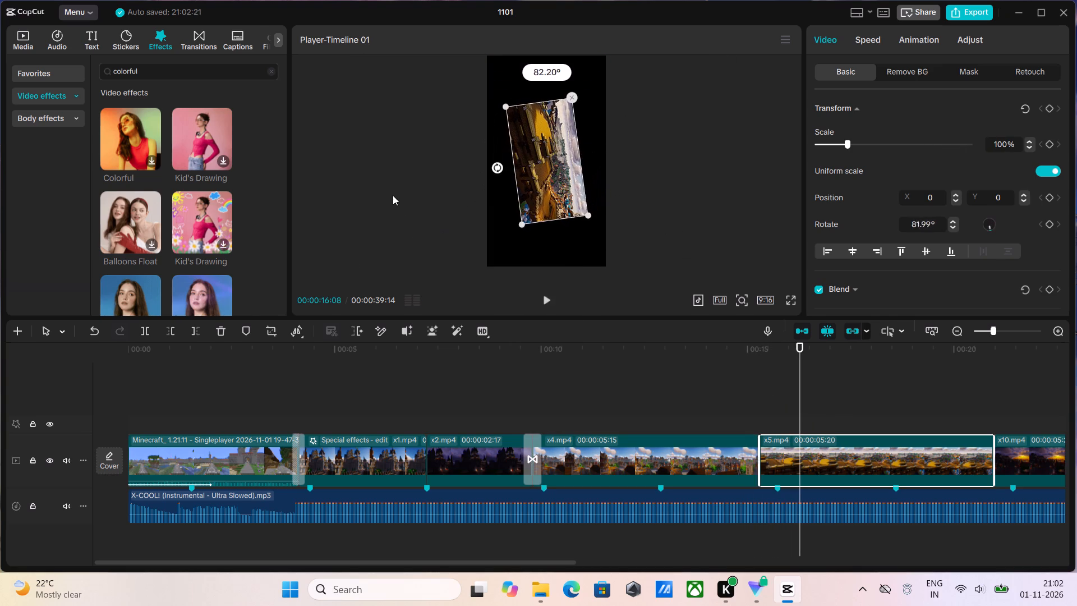
left_click_drag(393, 195, 393, 180)
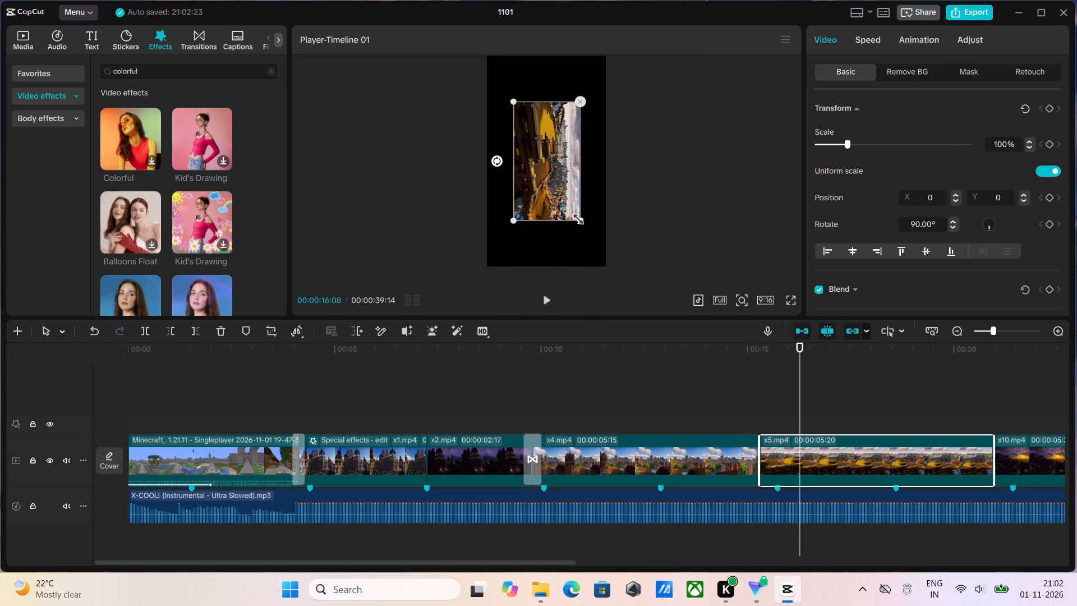
left_click_drag(581, 217, 634, 269)
key("space")
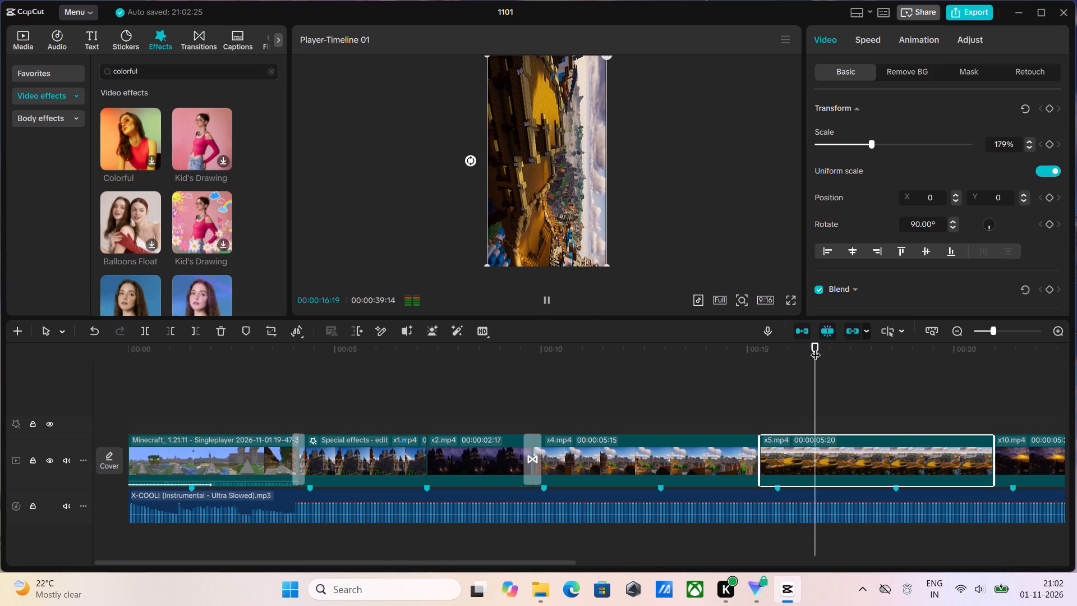
Shrink the x10.mp4 clip in the preview to fit within the vertical frame.
left_click_drag(875, 347, 1053, 378)
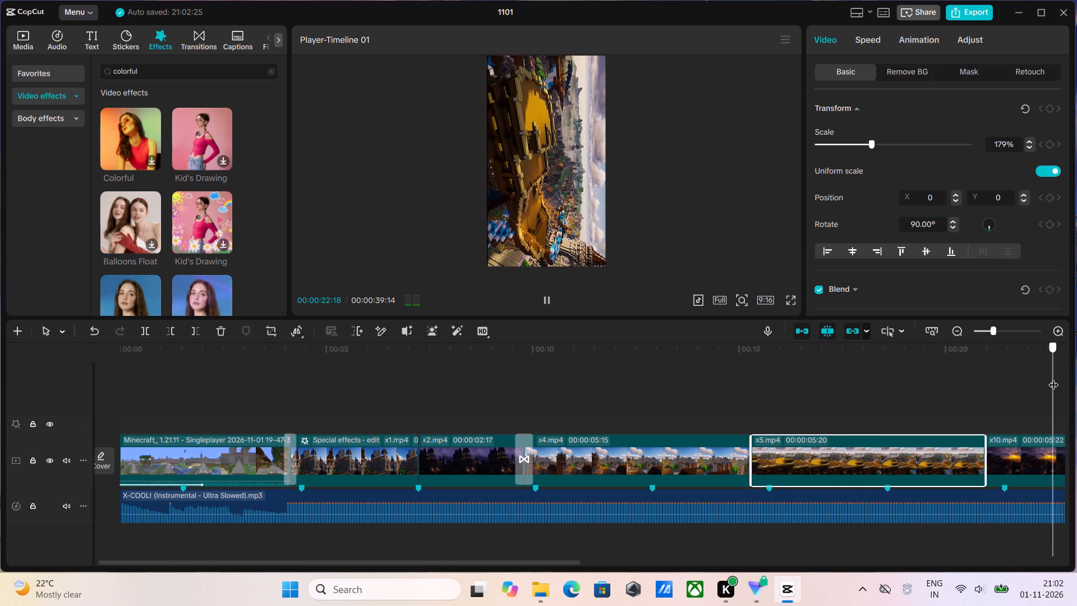
left_click_drag(1053, 378, 570, 367)
left_click(596, 467)
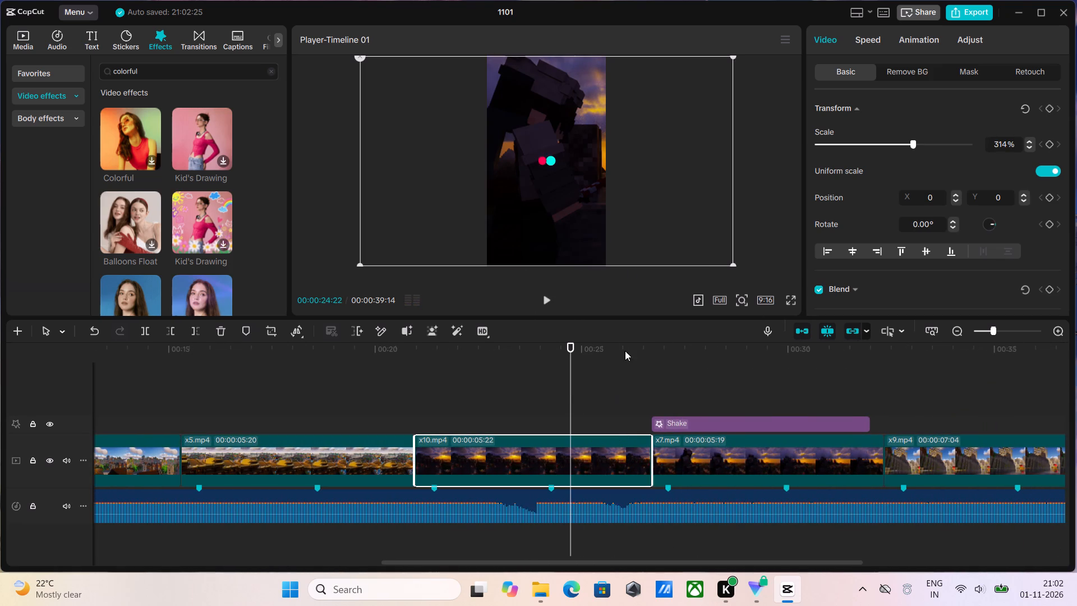
left_click_drag(733, 268, 629, 232)
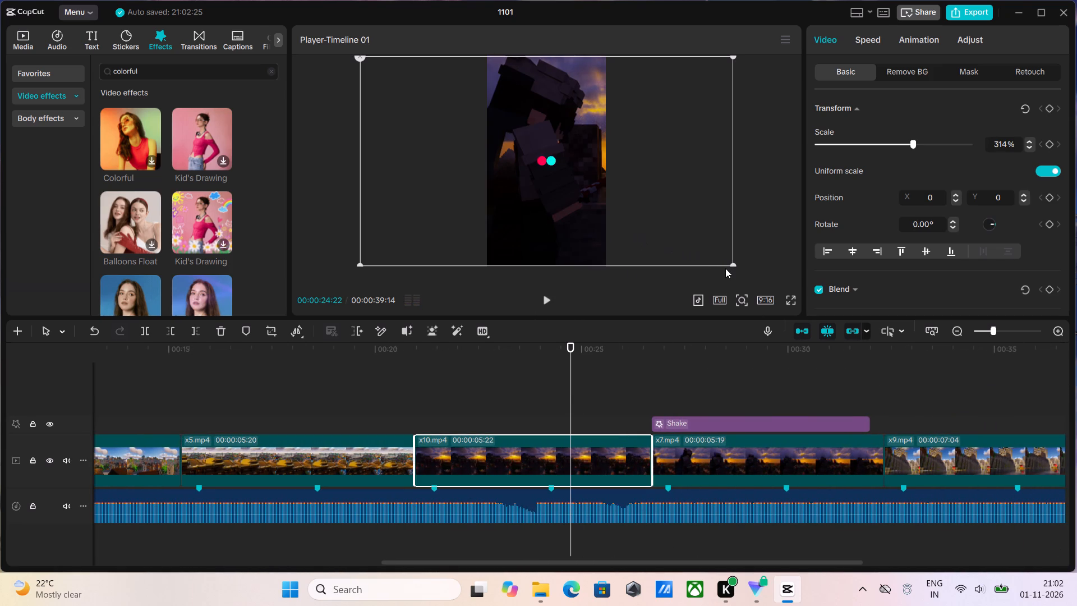
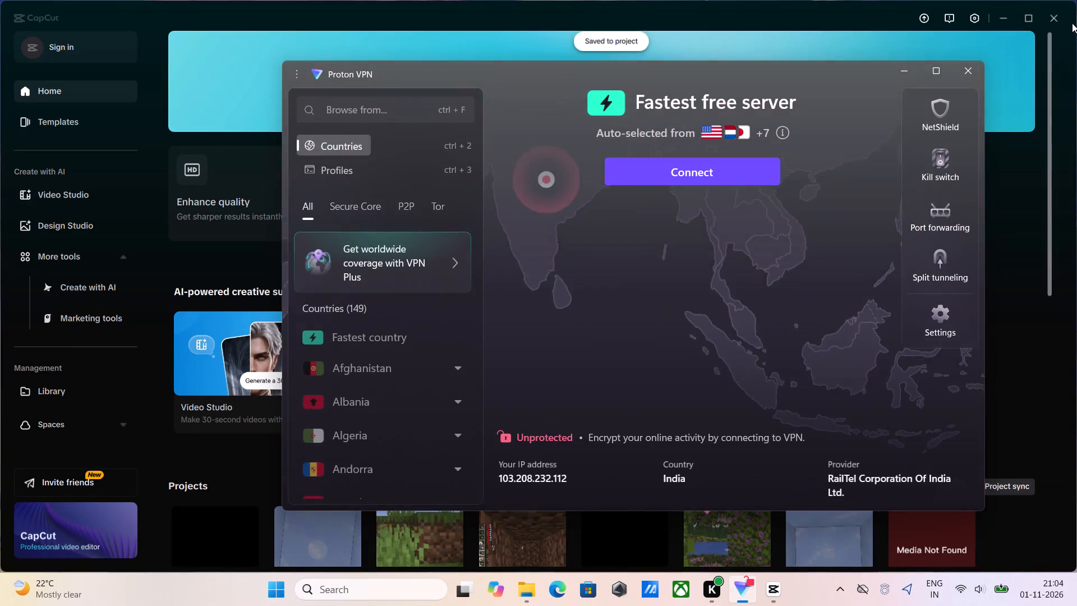
Close the Proton VPN window to return to the CapCut home screen.
left_click(971, 71)
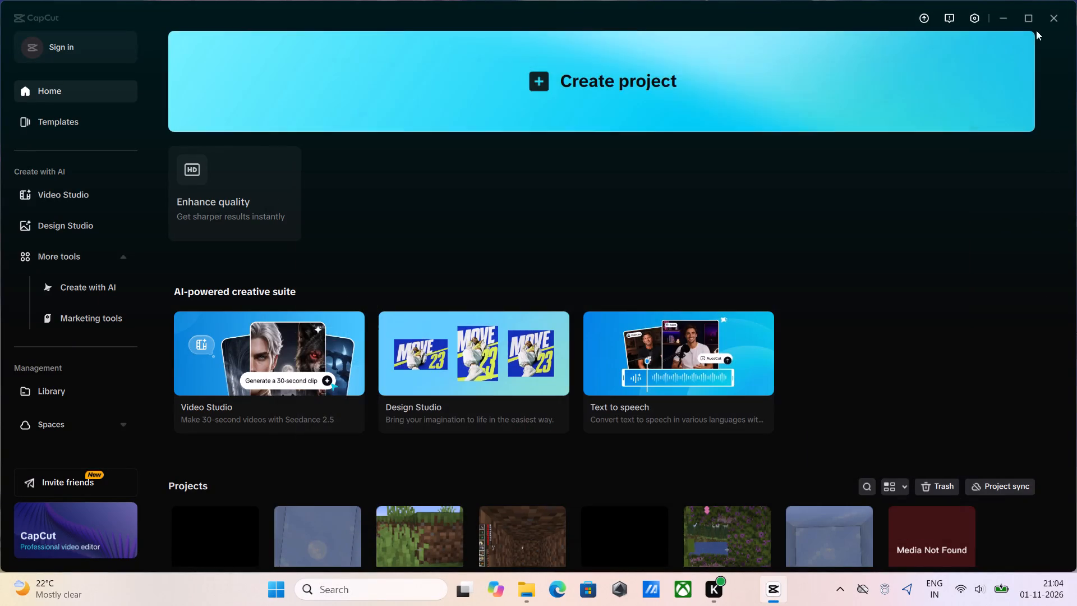